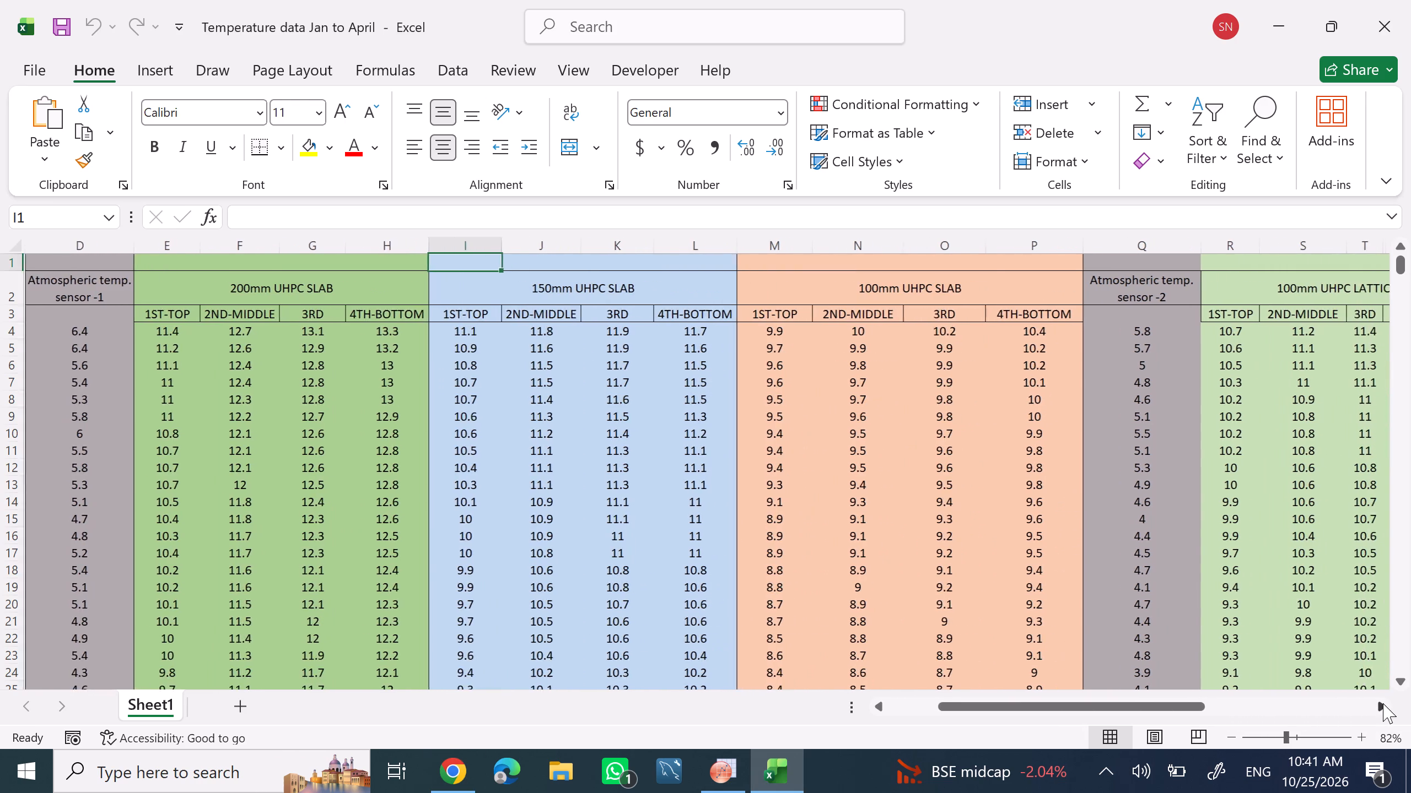
triple_click(1382, 704)
triple_click(1382, 704)
click(1381, 705)
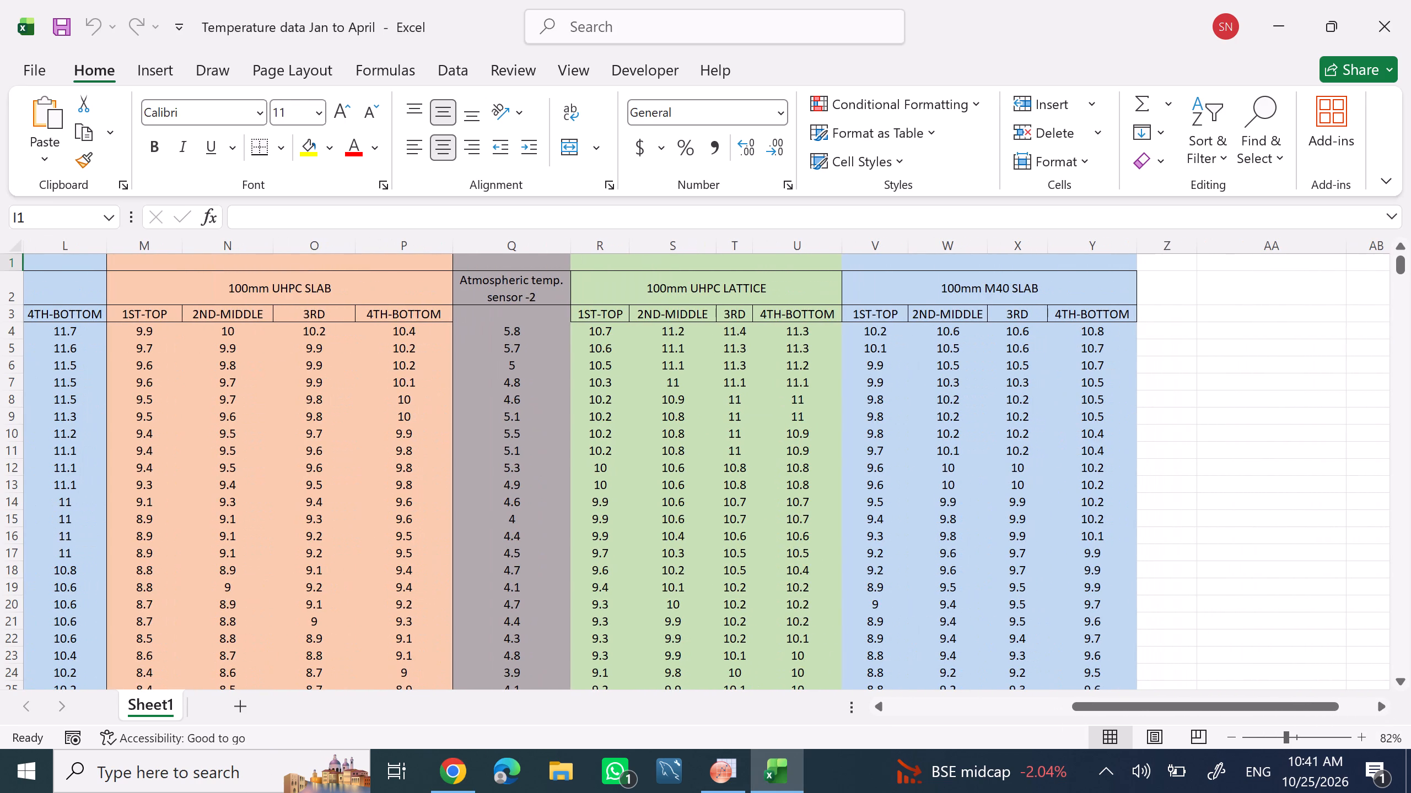
click(1170, 288)
click(1240, 290)
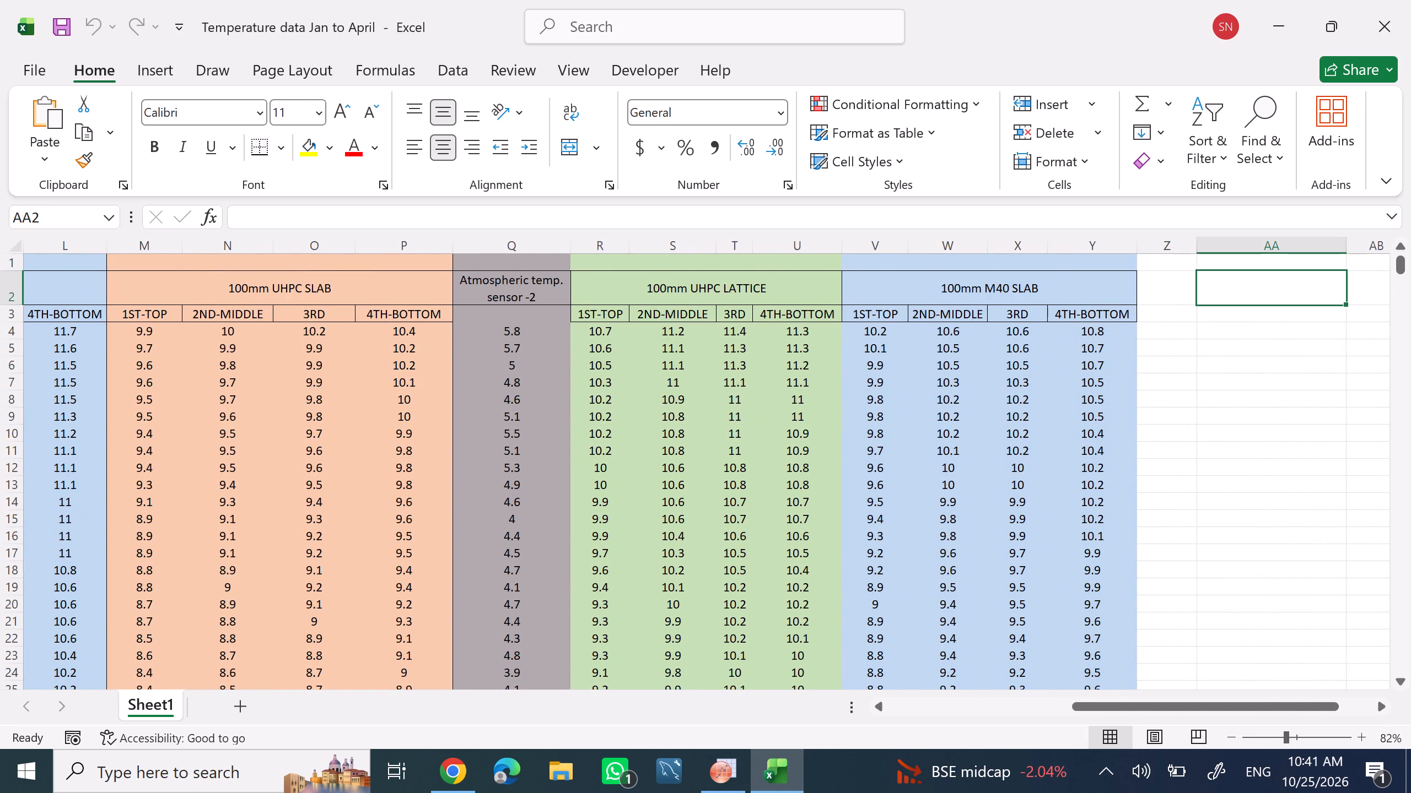
click(1174, 275)
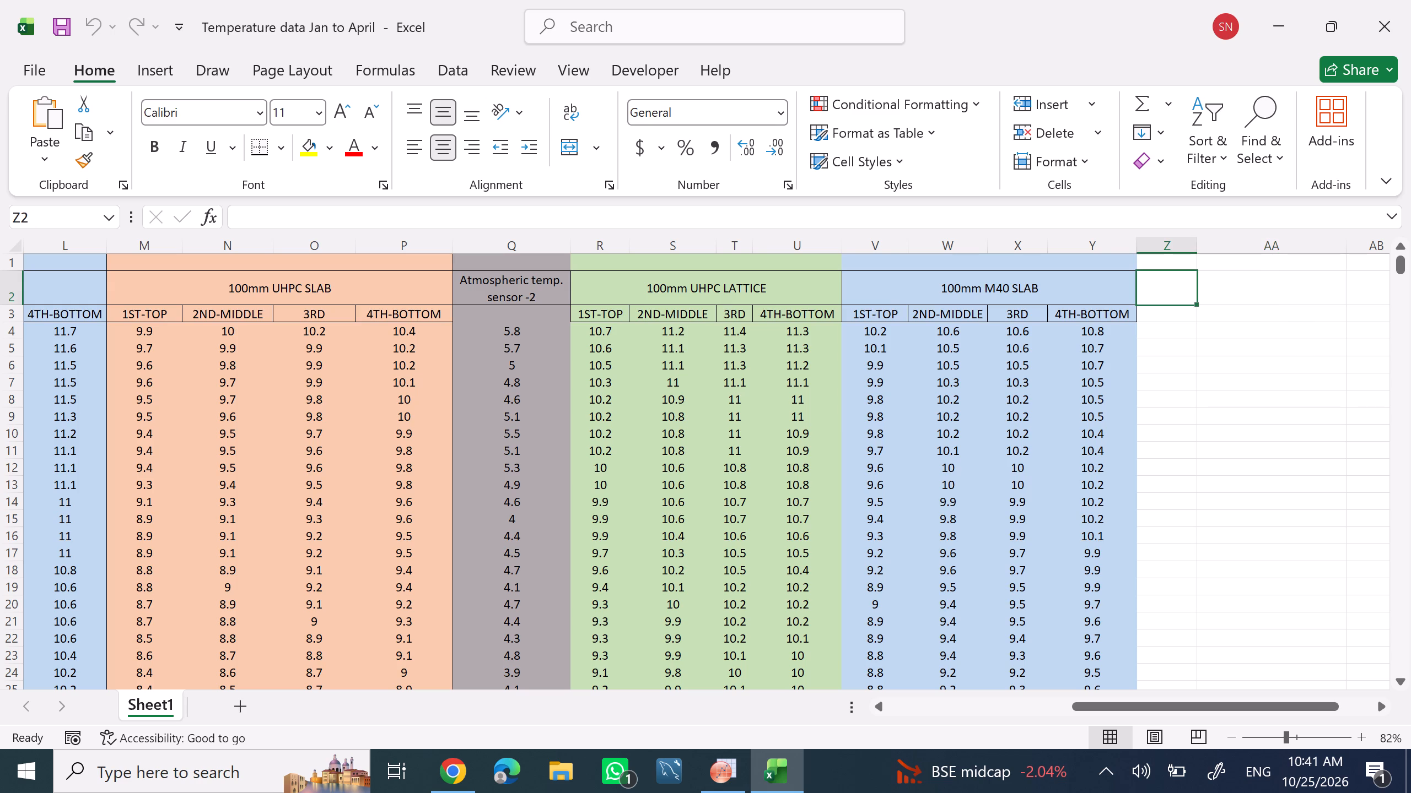
click(1250, 290)
right_click(1249, 290)
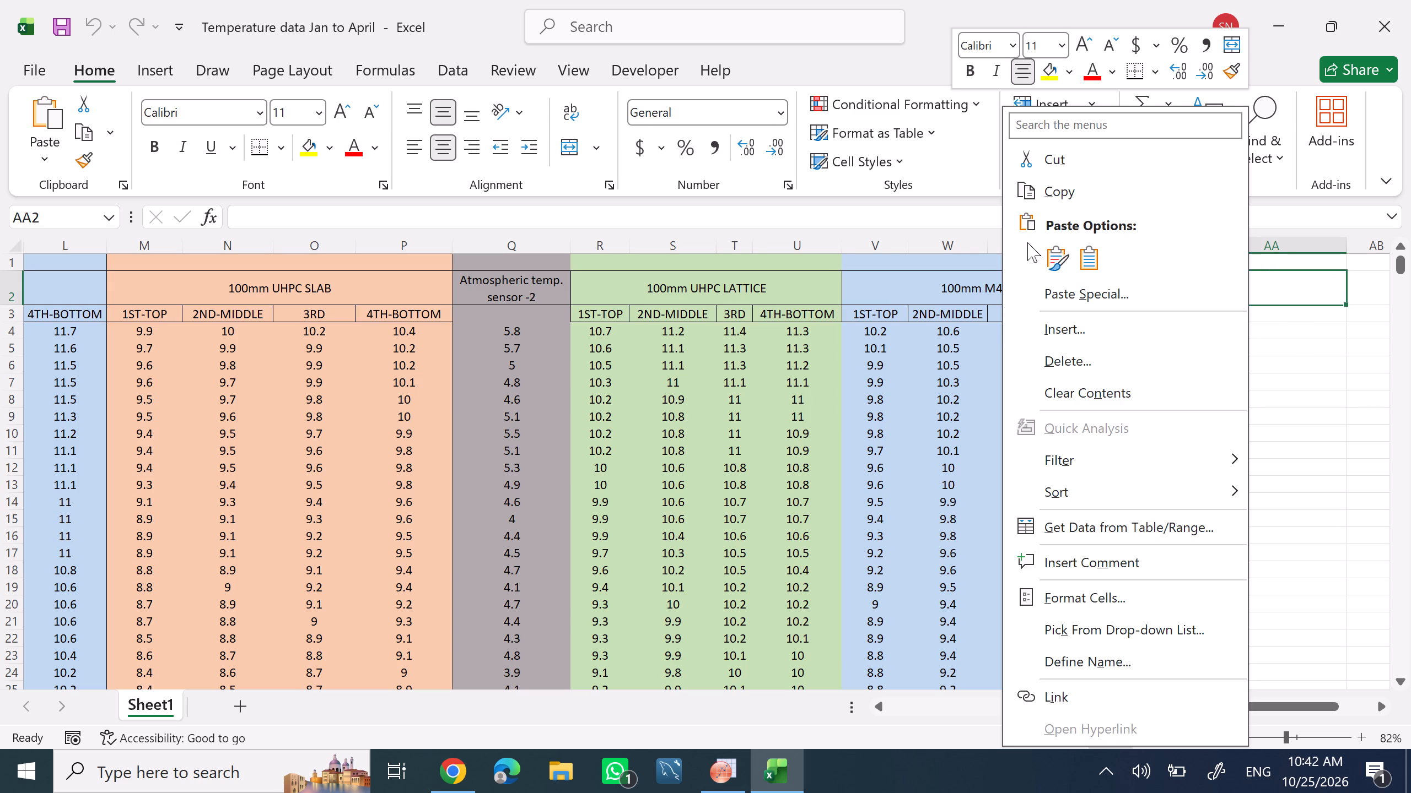
click(1077, 254)
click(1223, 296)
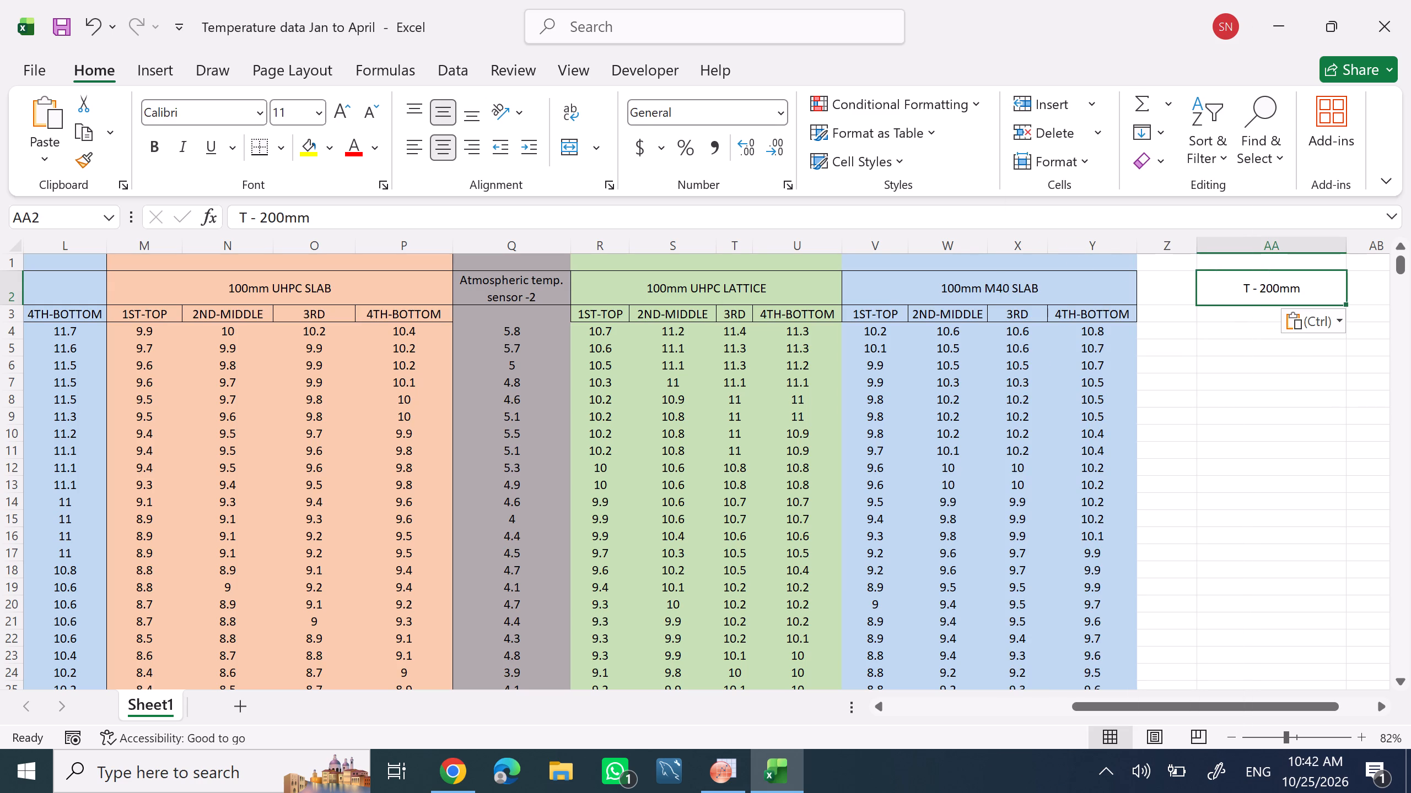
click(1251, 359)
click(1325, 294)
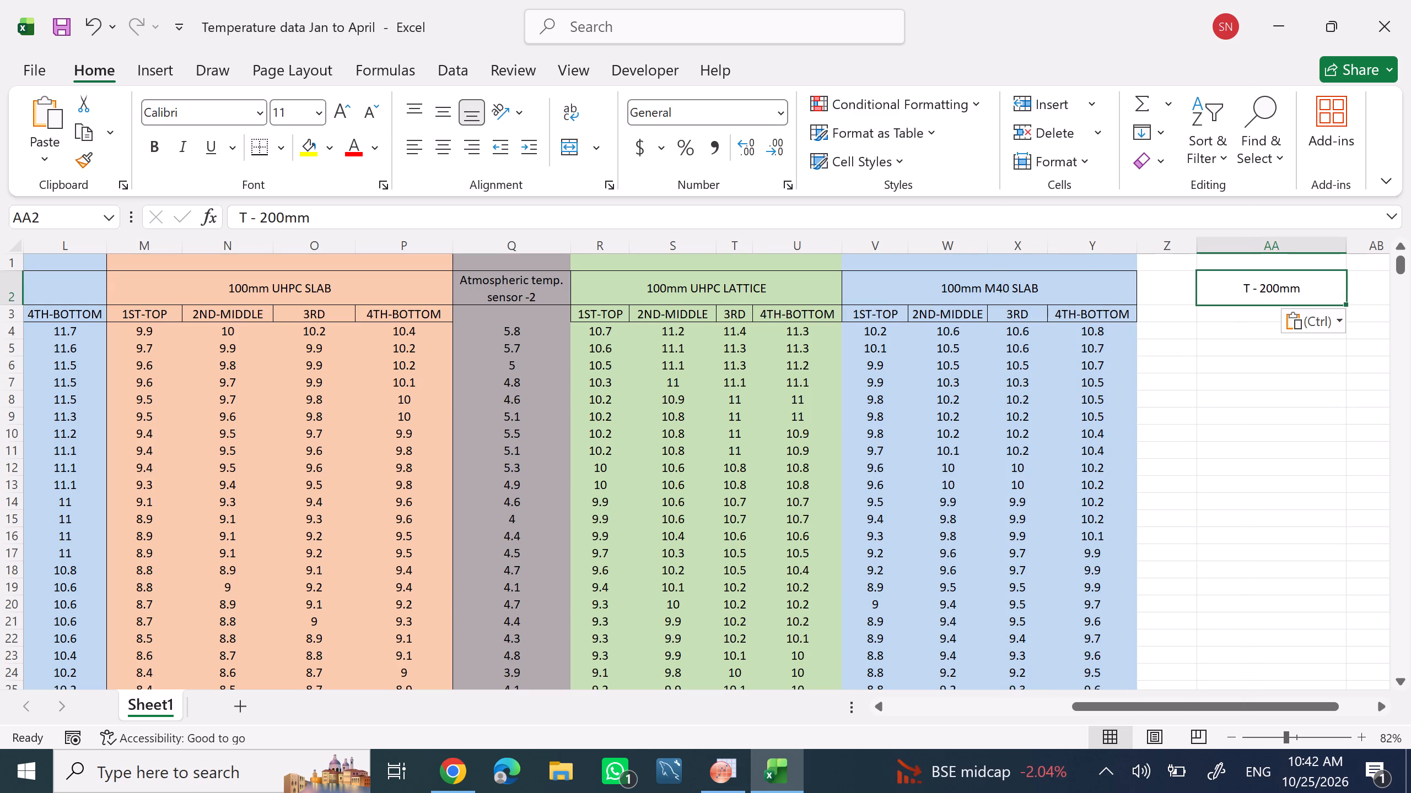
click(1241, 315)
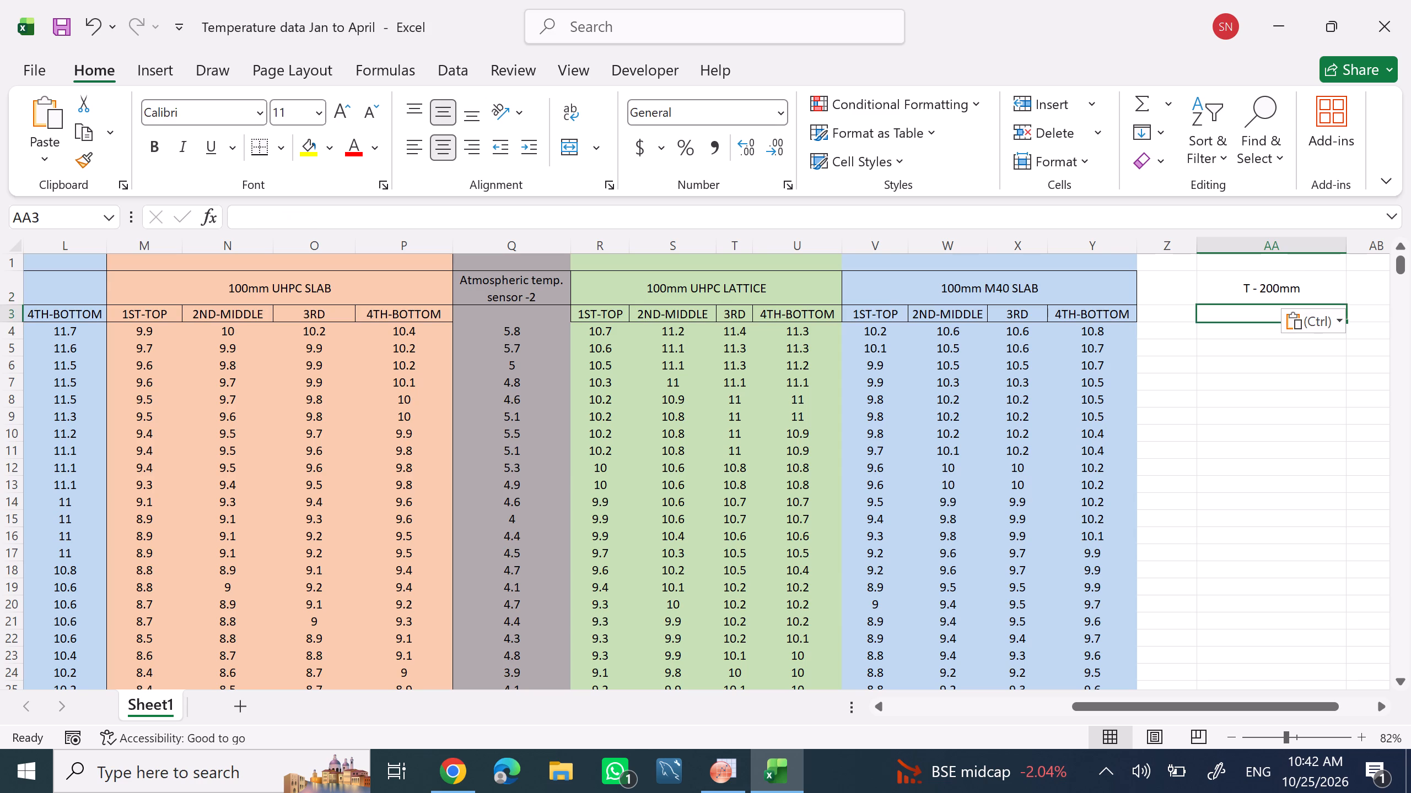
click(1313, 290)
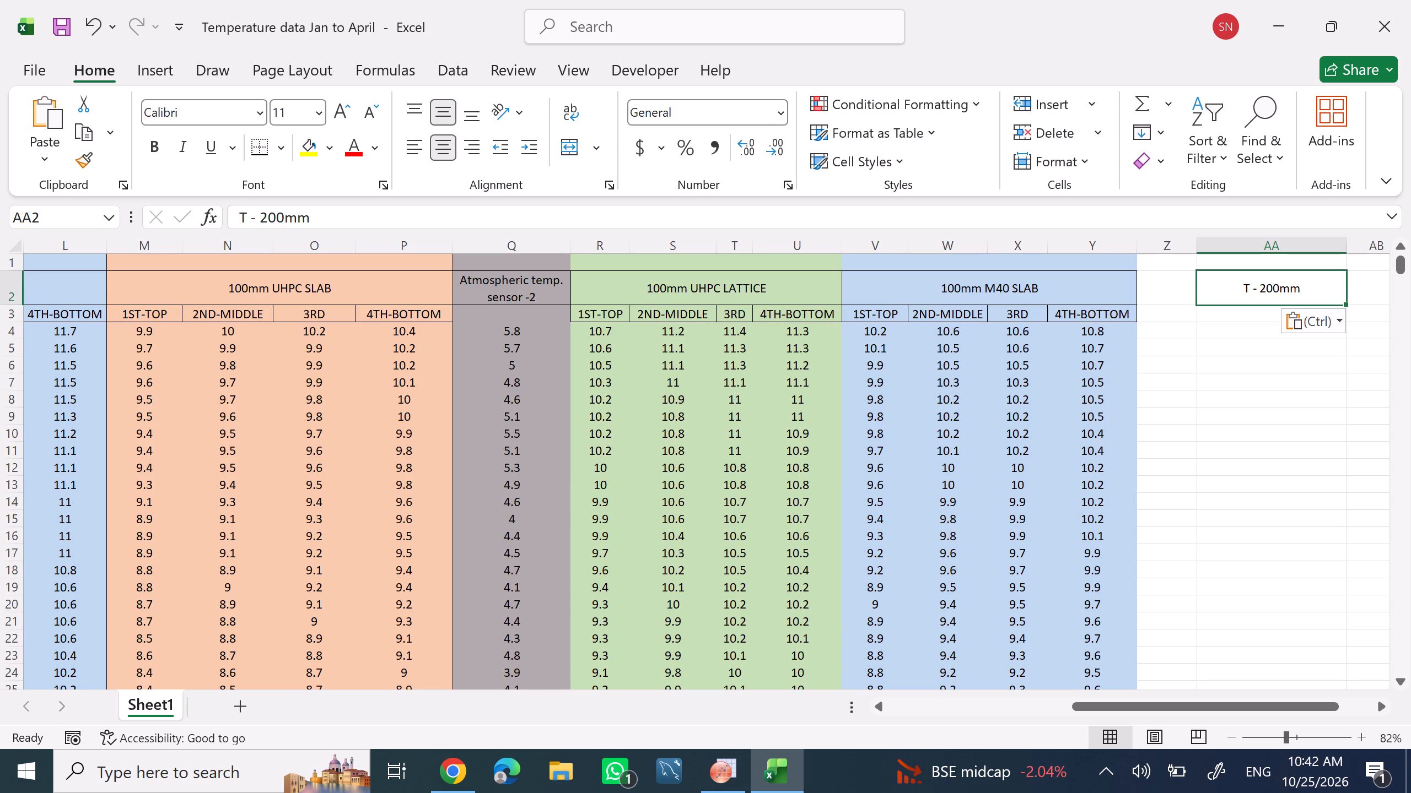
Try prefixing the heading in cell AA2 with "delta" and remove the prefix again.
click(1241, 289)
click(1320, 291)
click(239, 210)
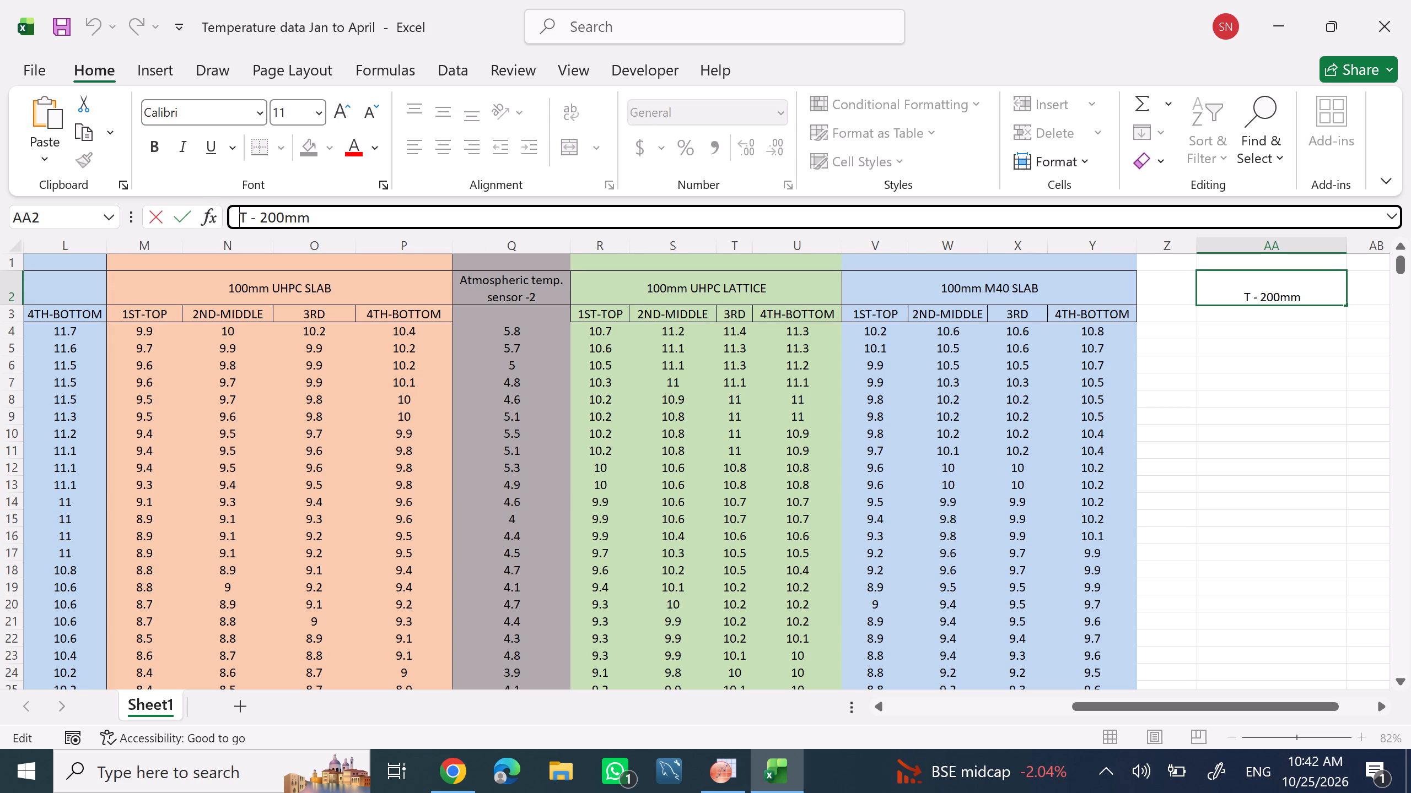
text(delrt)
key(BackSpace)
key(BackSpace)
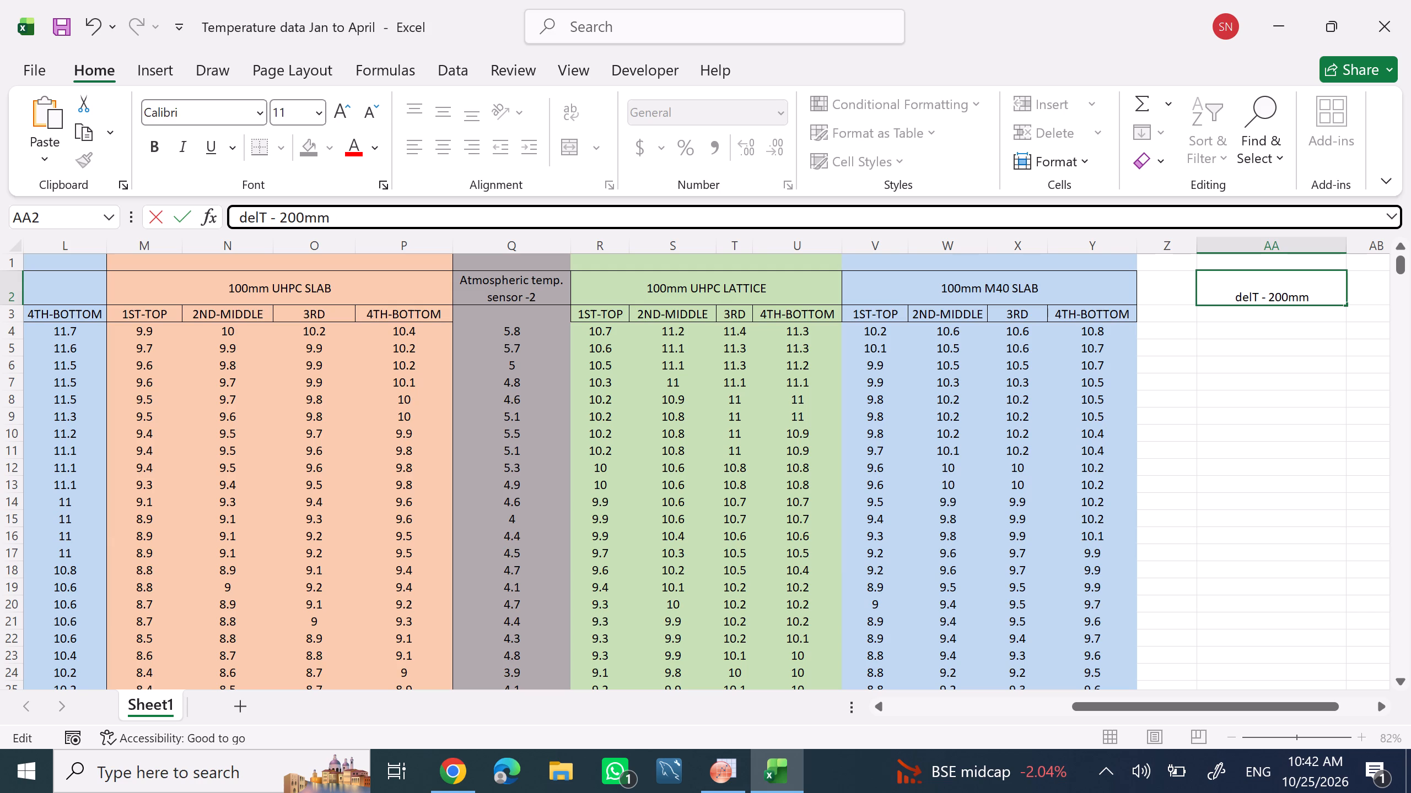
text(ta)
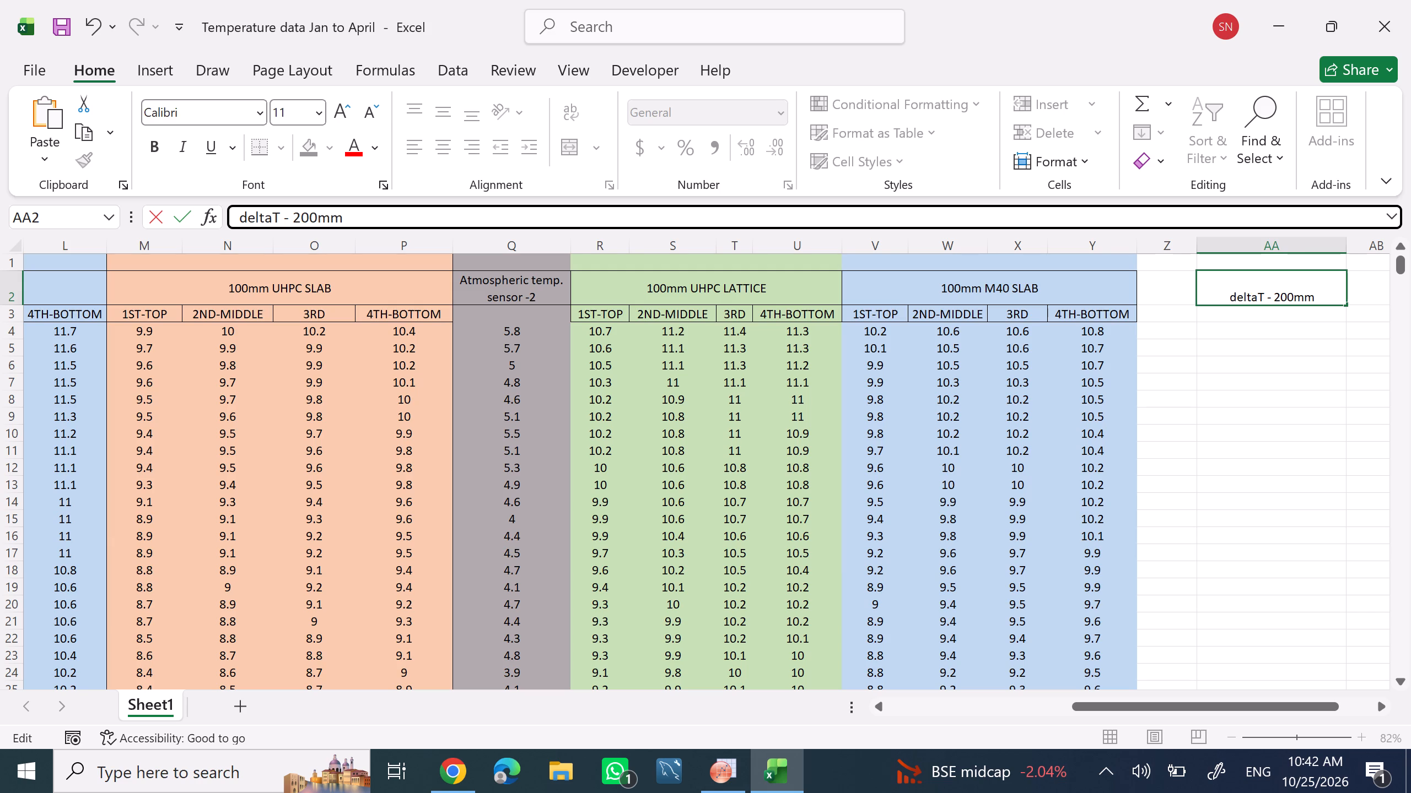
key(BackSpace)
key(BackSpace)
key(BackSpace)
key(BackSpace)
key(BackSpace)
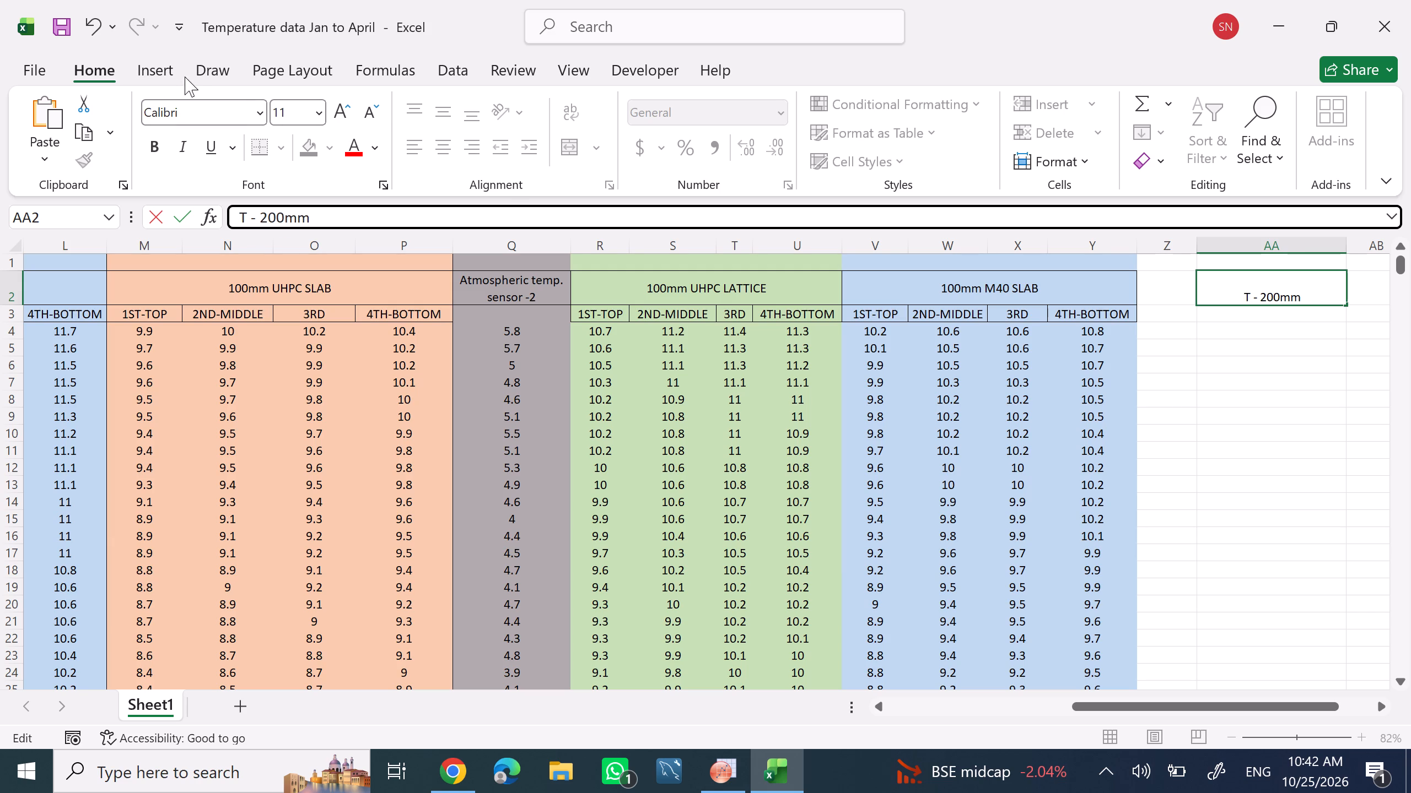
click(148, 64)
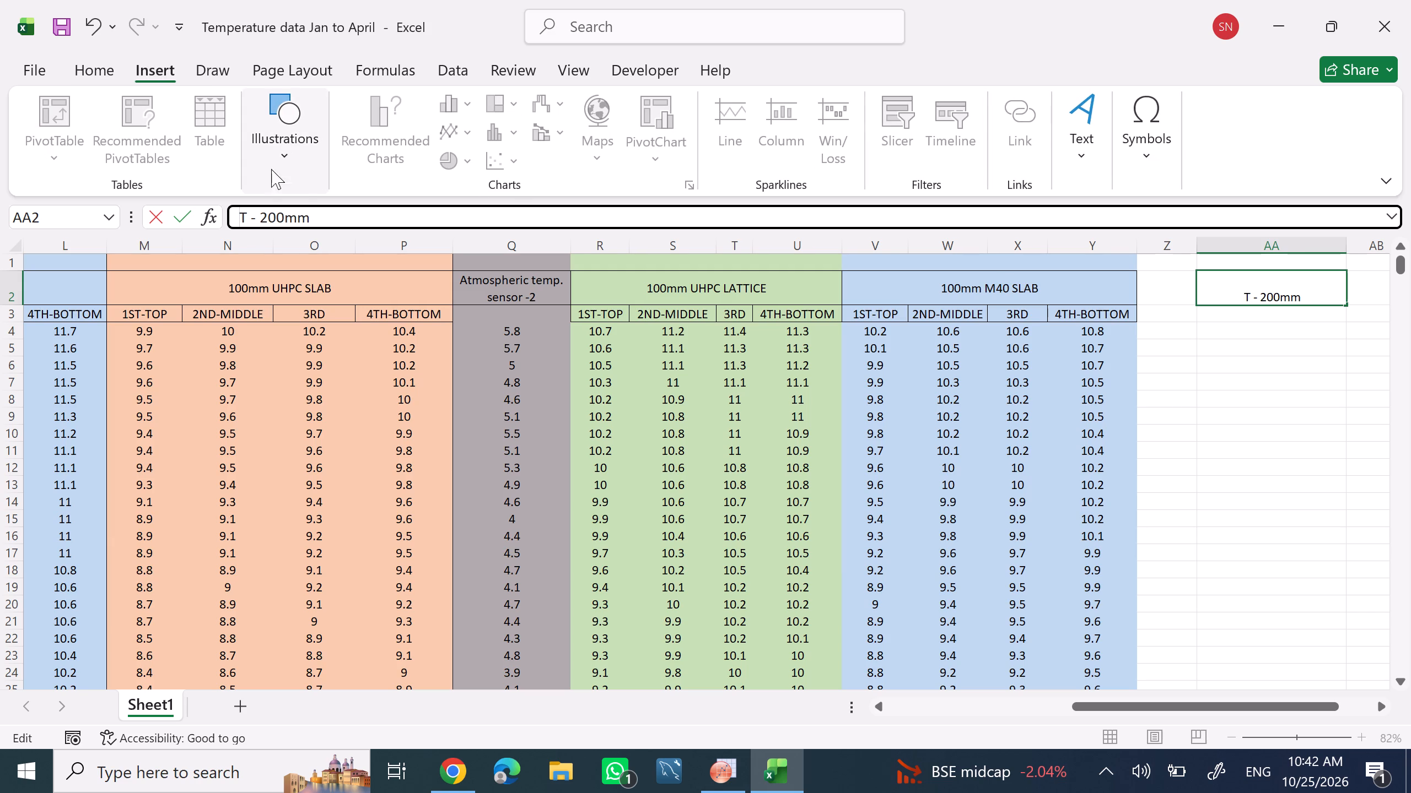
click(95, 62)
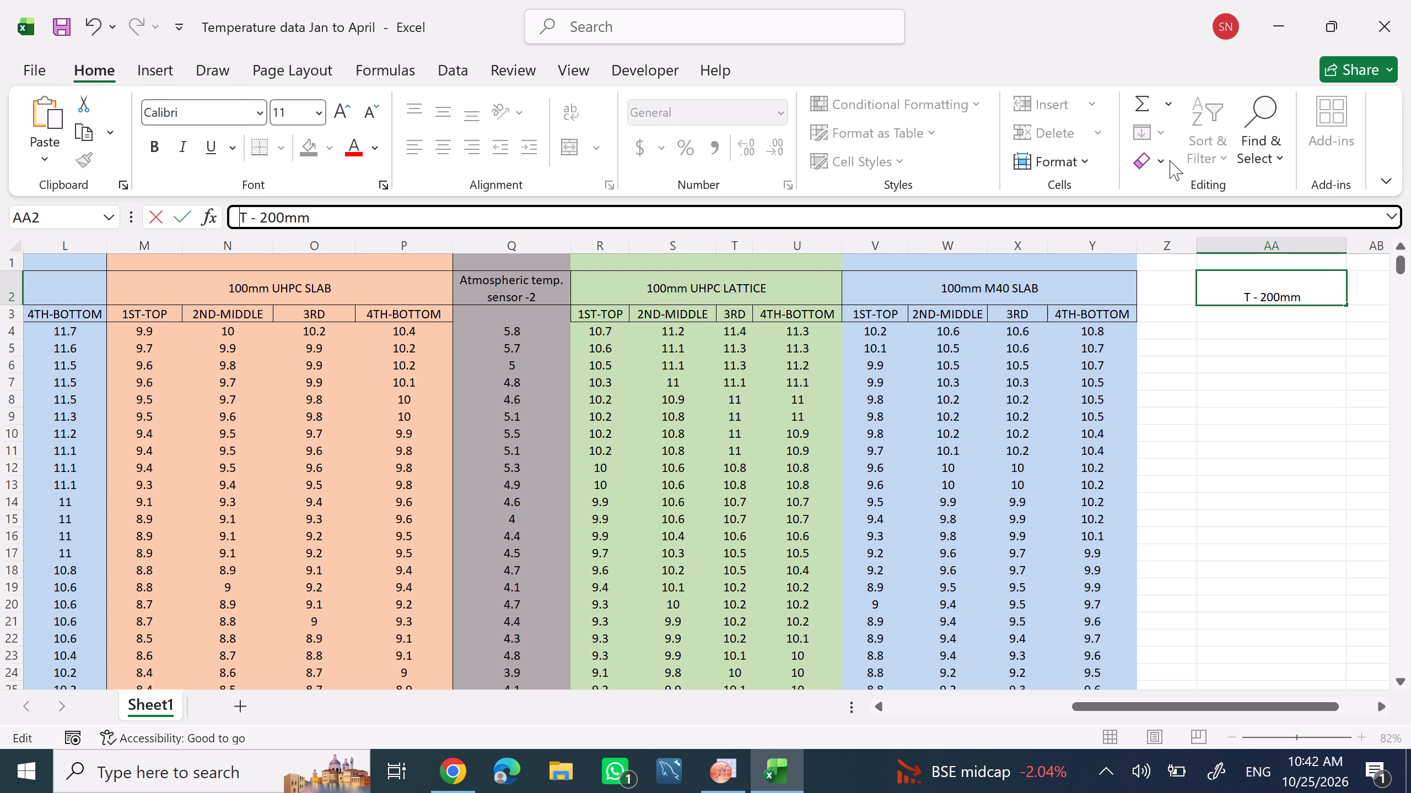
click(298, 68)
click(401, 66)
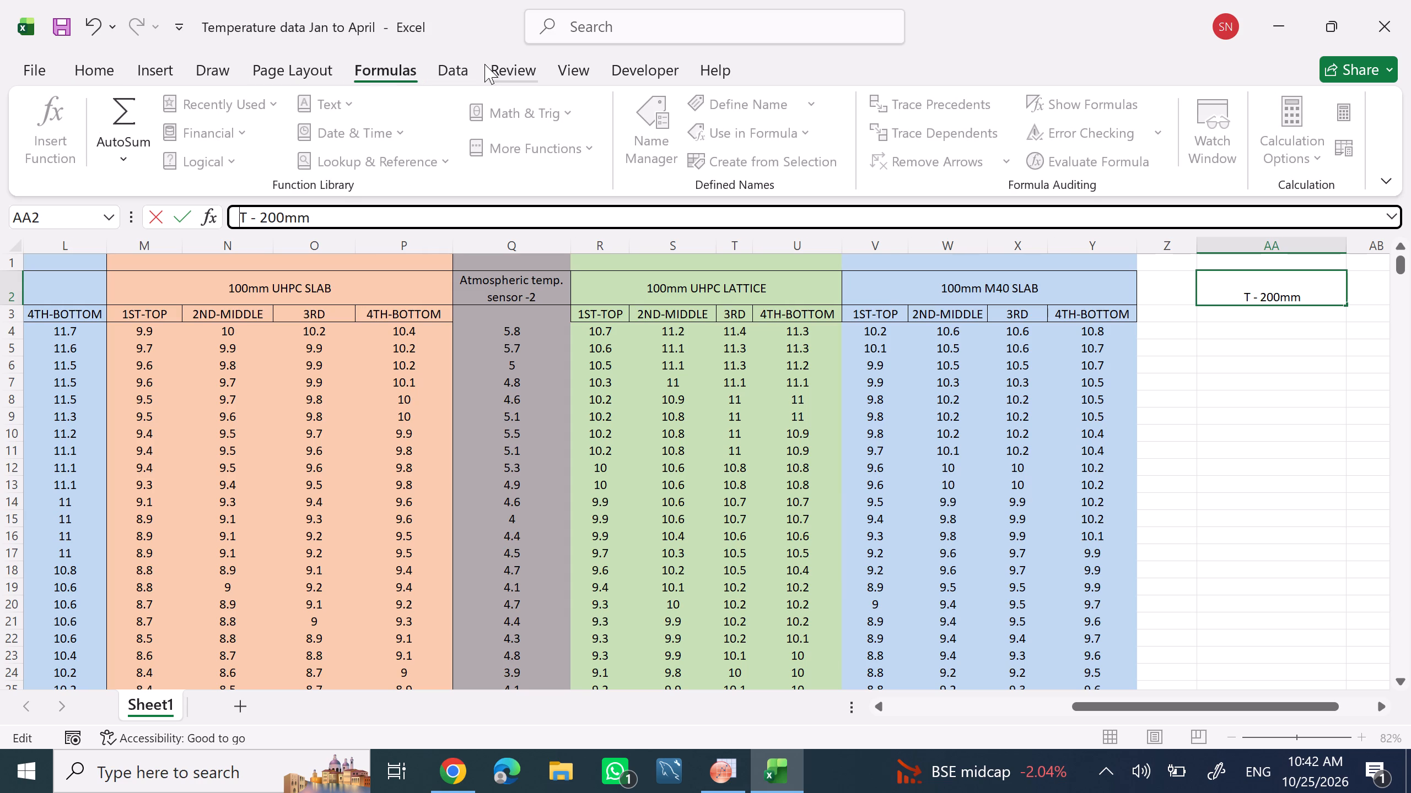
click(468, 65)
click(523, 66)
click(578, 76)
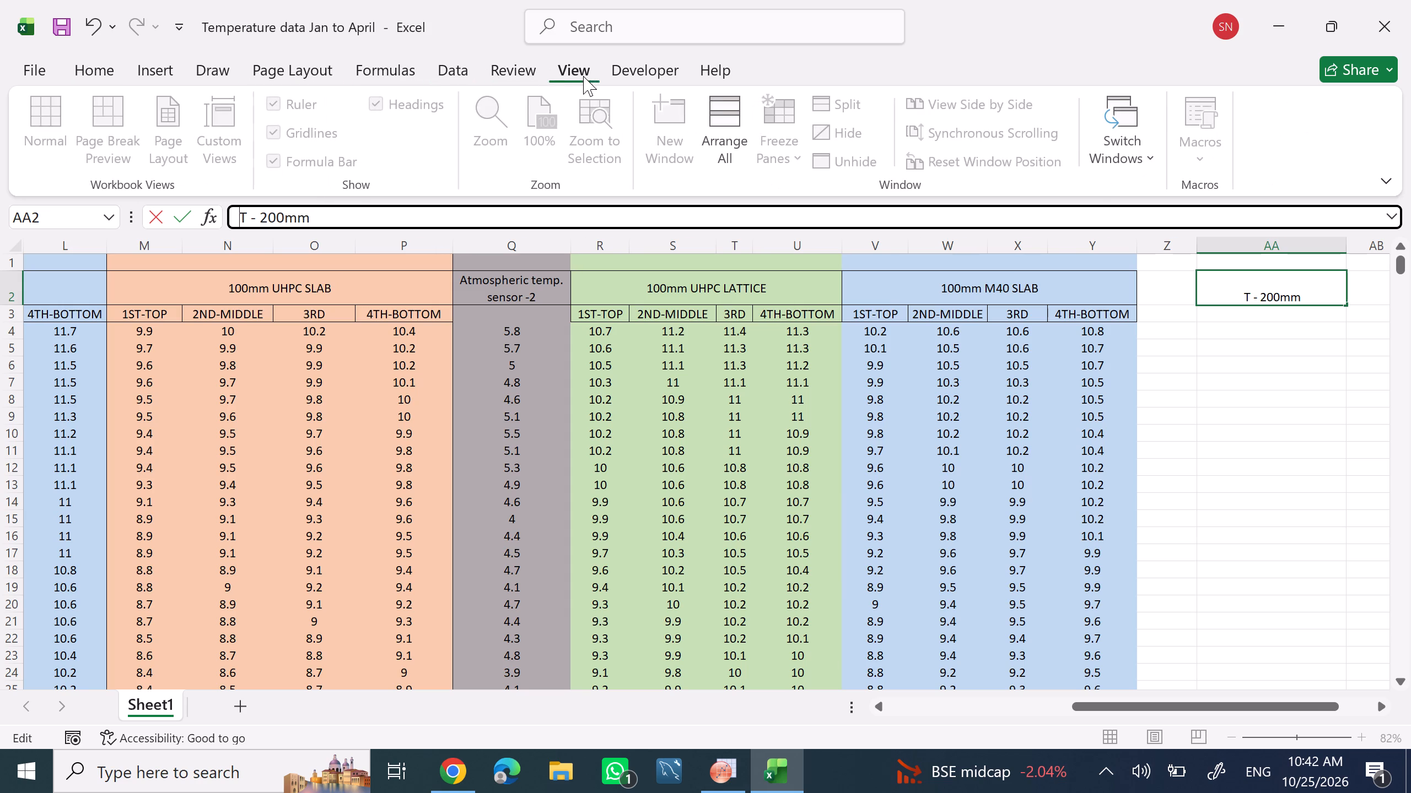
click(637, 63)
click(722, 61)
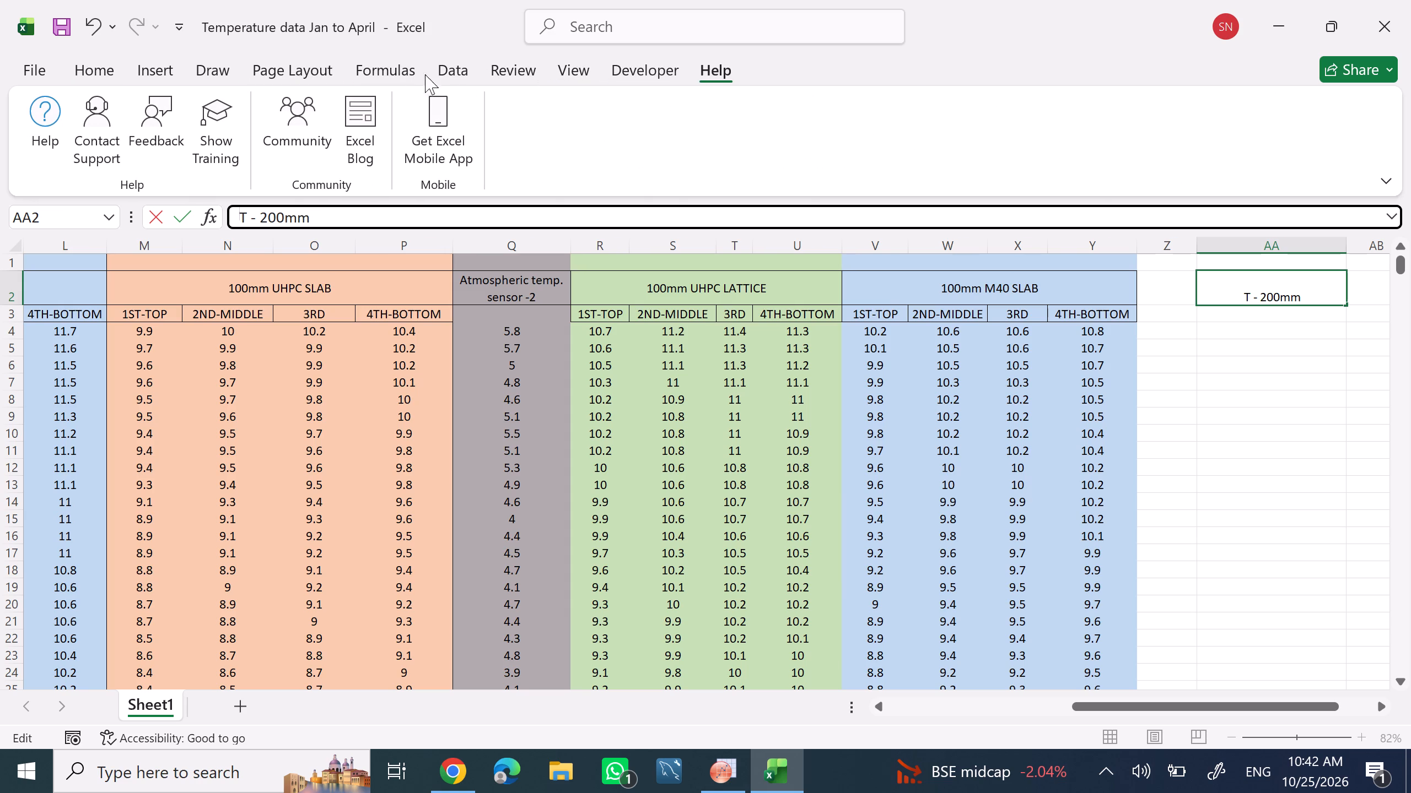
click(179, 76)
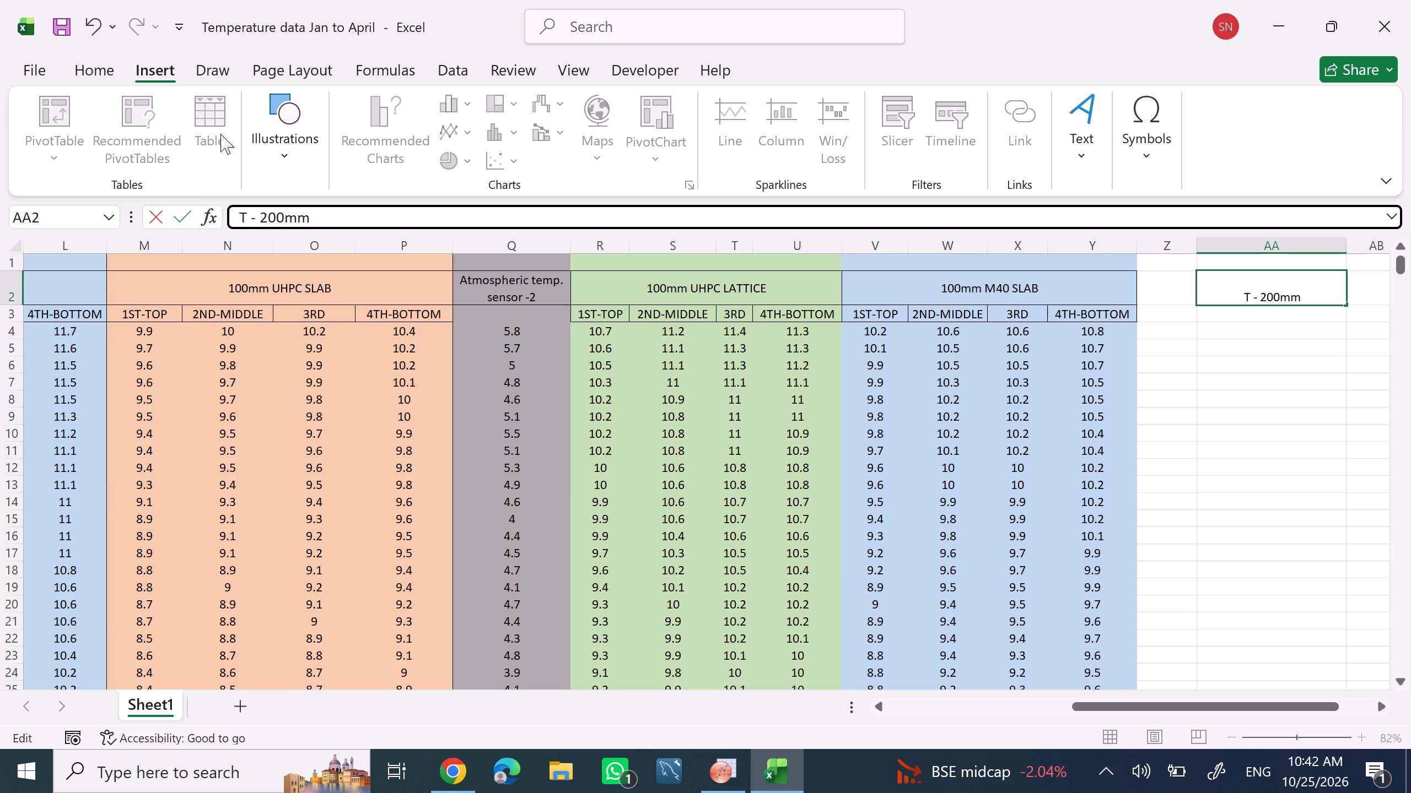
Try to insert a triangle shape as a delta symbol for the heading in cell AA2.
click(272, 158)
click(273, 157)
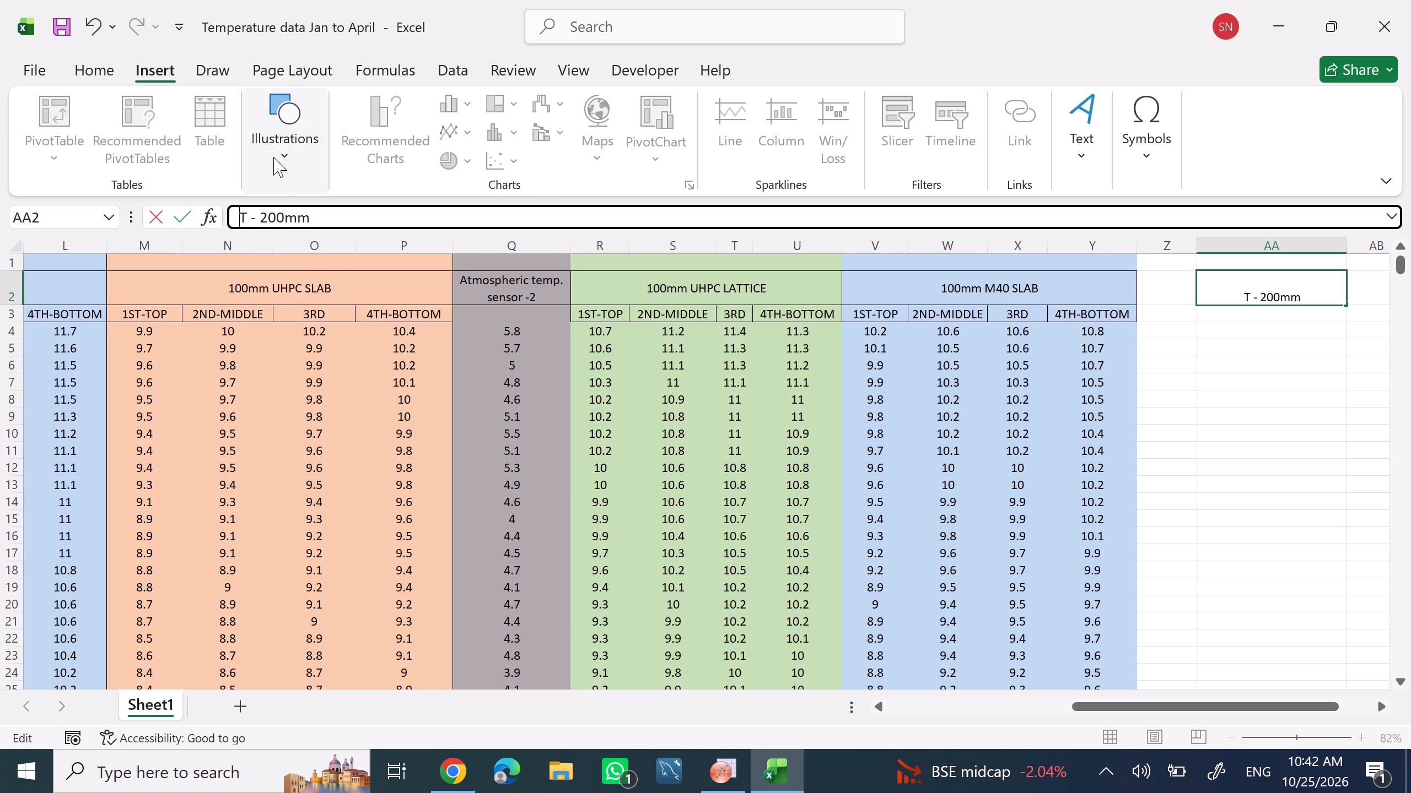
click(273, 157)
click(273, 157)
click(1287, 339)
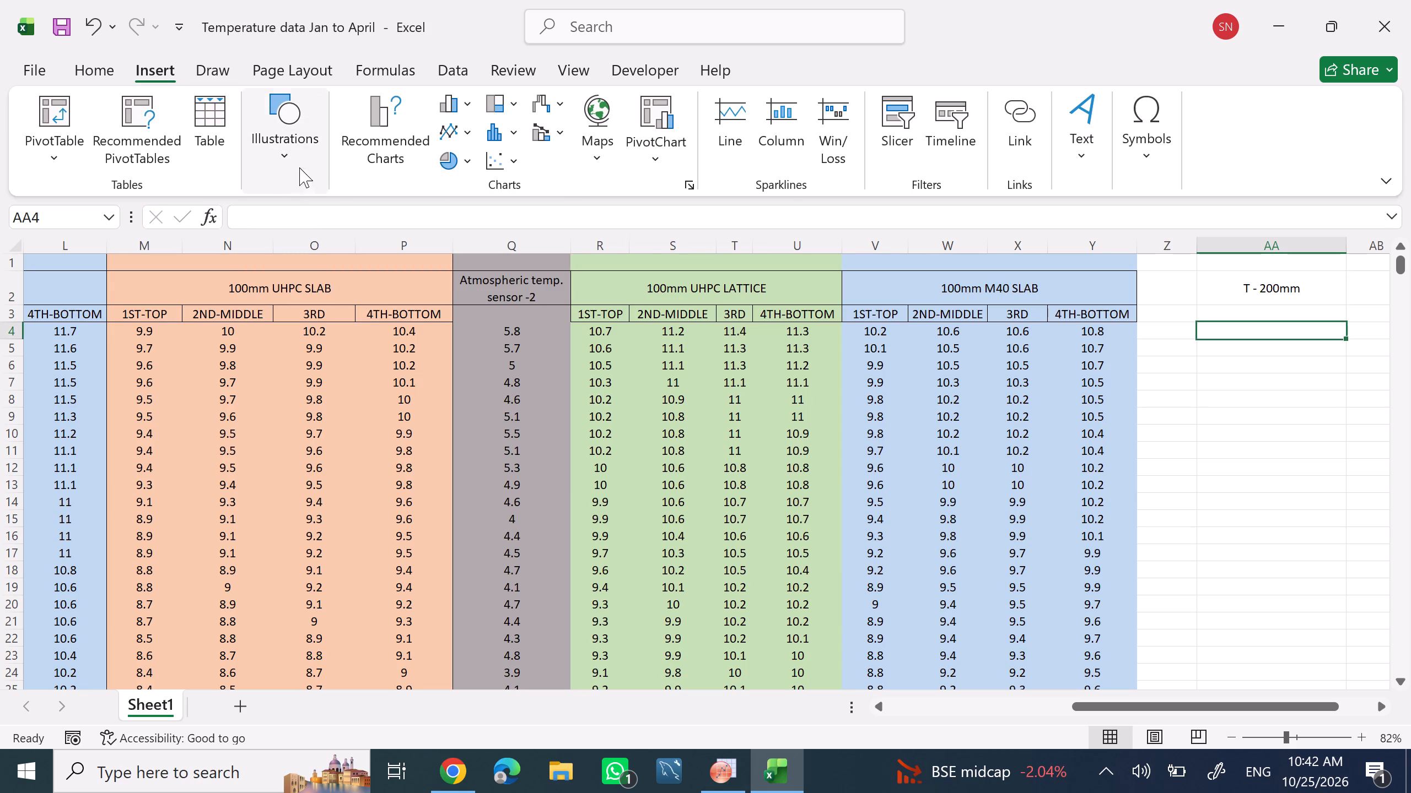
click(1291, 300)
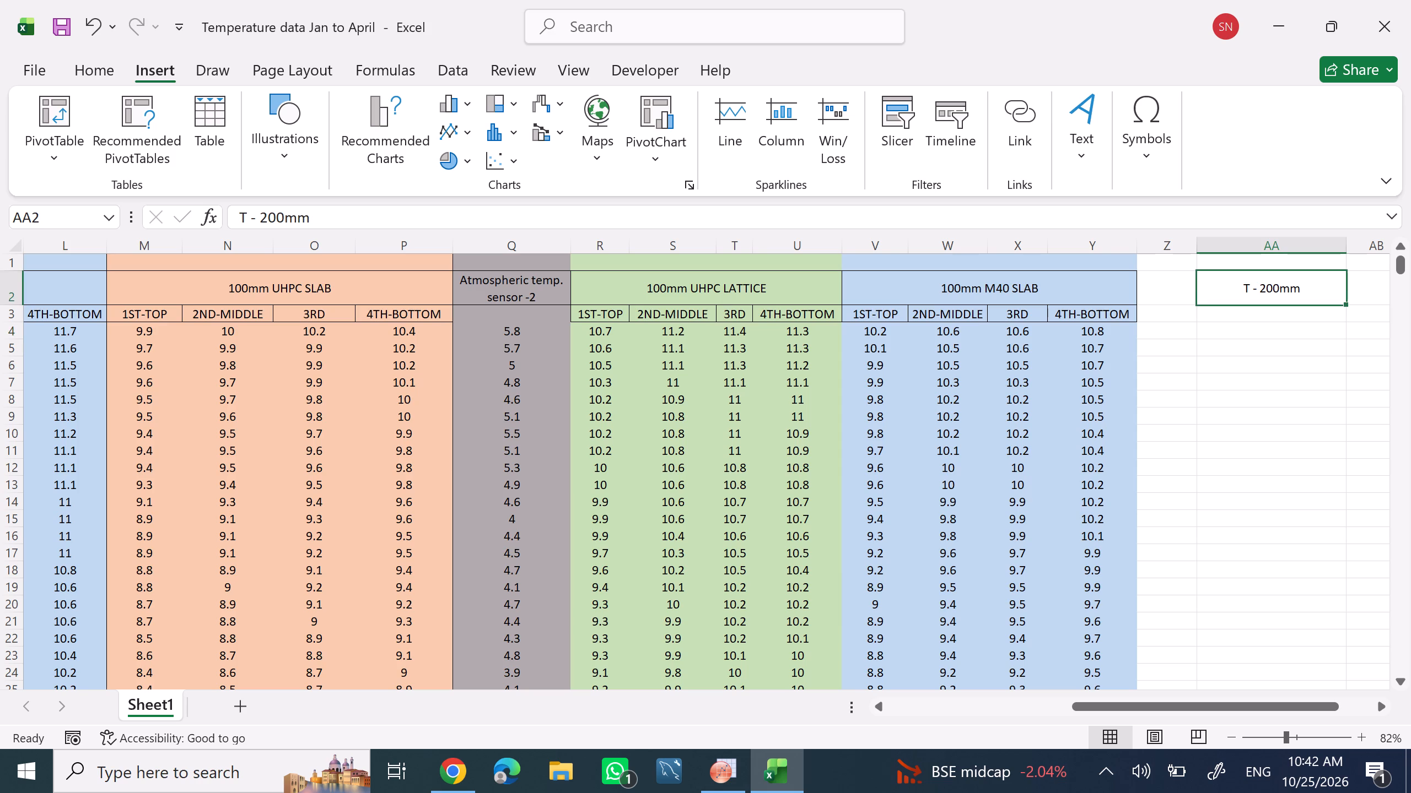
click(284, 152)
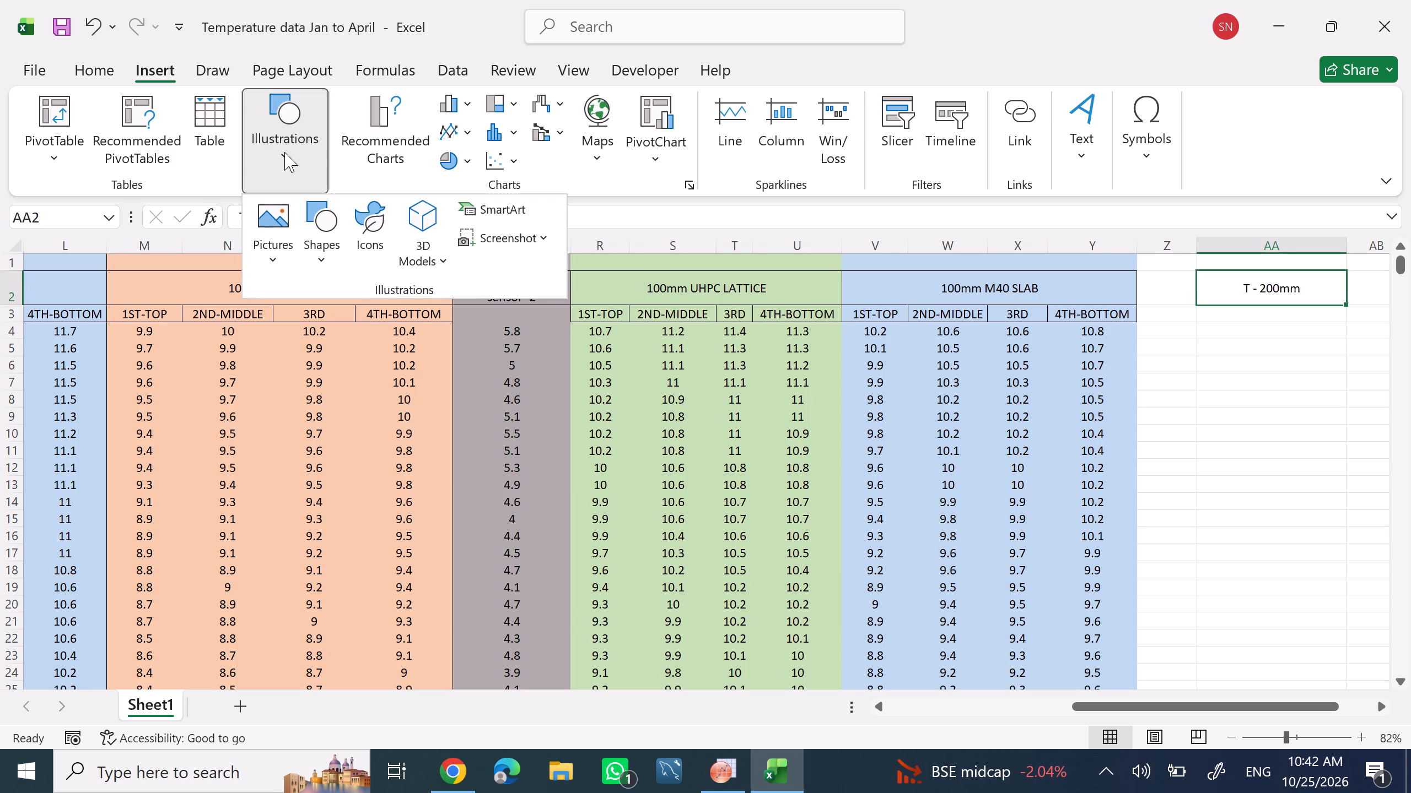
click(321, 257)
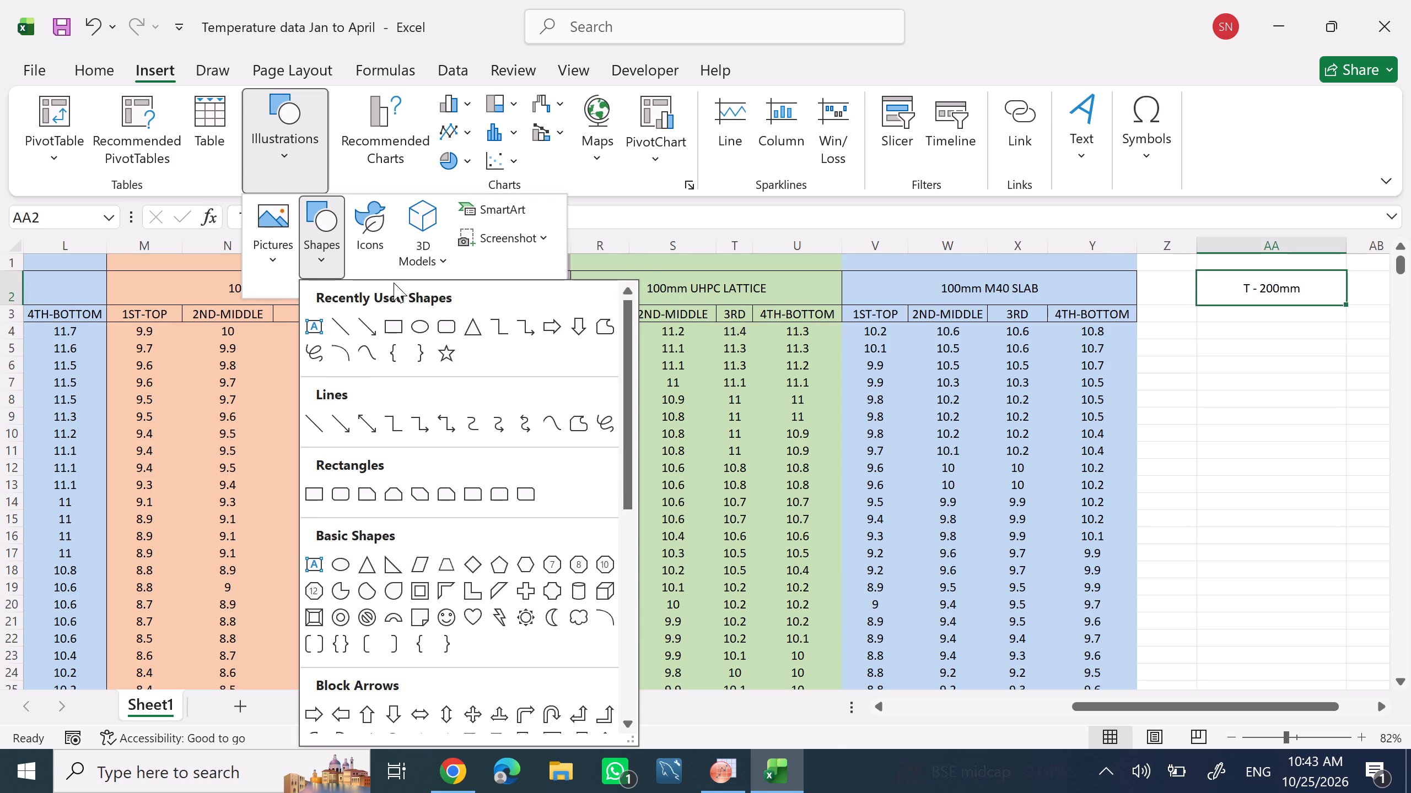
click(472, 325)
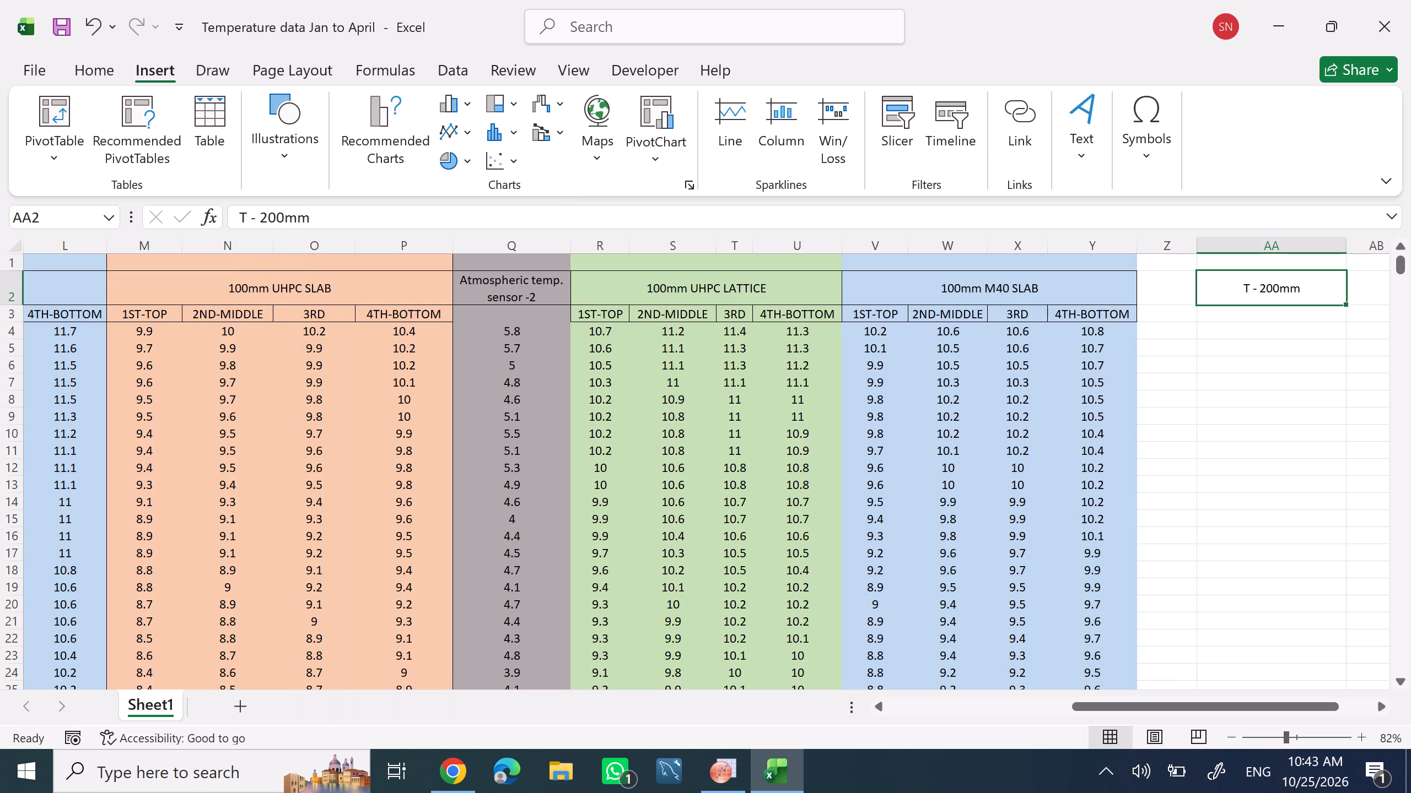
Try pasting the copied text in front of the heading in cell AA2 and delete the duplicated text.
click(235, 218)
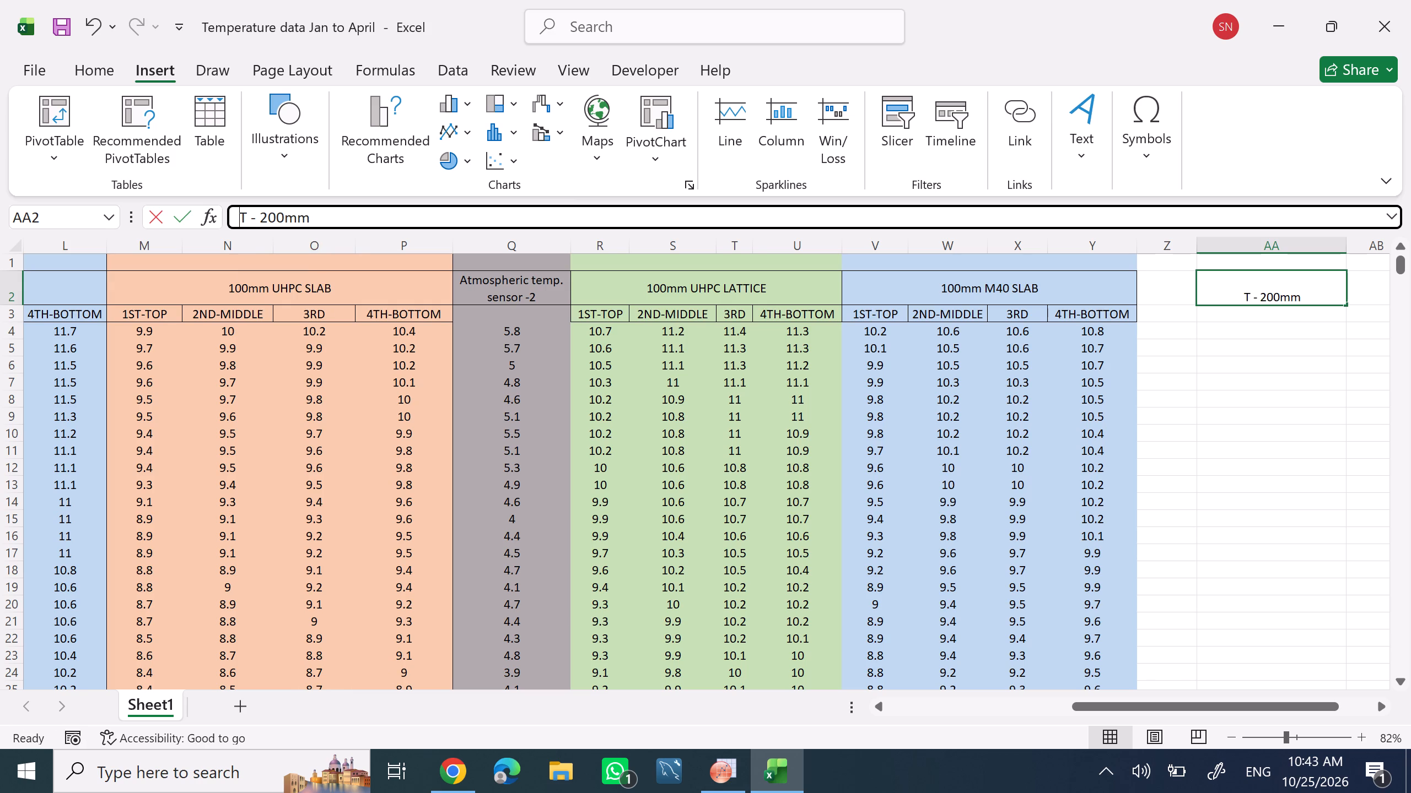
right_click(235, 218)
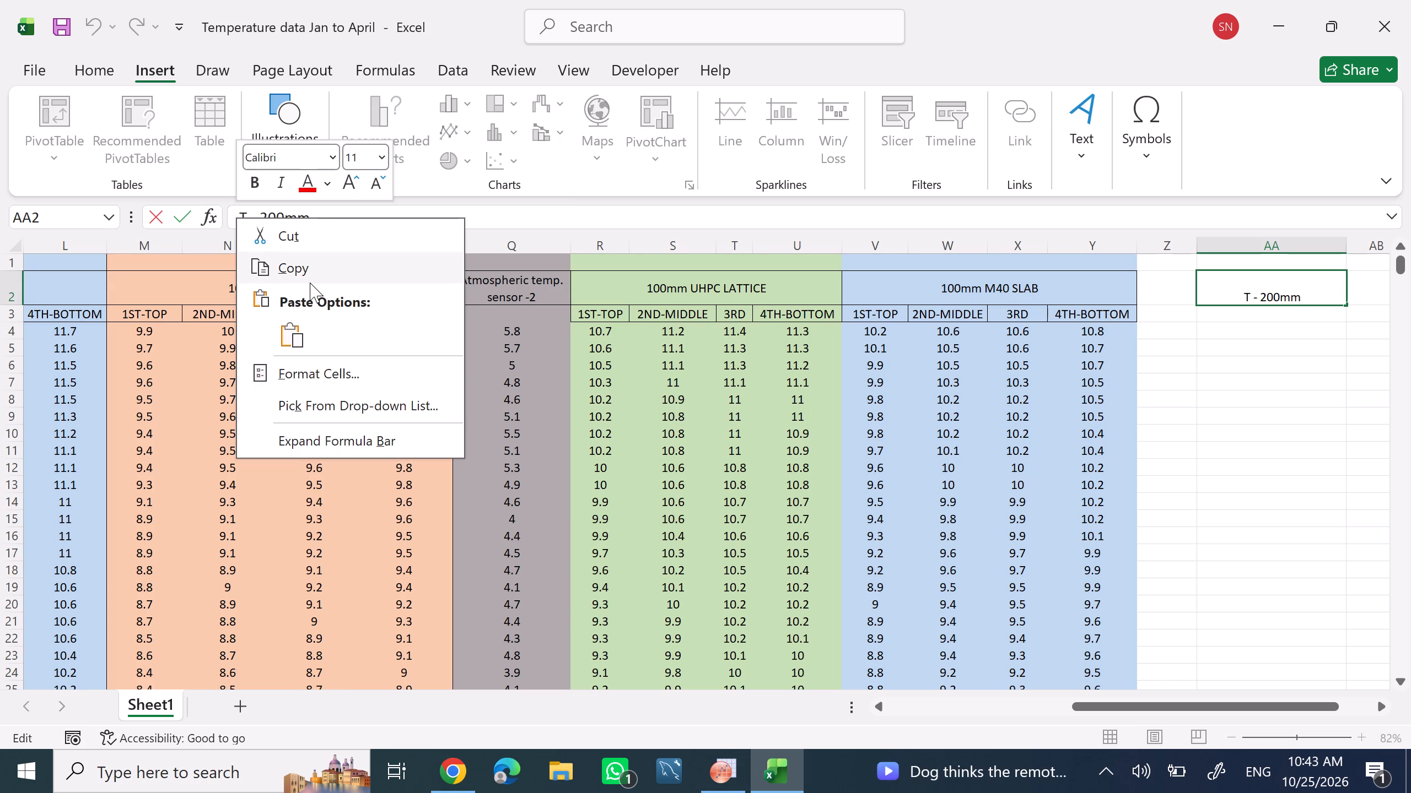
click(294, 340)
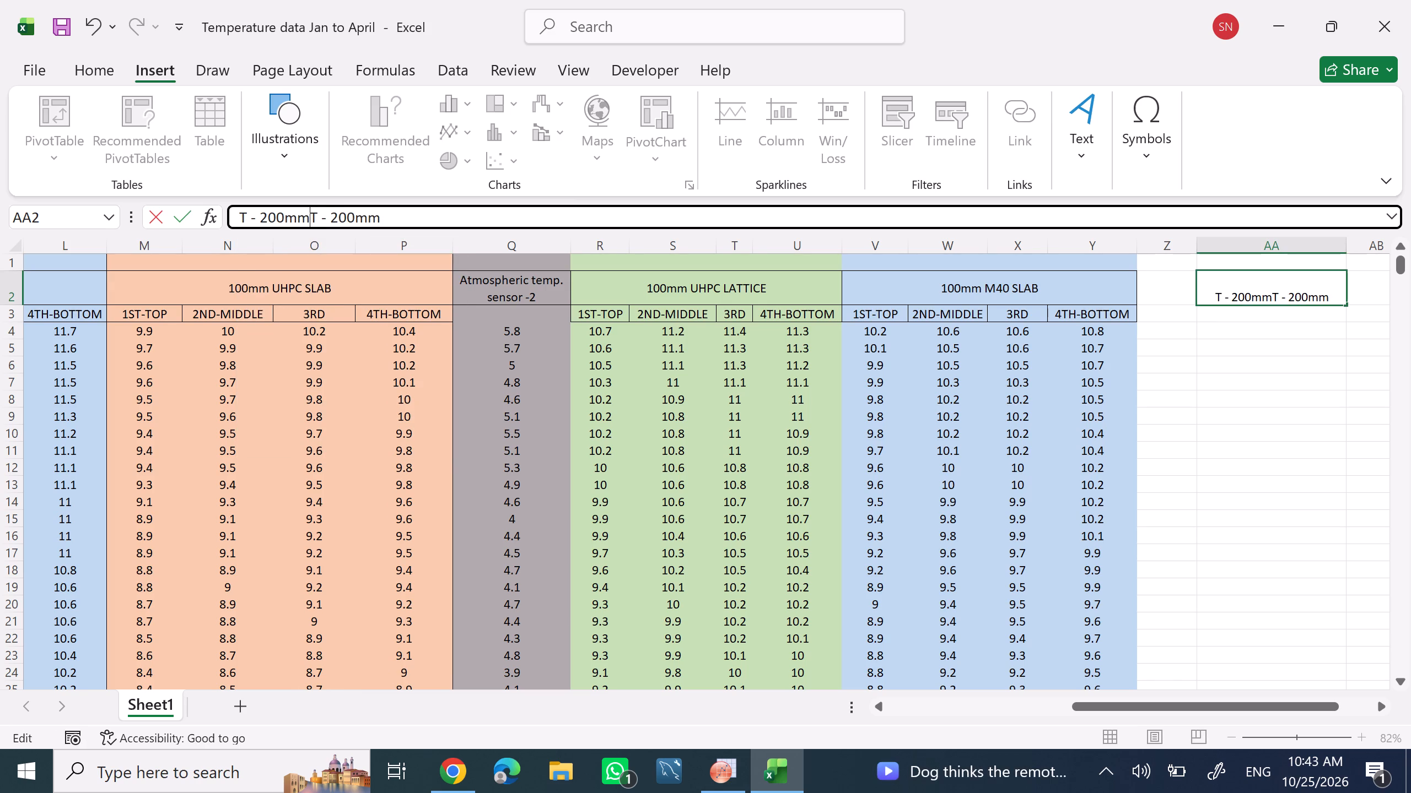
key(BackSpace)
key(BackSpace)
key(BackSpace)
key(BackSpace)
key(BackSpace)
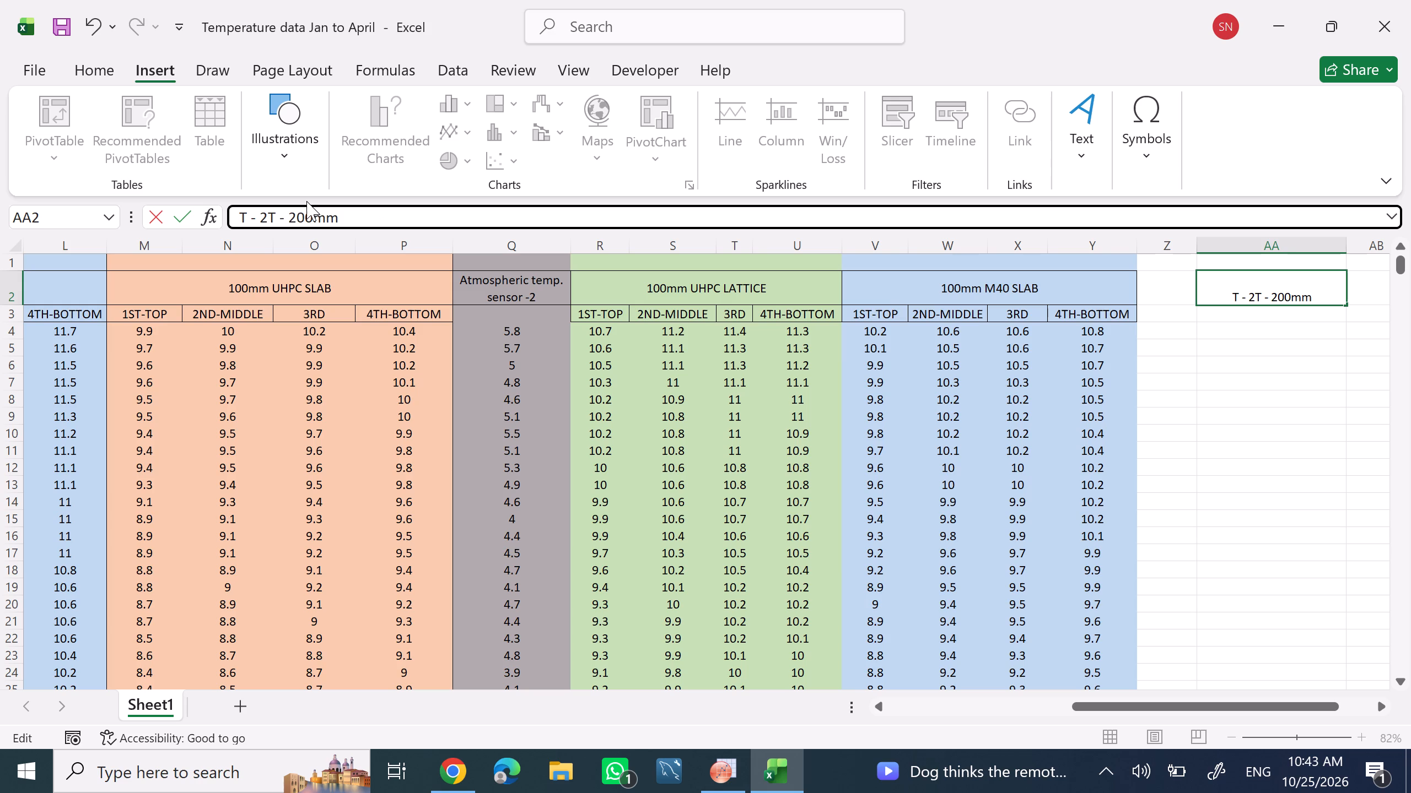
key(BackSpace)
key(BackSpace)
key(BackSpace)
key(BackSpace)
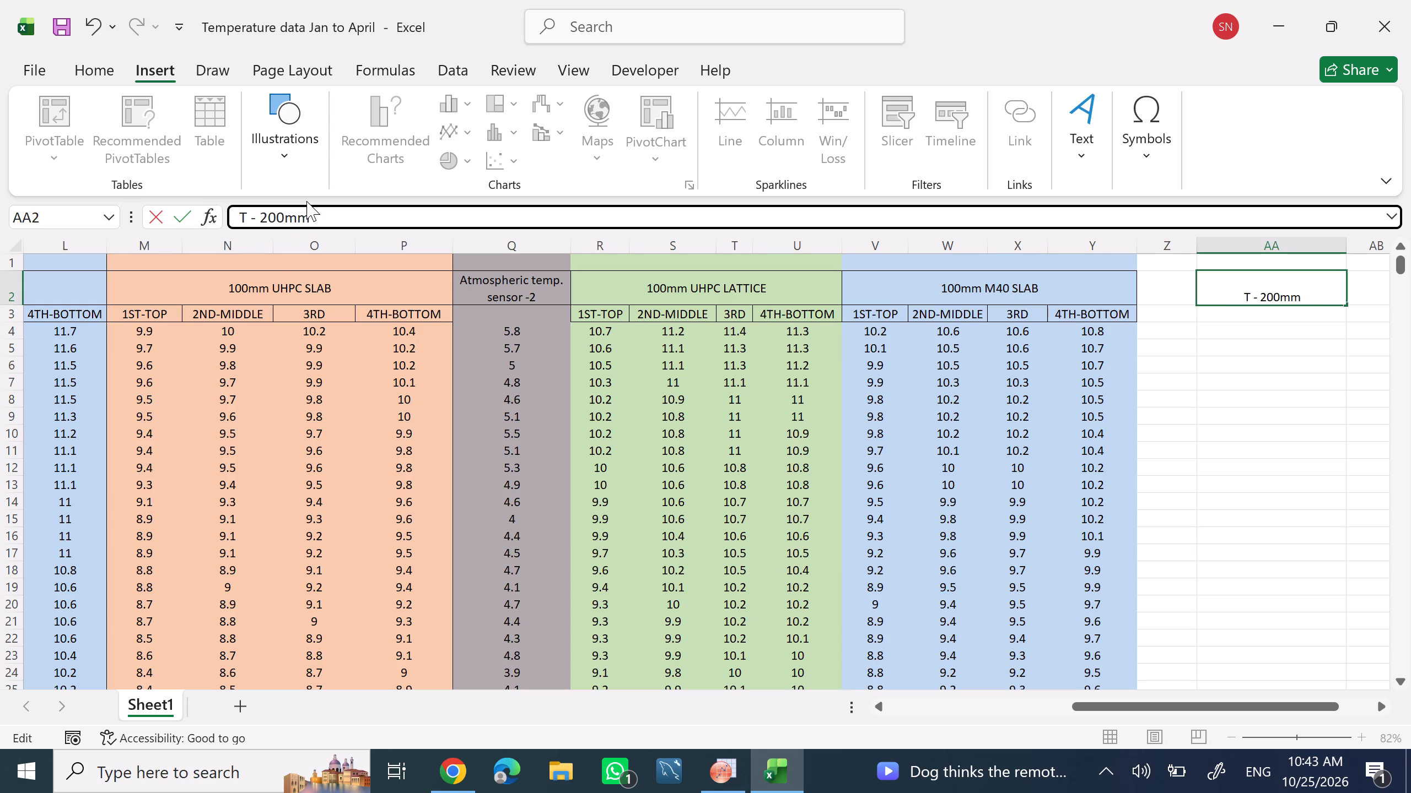
Change the heading in cell AA2 to "delta(T) - 200mm".
click(266, 154)
click(266, 154)
text(delta)
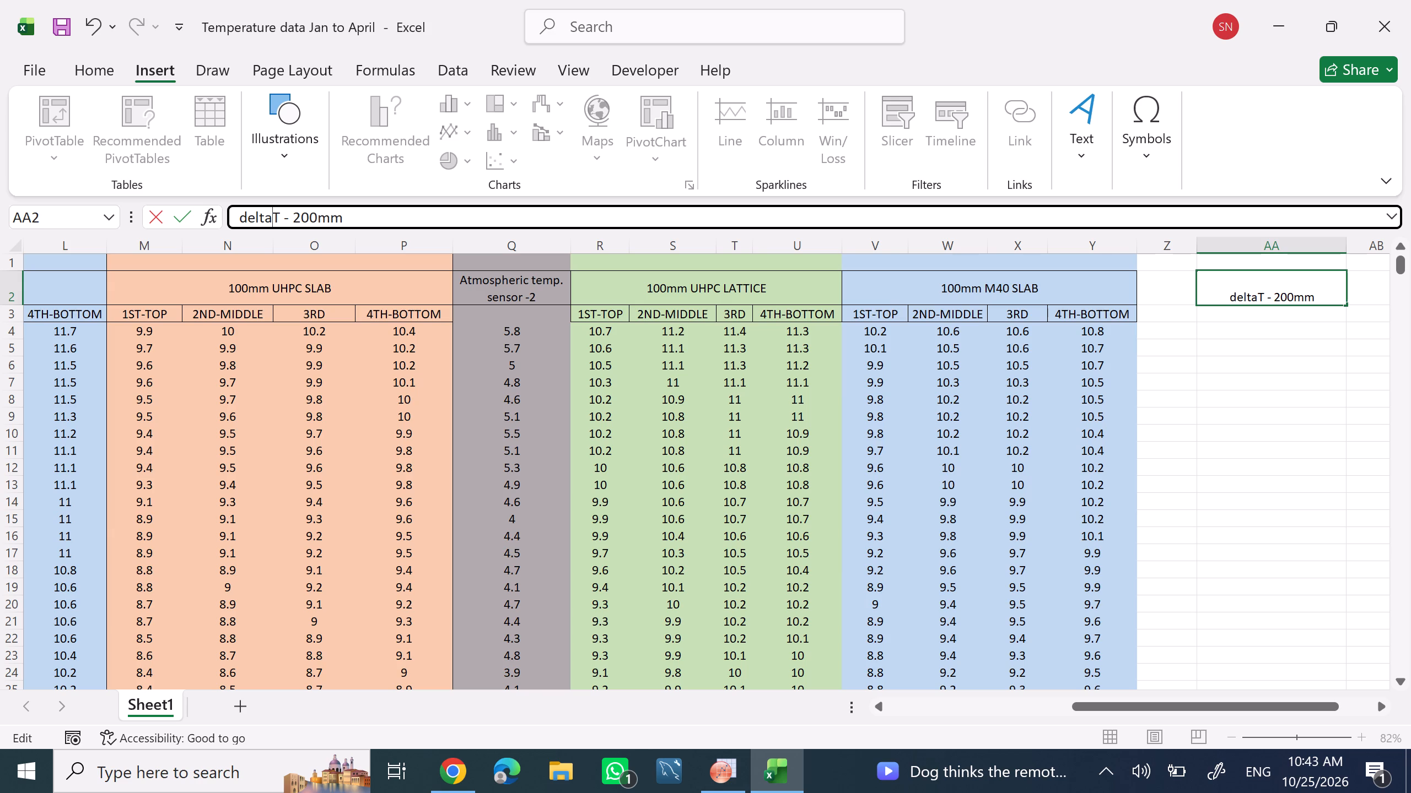
key(shift+parenleft)
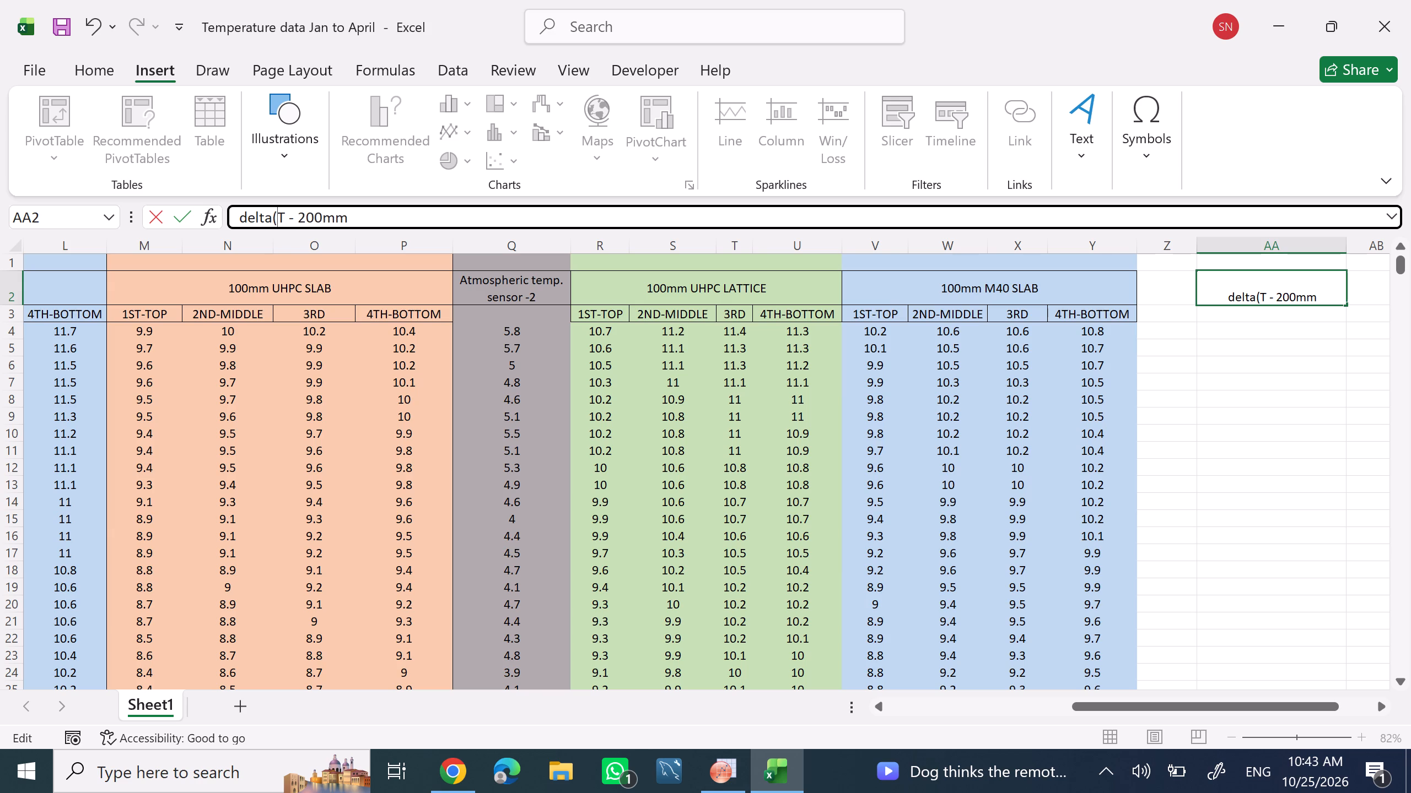
click(285, 215)
key(shift+parenright)
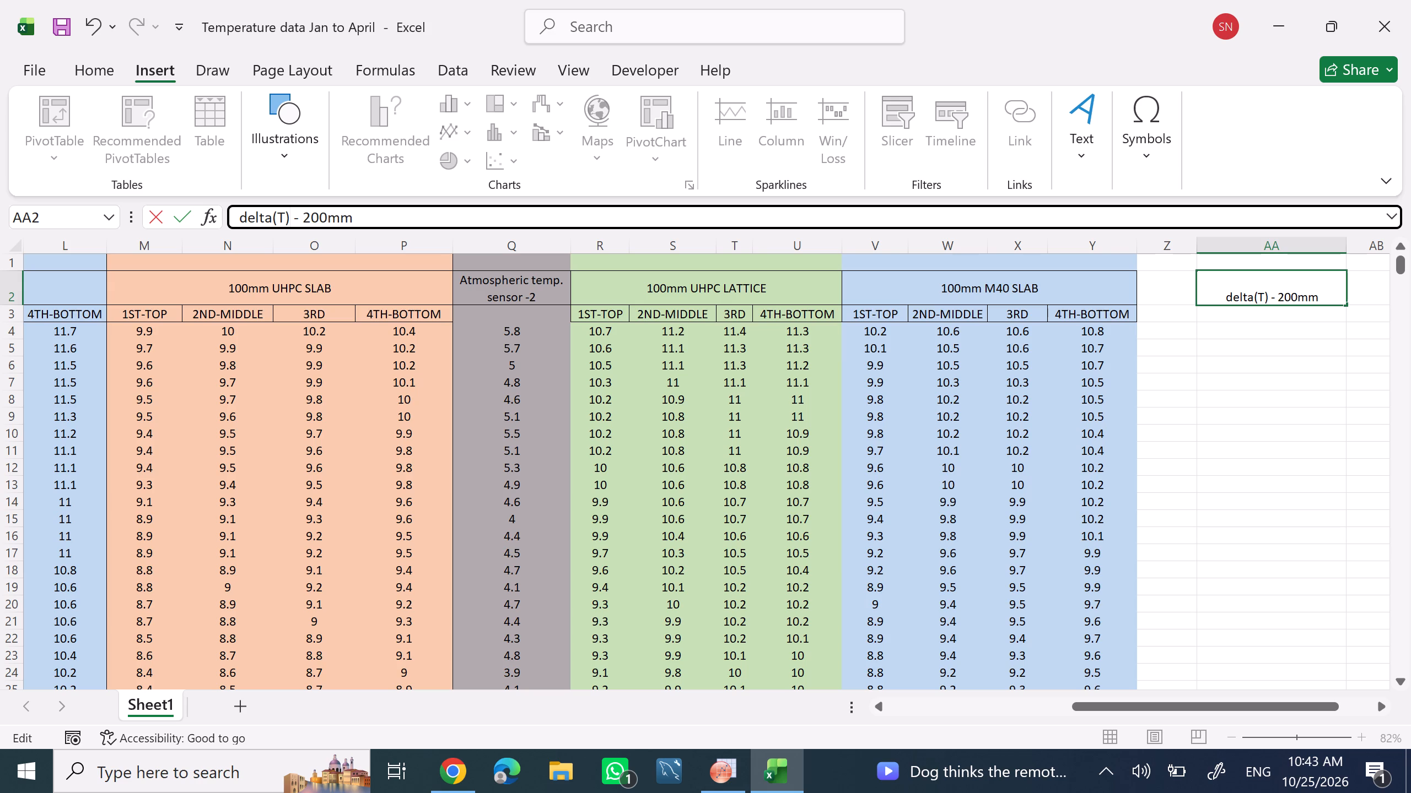
click(1341, 453)
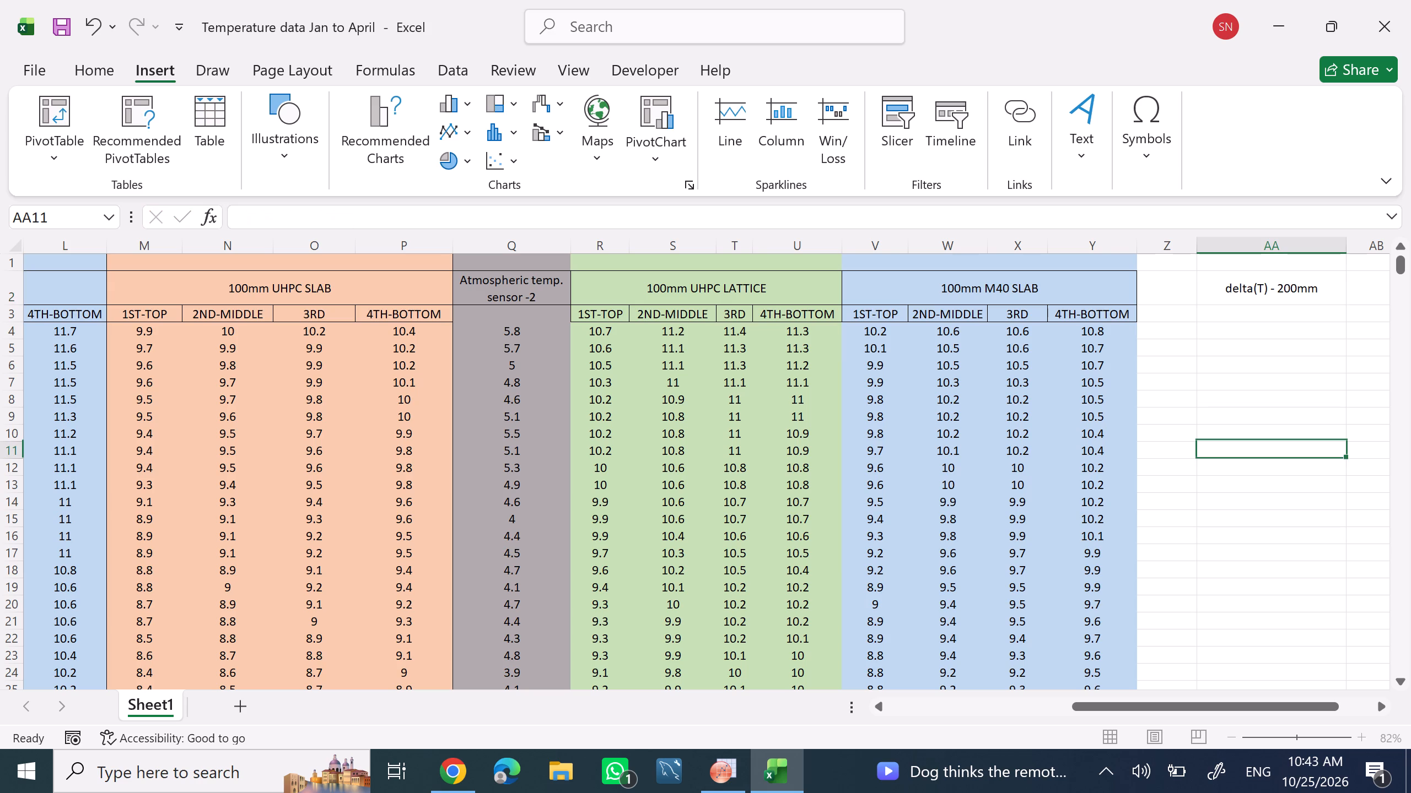
Select cell AA3 below the new heading and examine which columns hold the 200mm UHPC SLAB readings.
click(1261, 314)
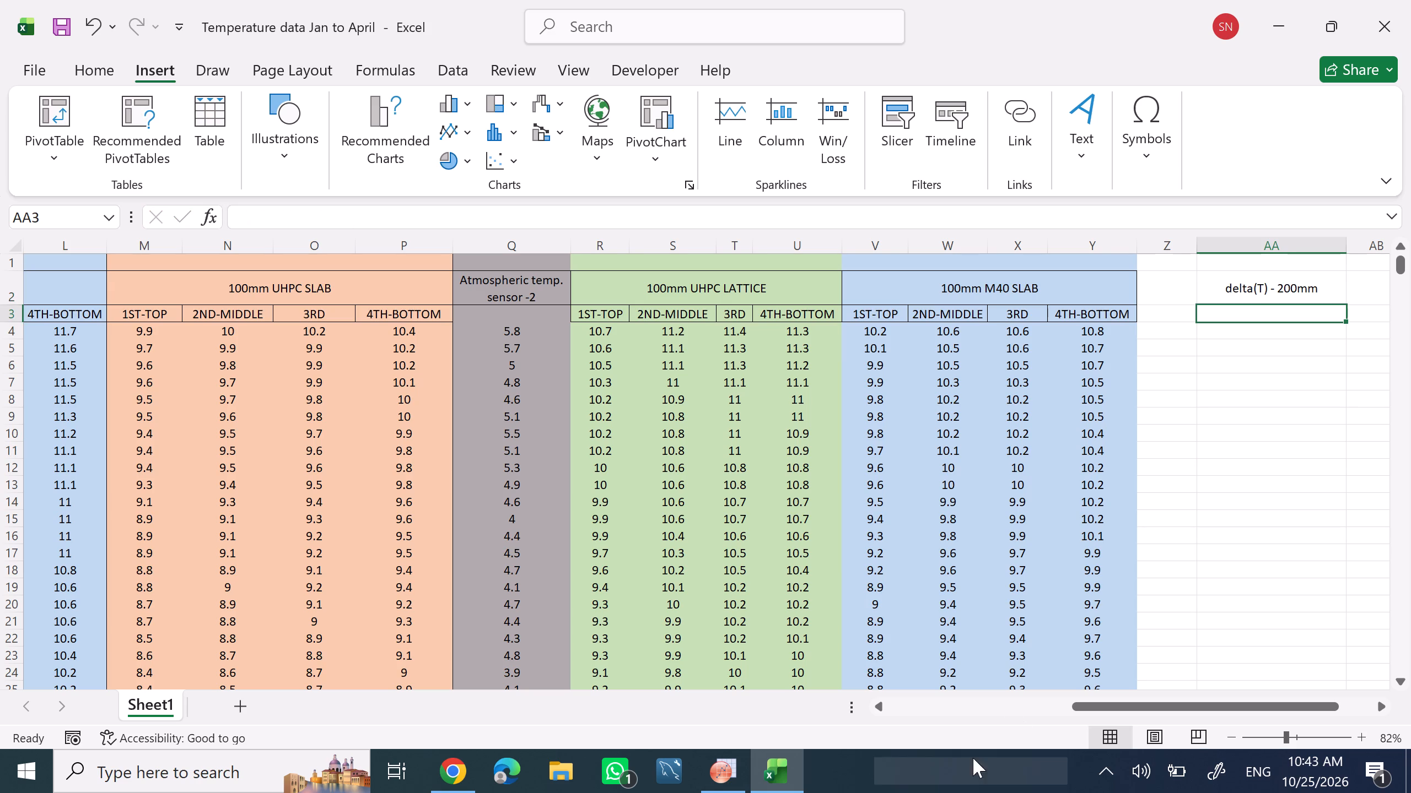
triple_click(875, 711)
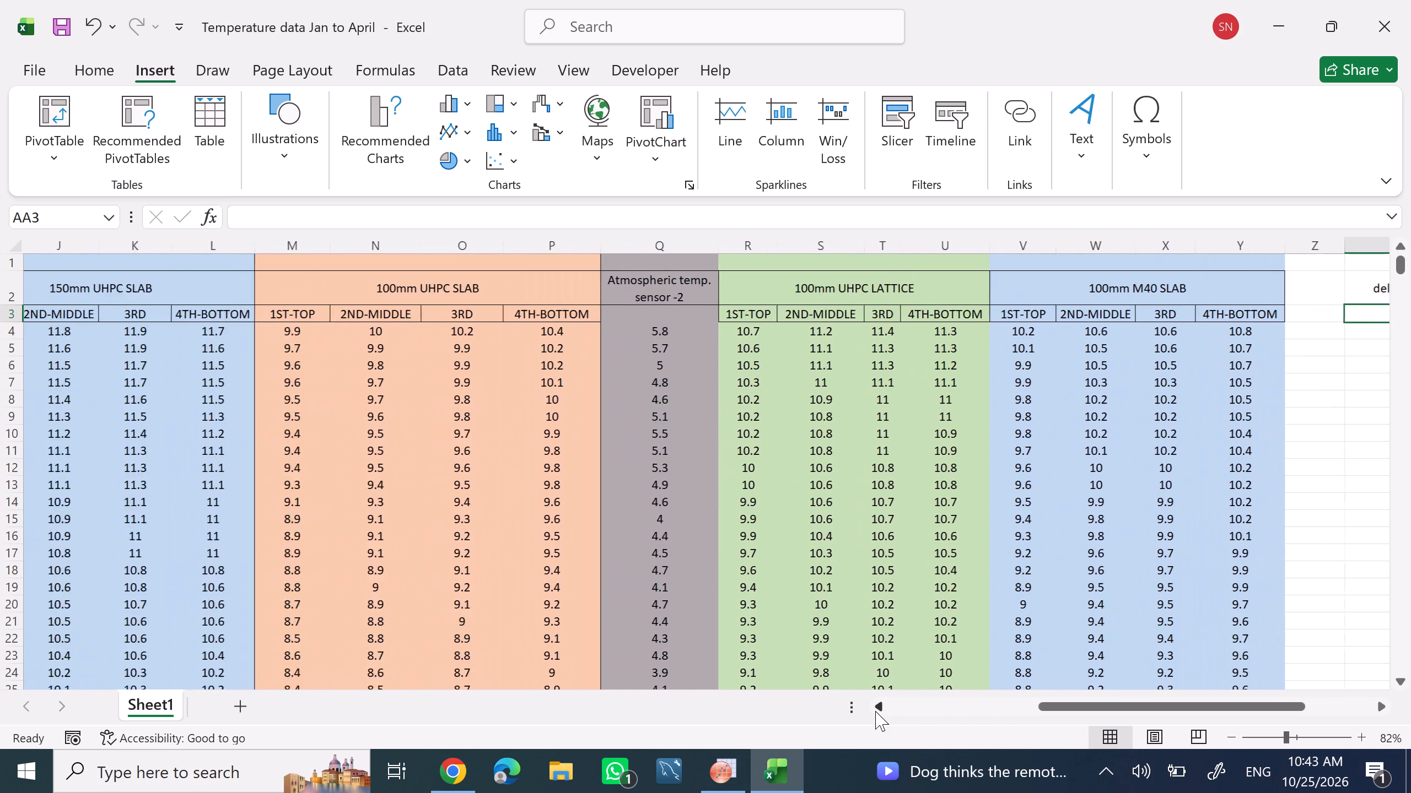
triple_click(875, 711)
triple_click(875, 711)
triple_click(875, 711)
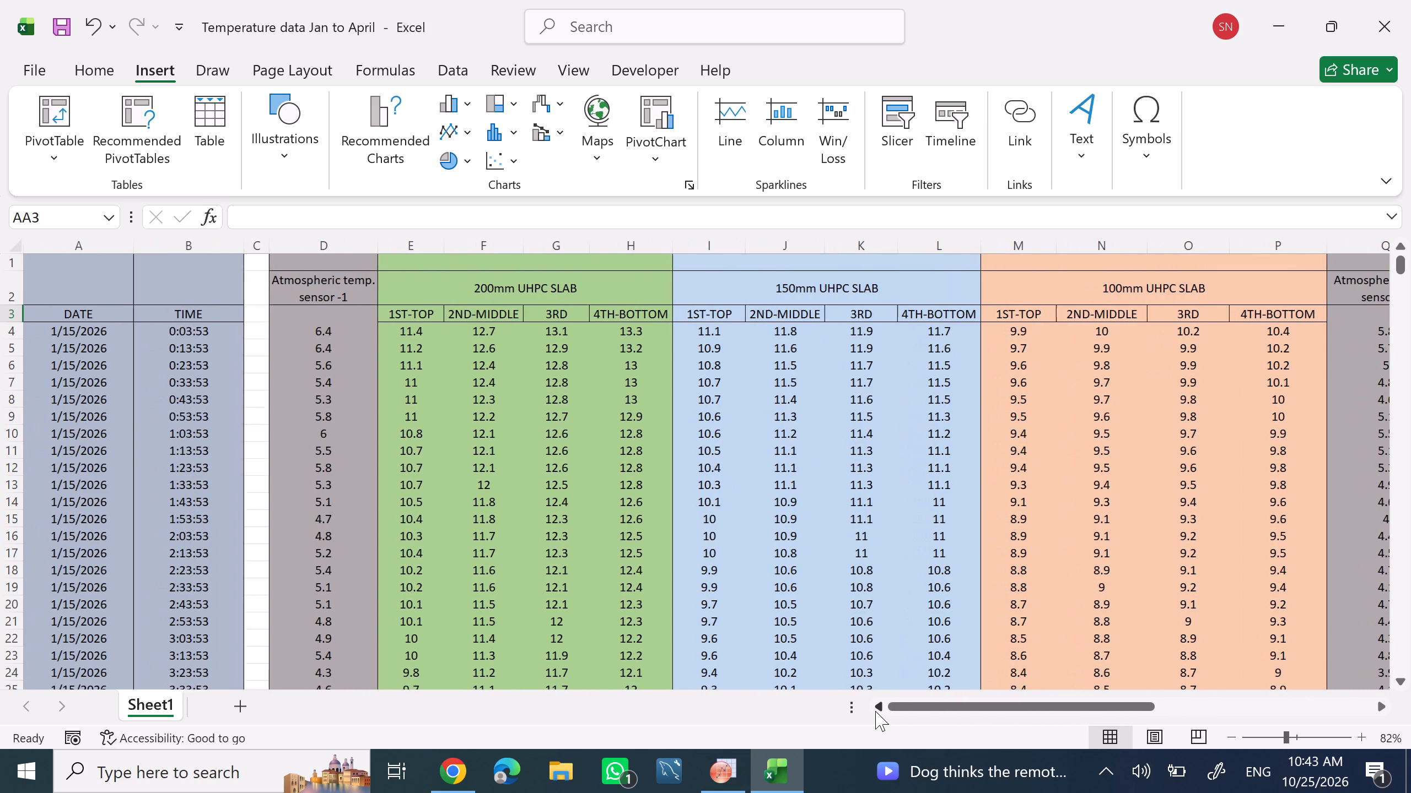
double_click(875, 711)
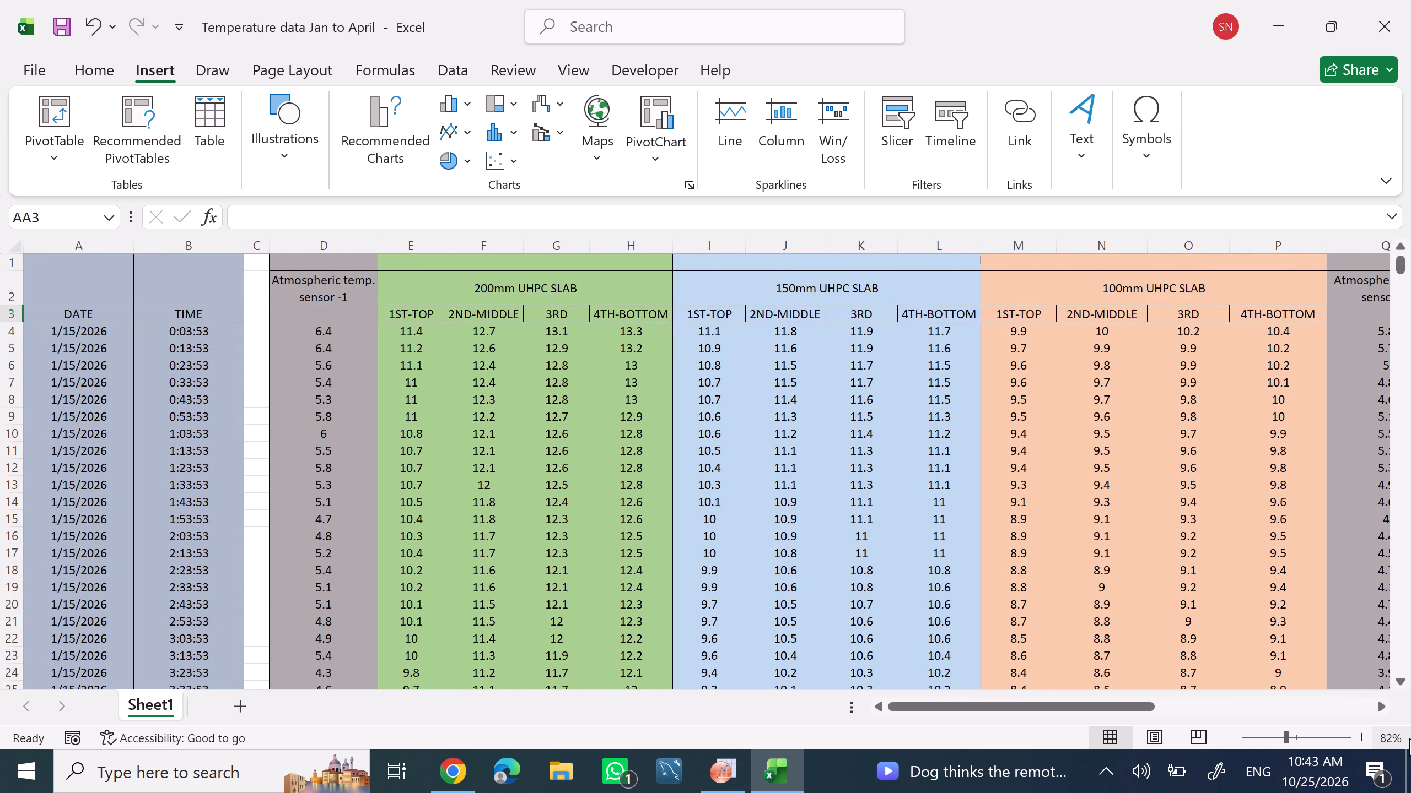
click(1386, 702)
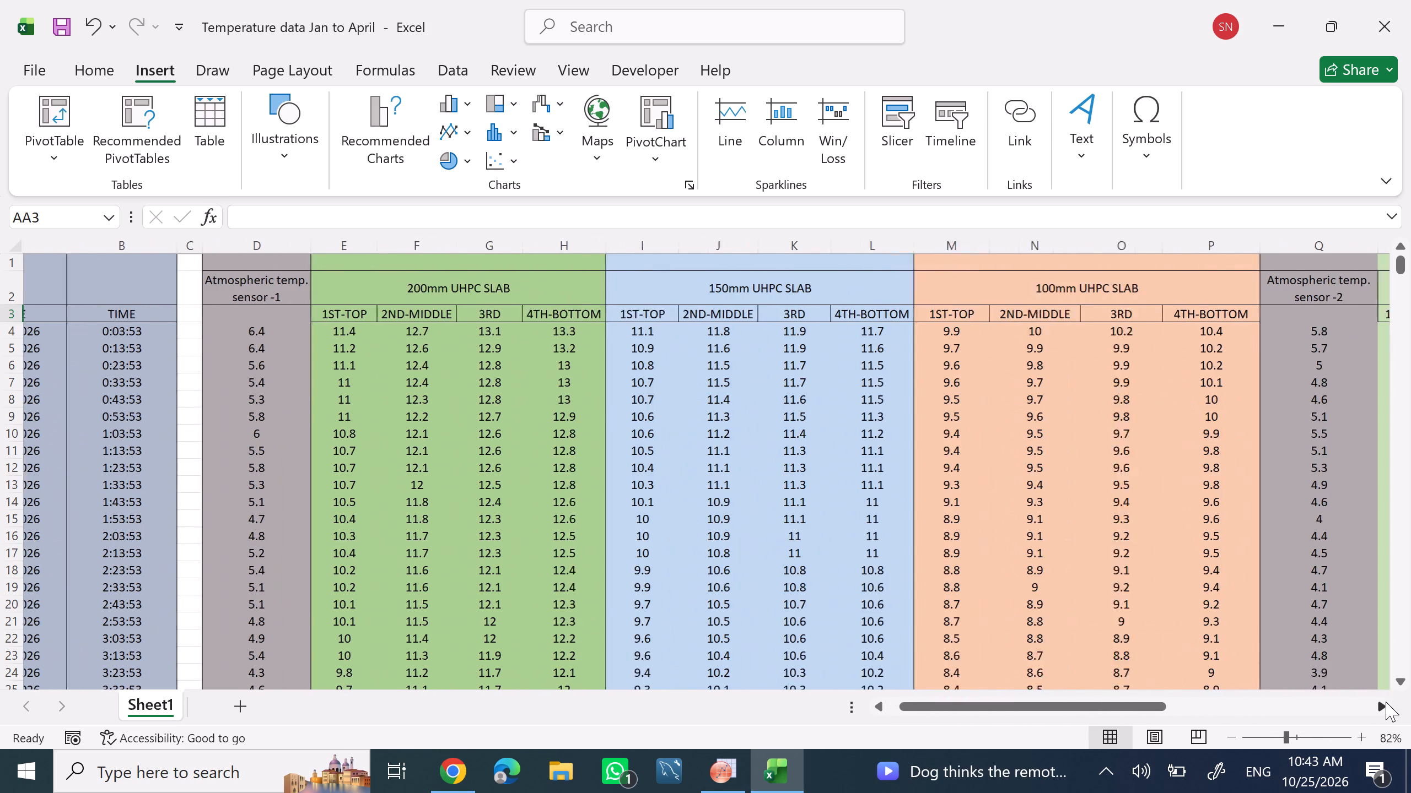
click(1386, 702)
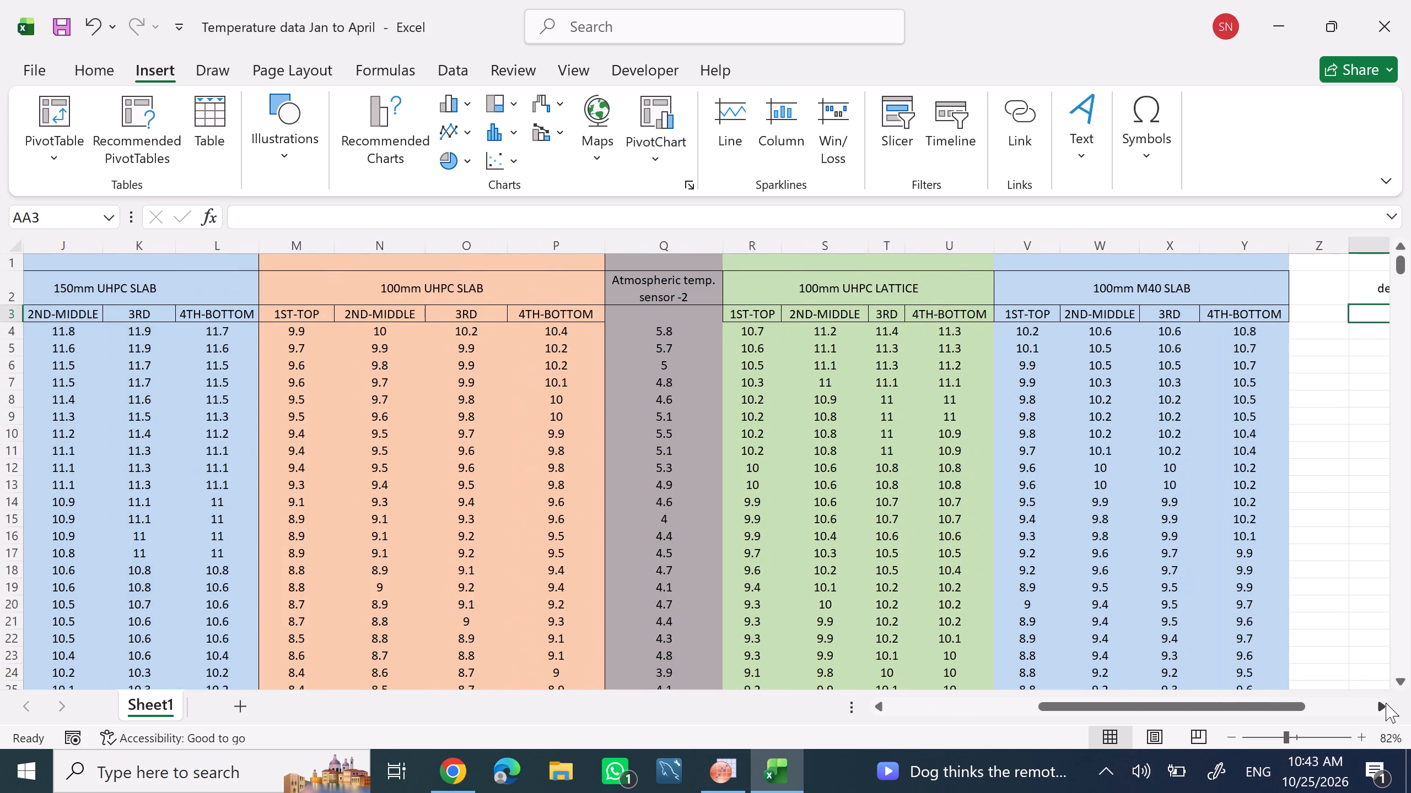
triple_click(1386, 703)
double_click(1386, 703)
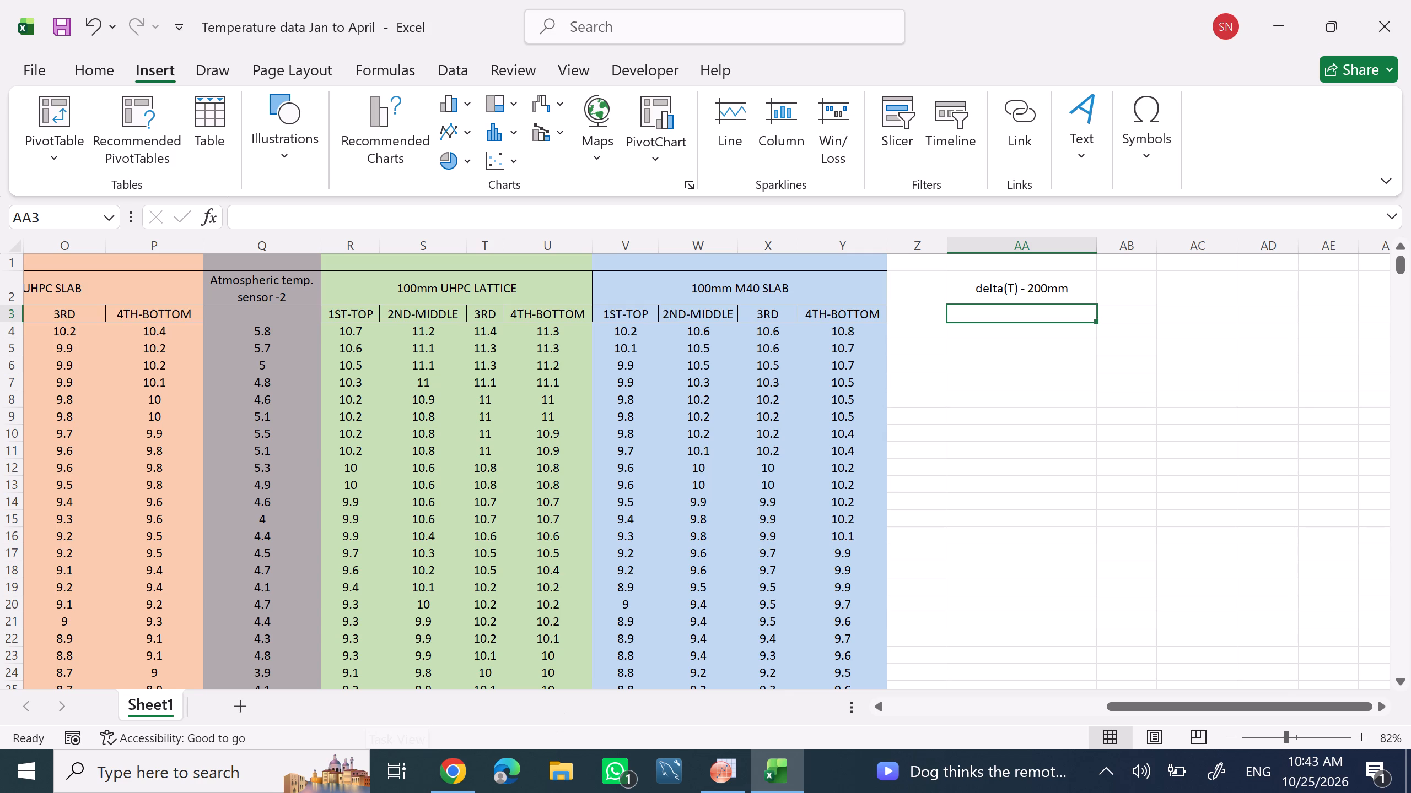
Fill the merged "100mm M40 SLAB" heading of columns V to Y across cells Z2 to AC2.
click(898, 297)
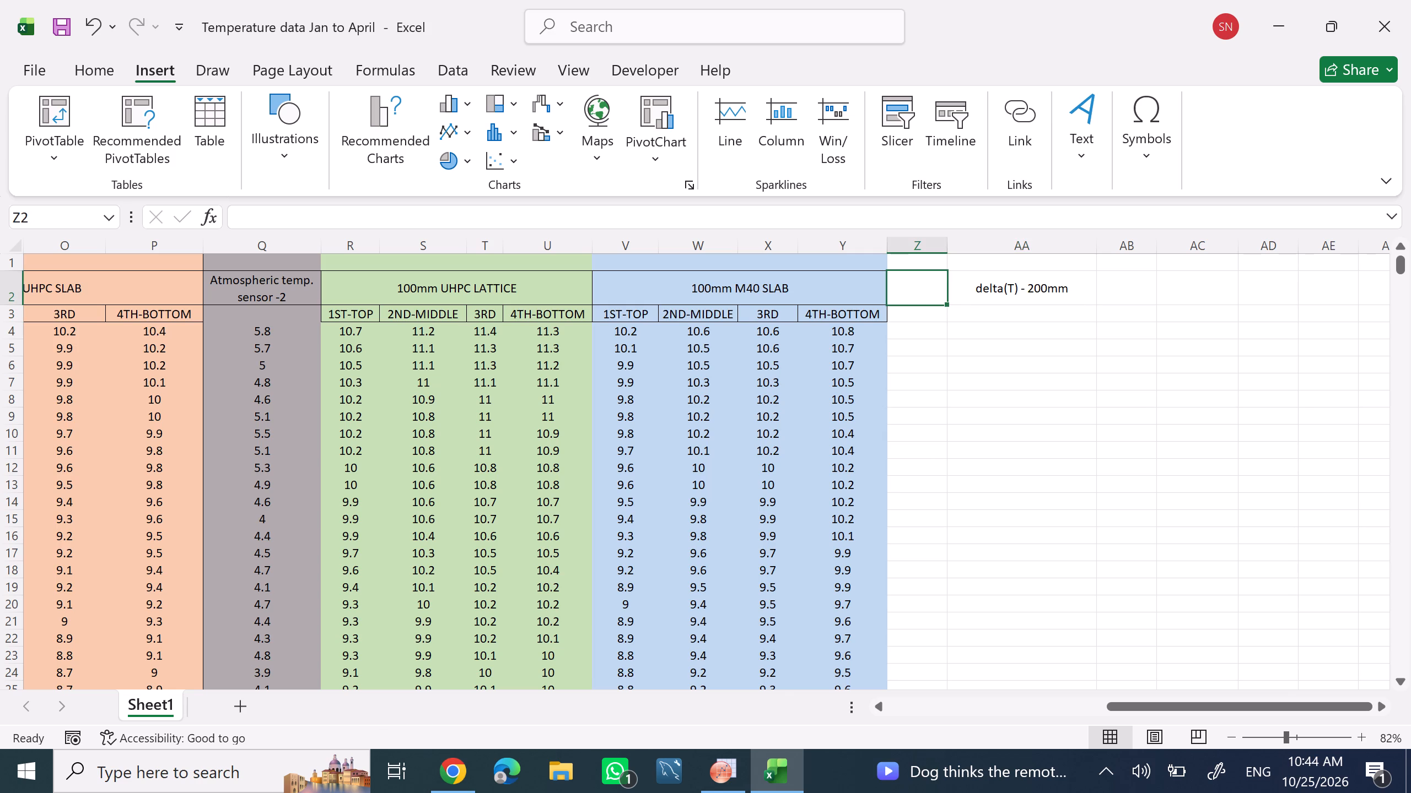
click(814, 286)
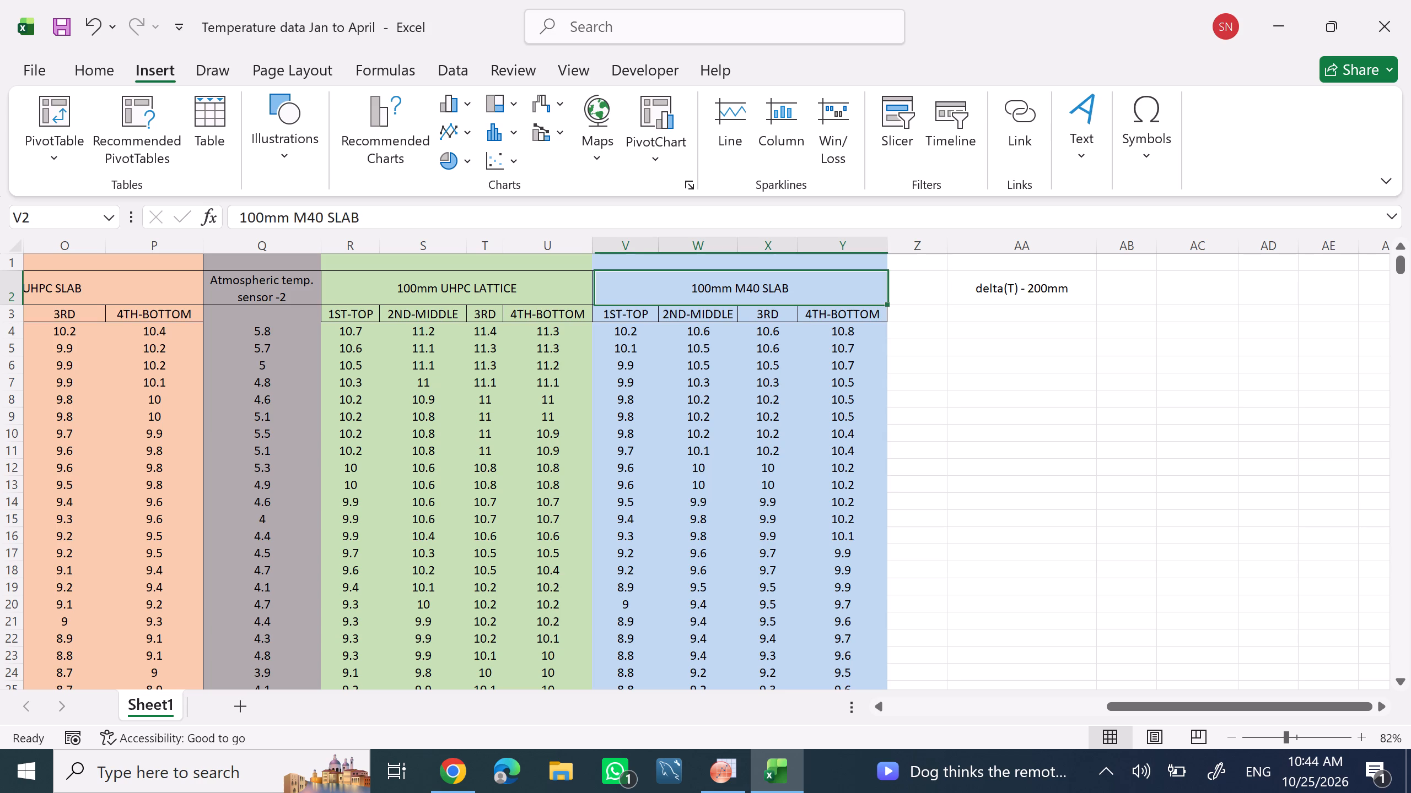
drag(886, 305, 896, 306)
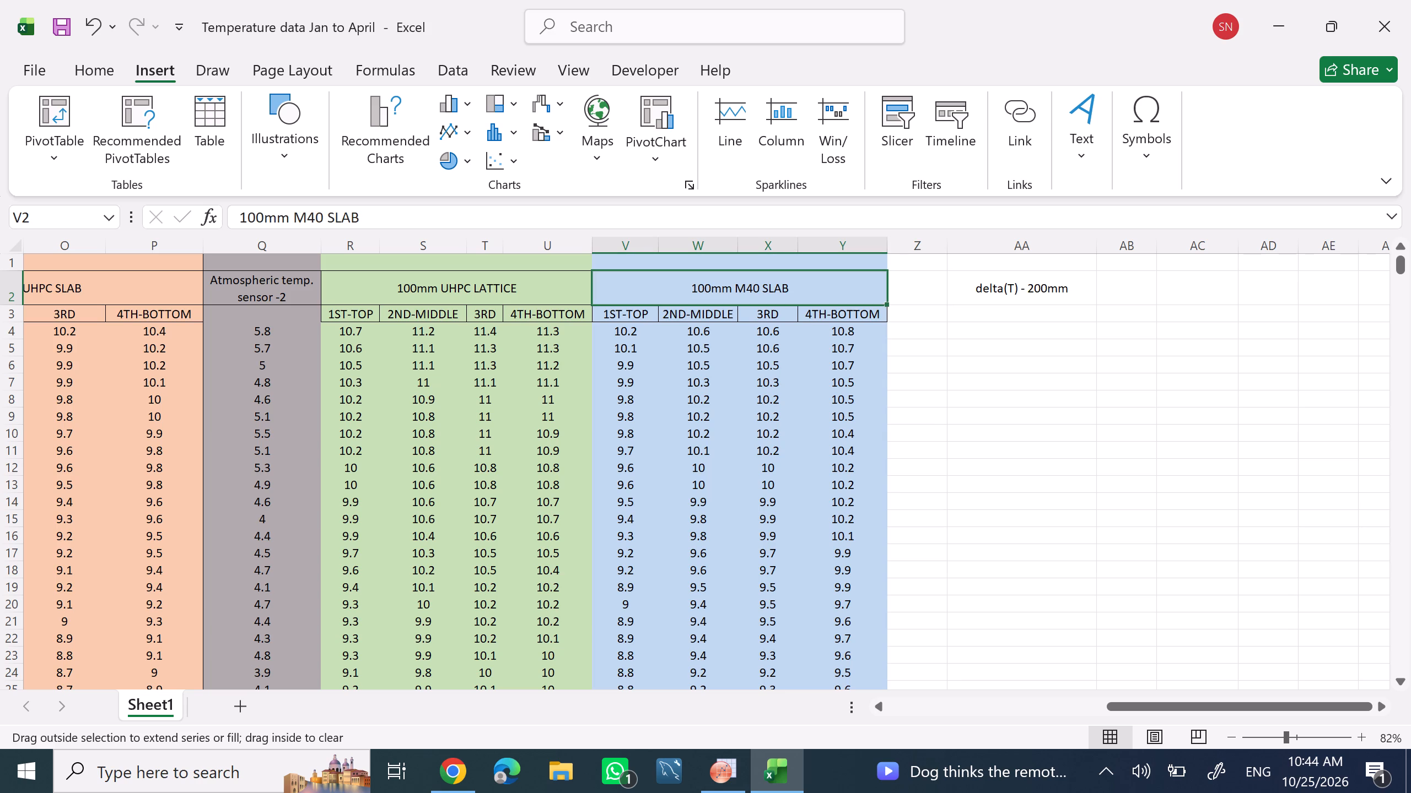
drag(896, 306, 1005, 354)
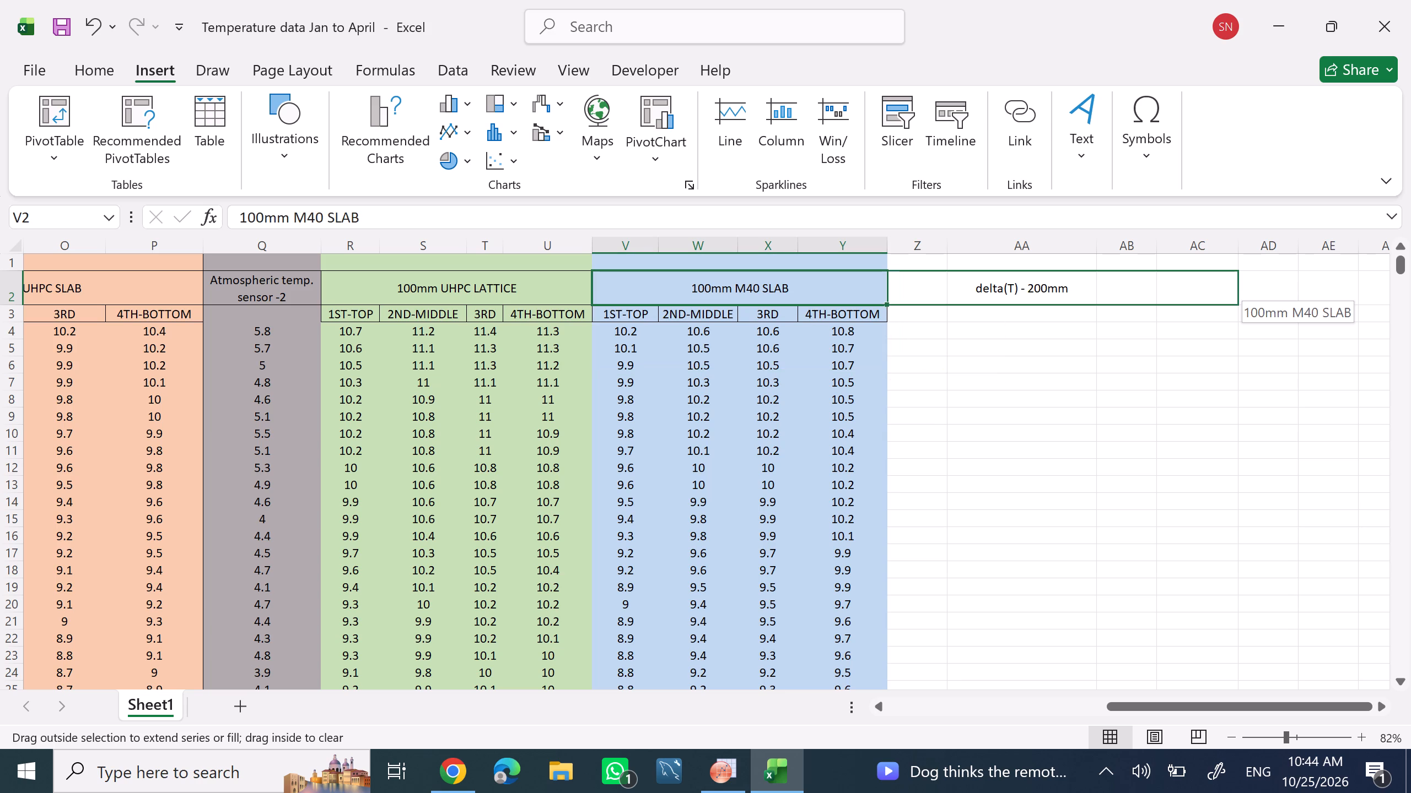
drag(1005, 354, 1004, 354)
click(1123, 329)
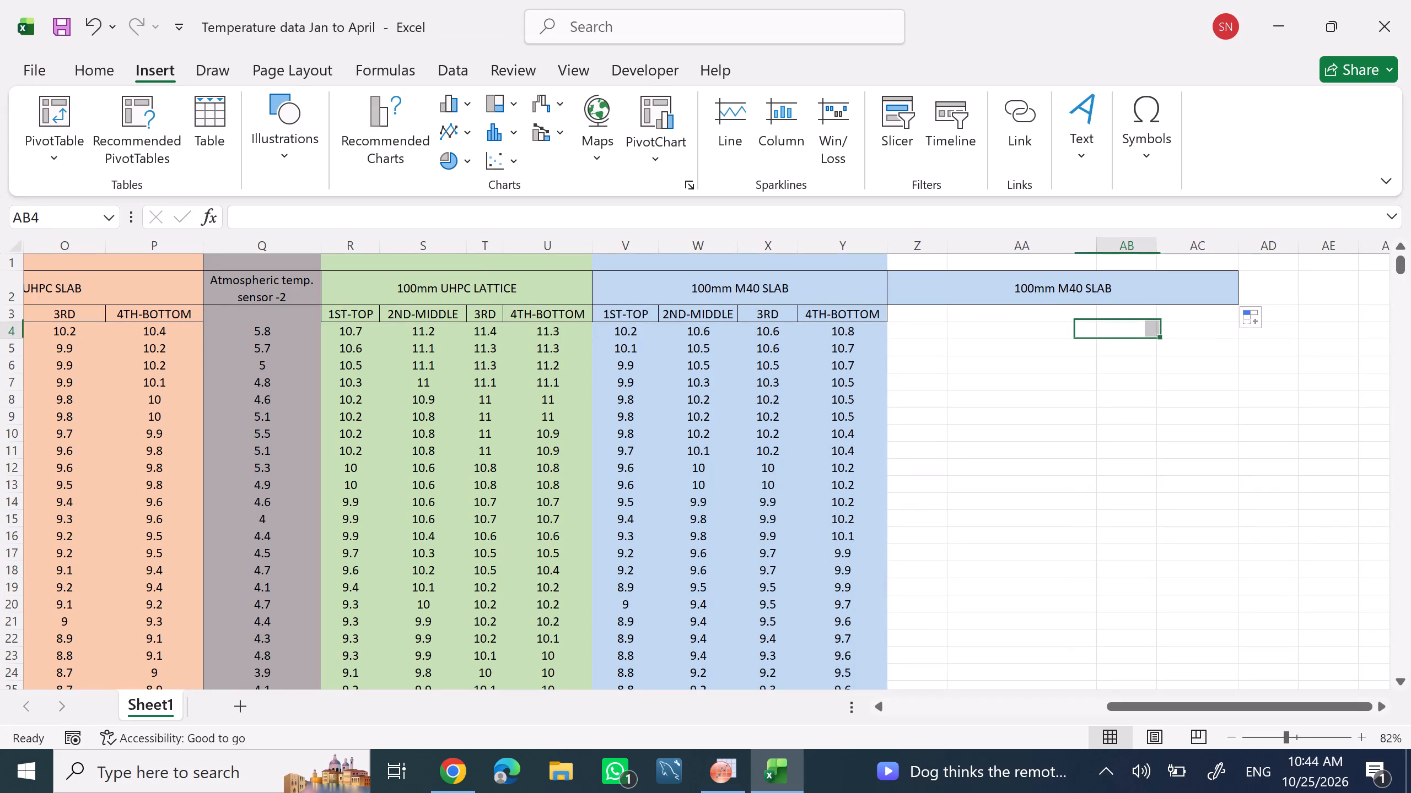
Extend the blue fill of cell Y1 across cells Z1 to AC1.
click(852, 267)
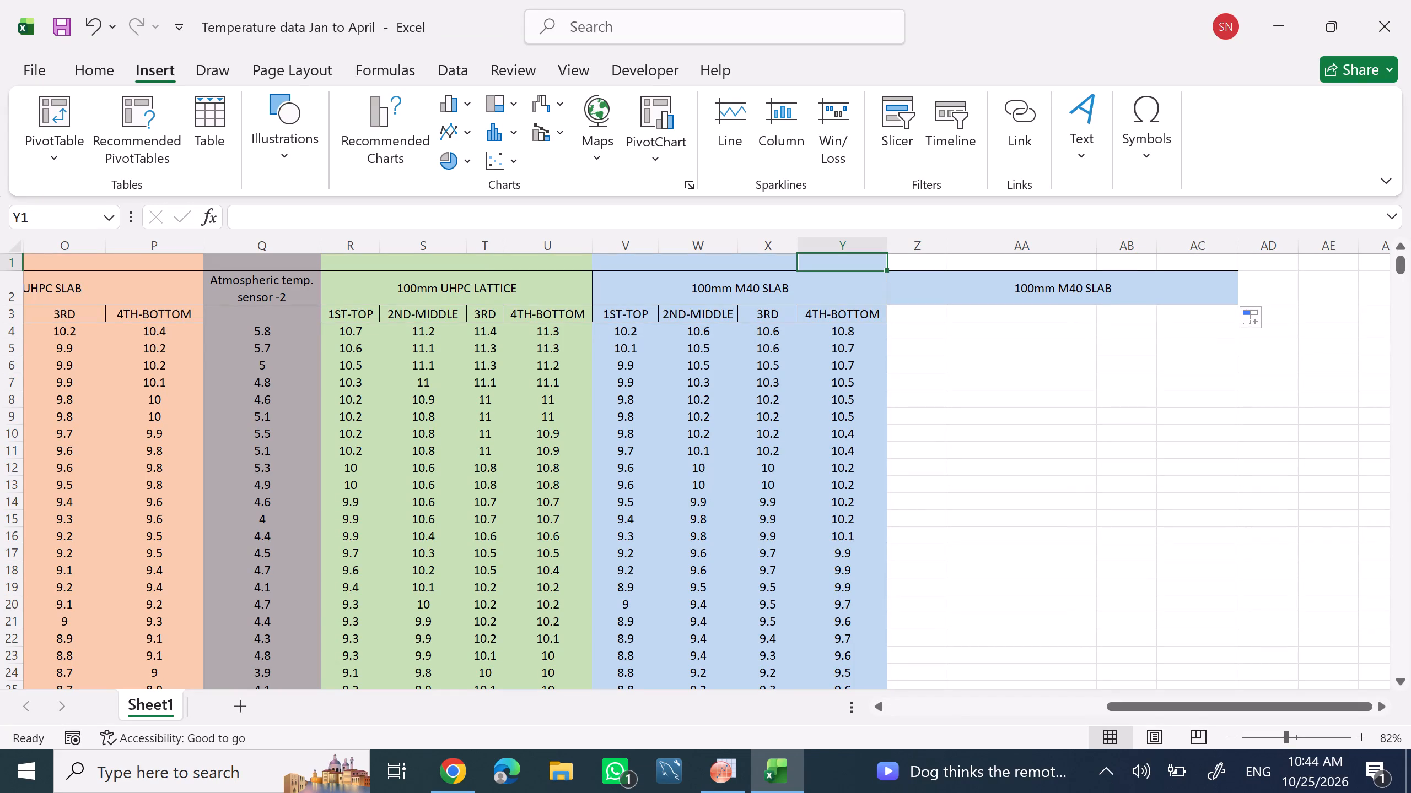
drag(885, 271, 1225, 276)
click(1100, 392)
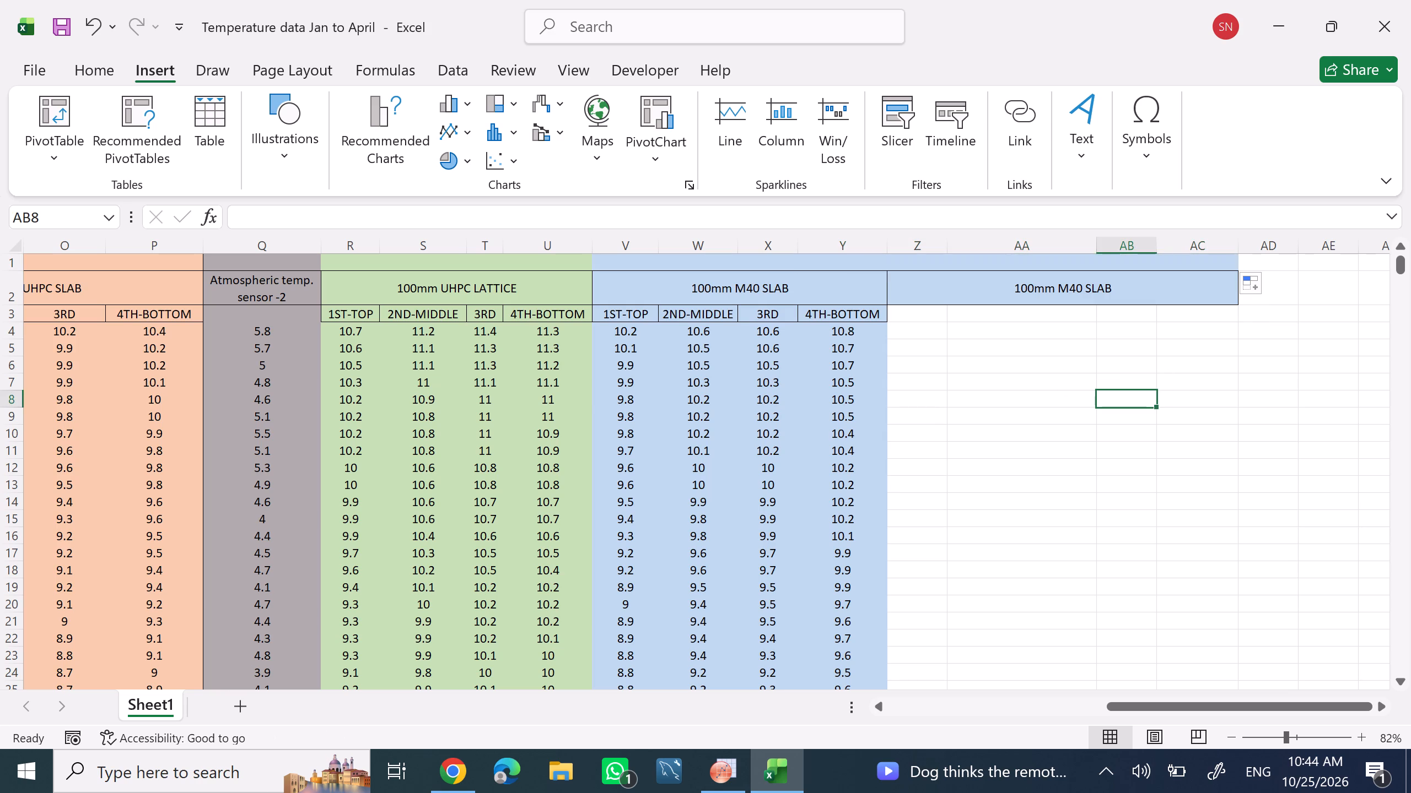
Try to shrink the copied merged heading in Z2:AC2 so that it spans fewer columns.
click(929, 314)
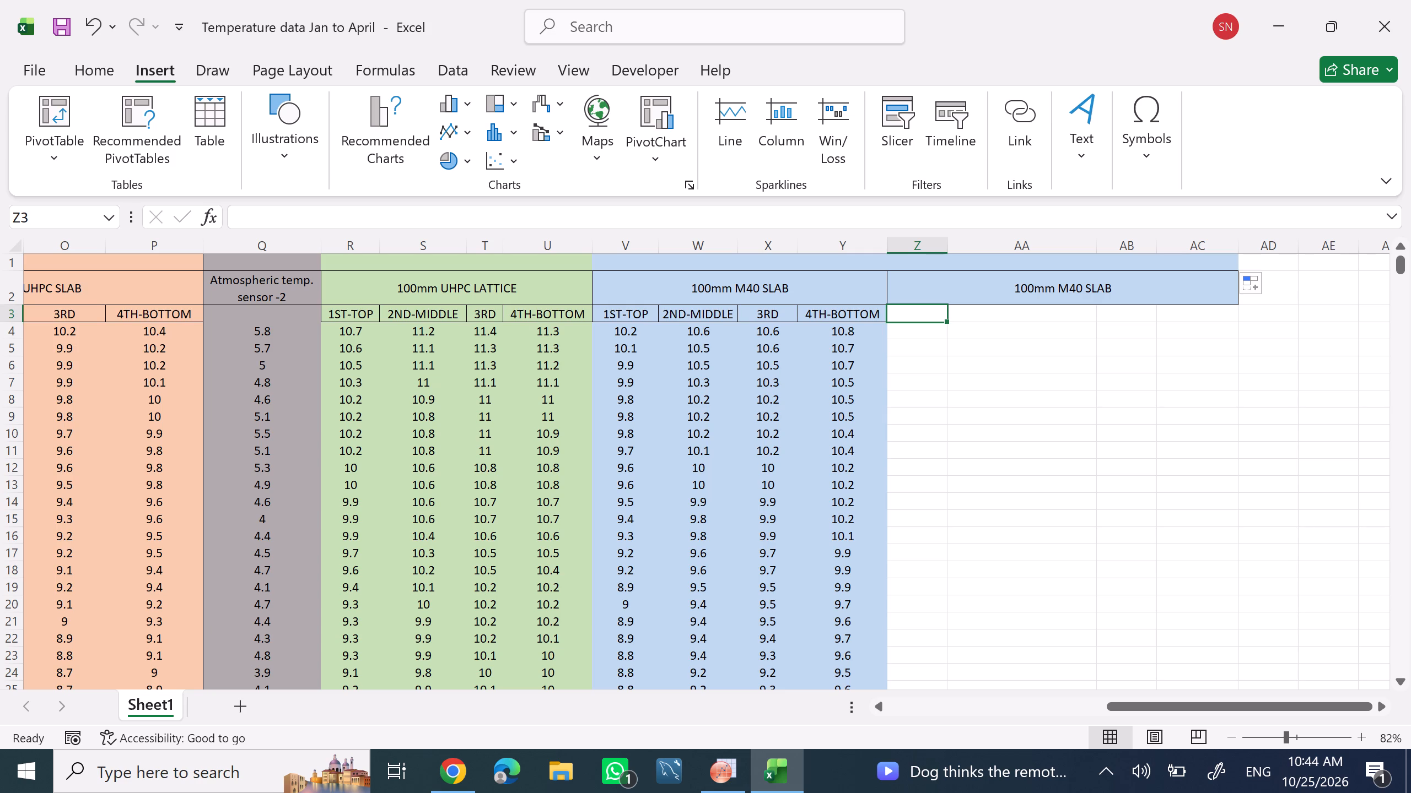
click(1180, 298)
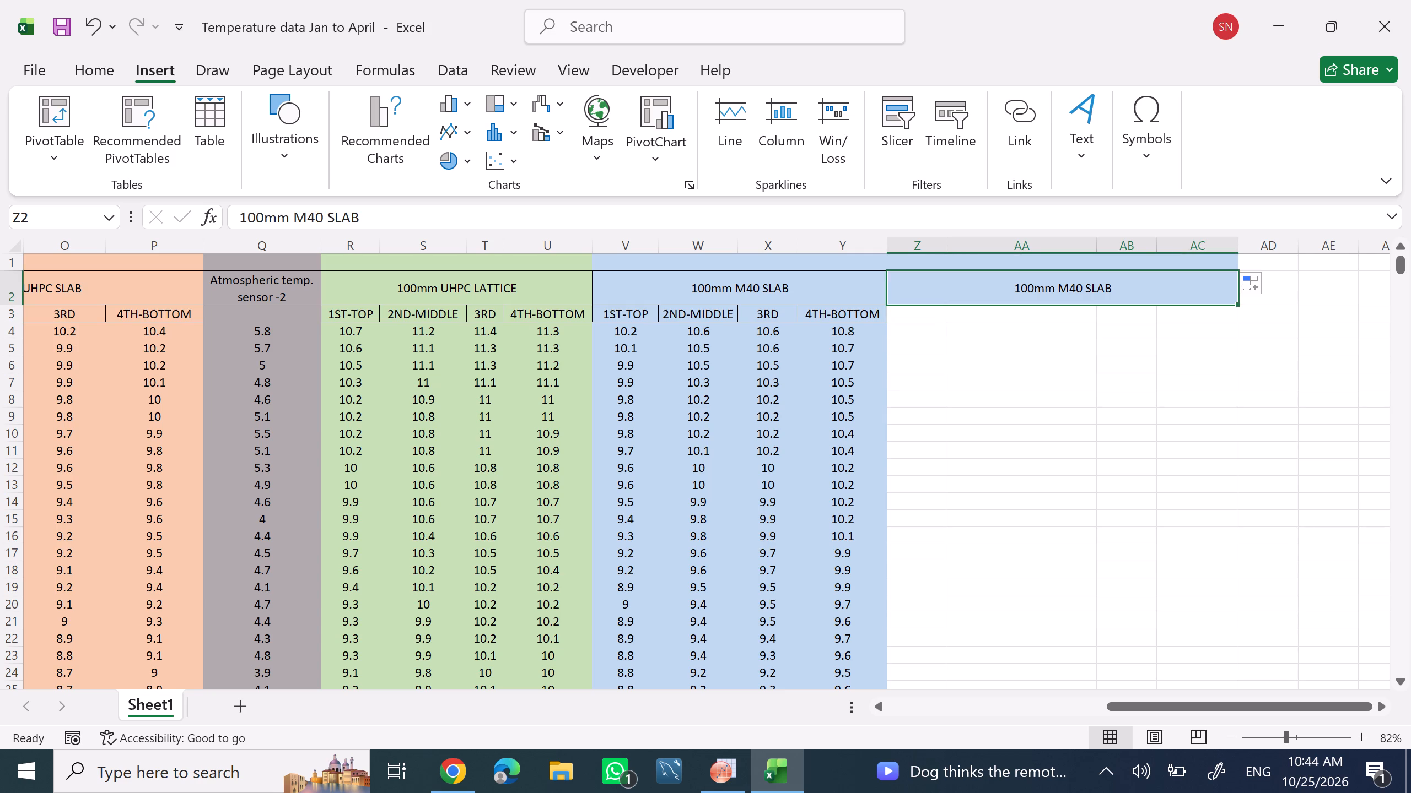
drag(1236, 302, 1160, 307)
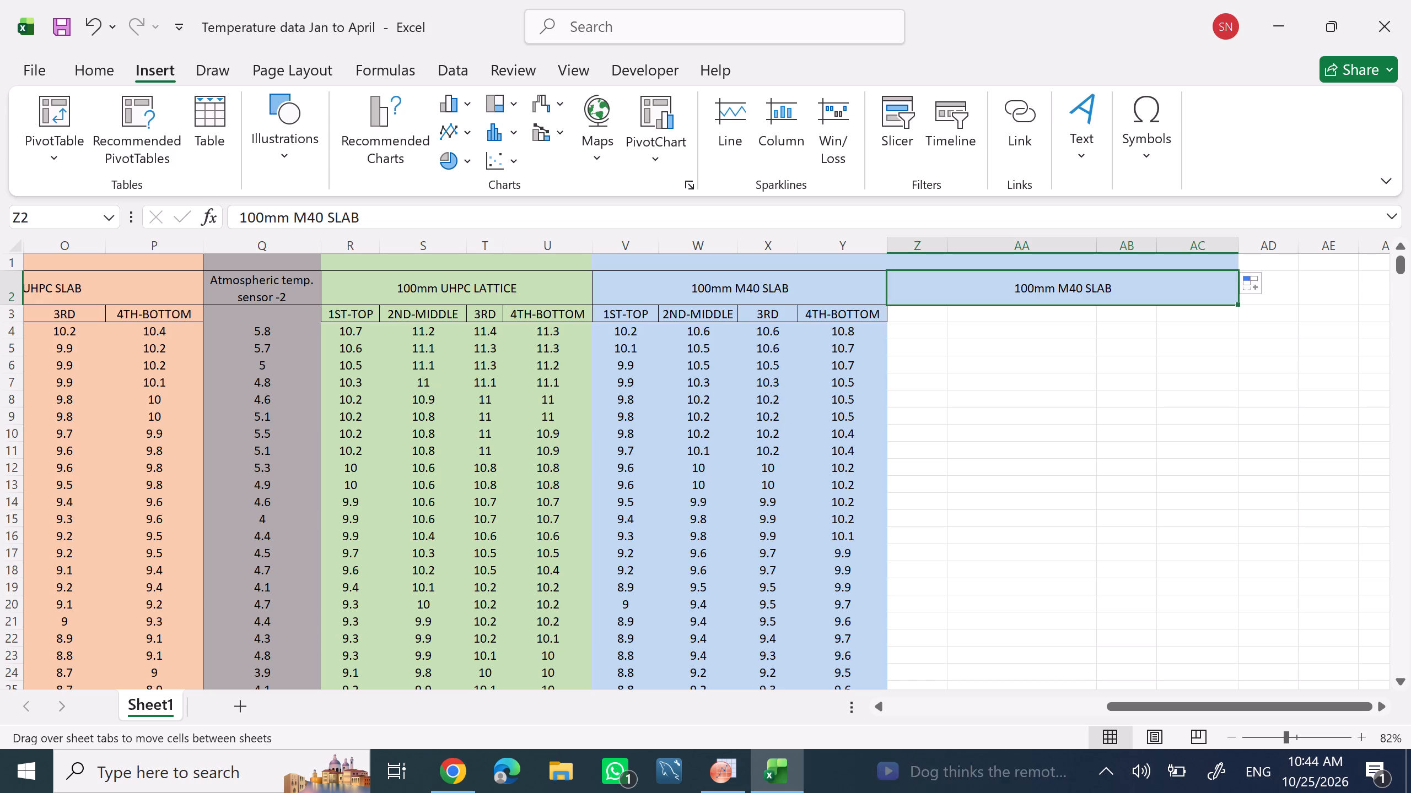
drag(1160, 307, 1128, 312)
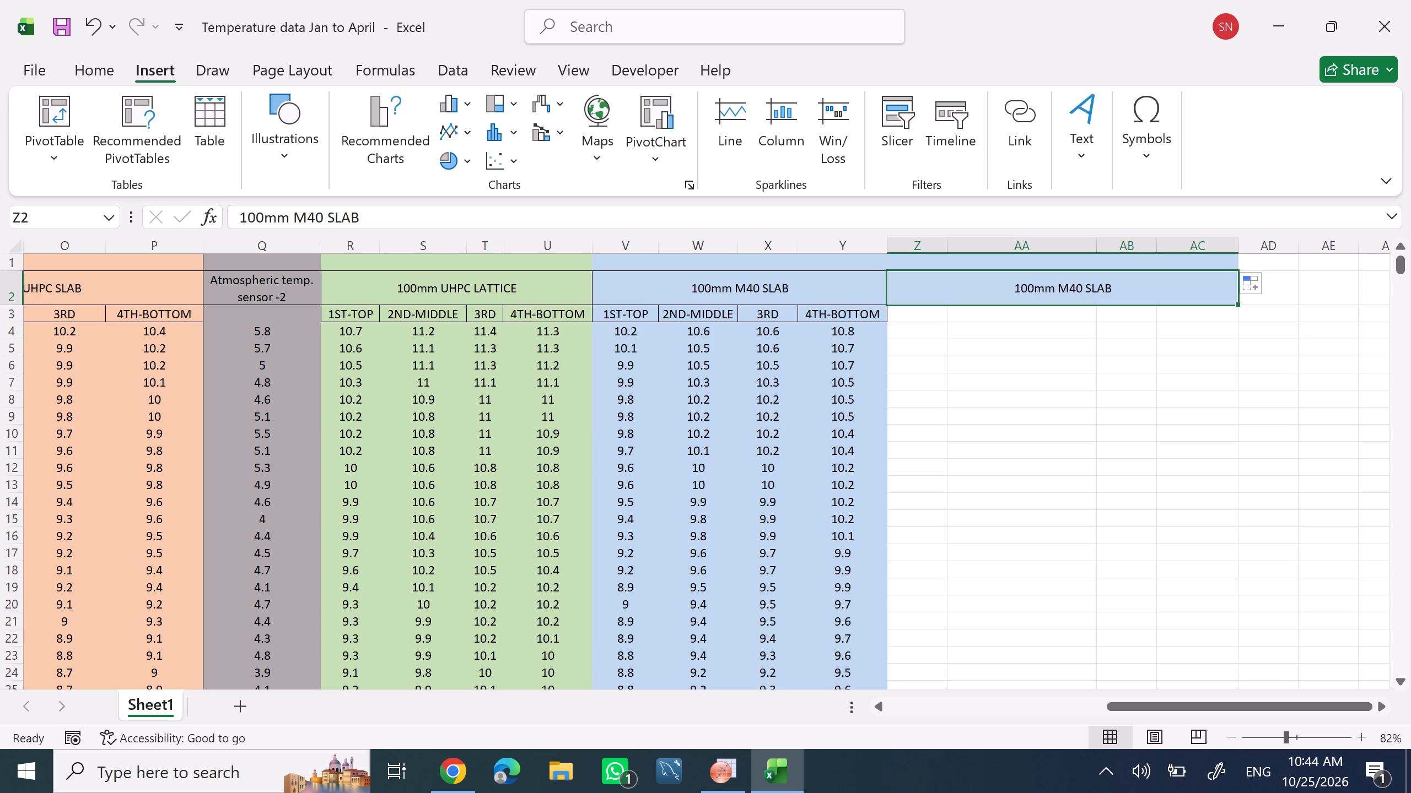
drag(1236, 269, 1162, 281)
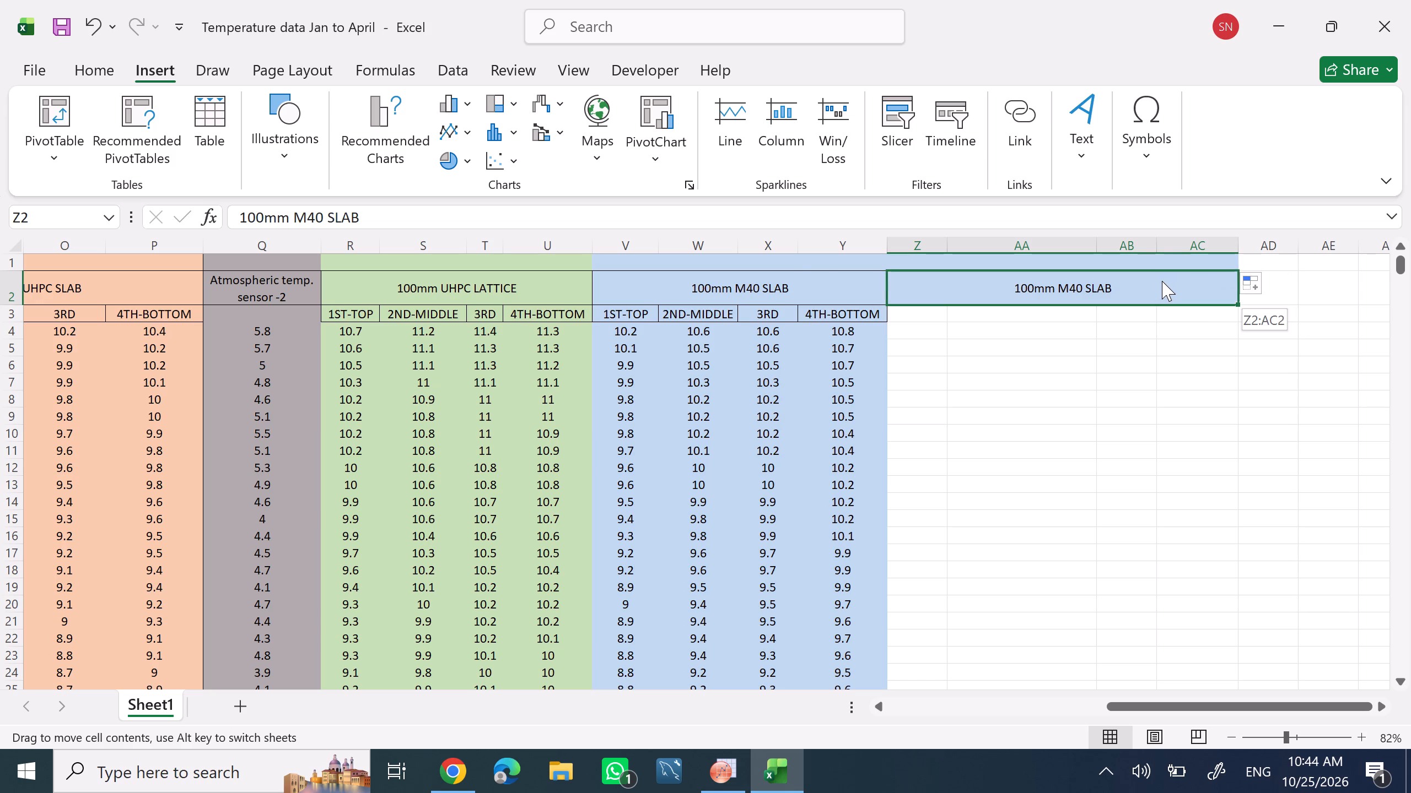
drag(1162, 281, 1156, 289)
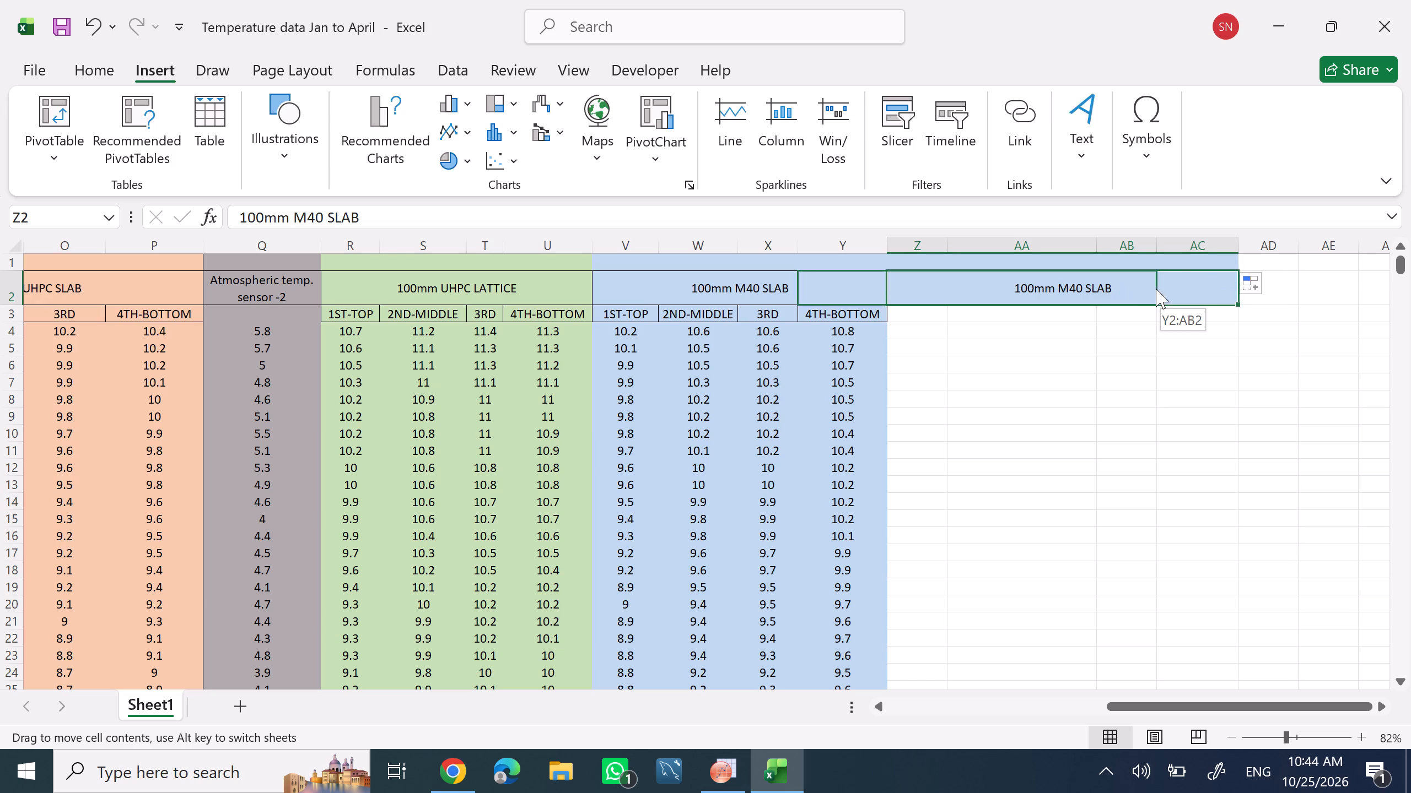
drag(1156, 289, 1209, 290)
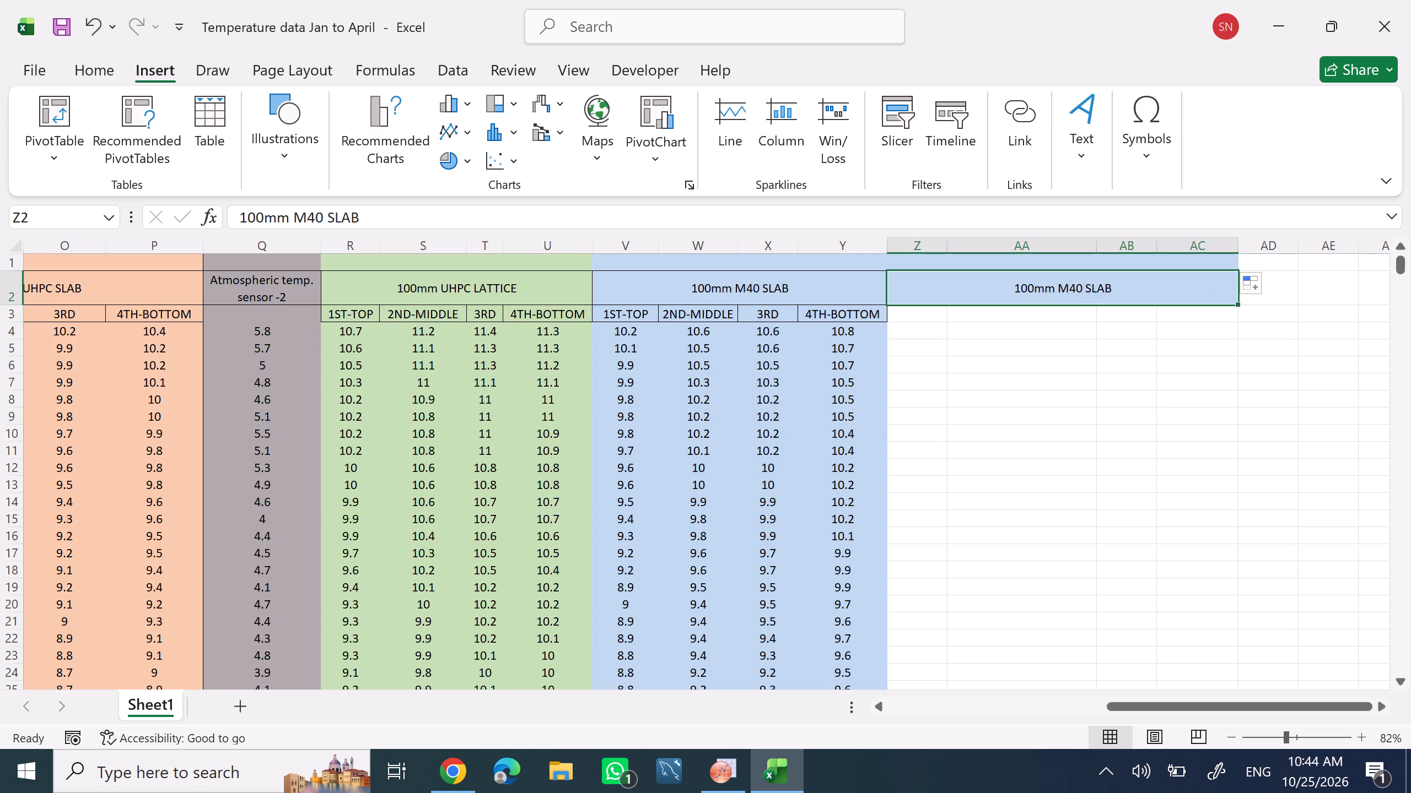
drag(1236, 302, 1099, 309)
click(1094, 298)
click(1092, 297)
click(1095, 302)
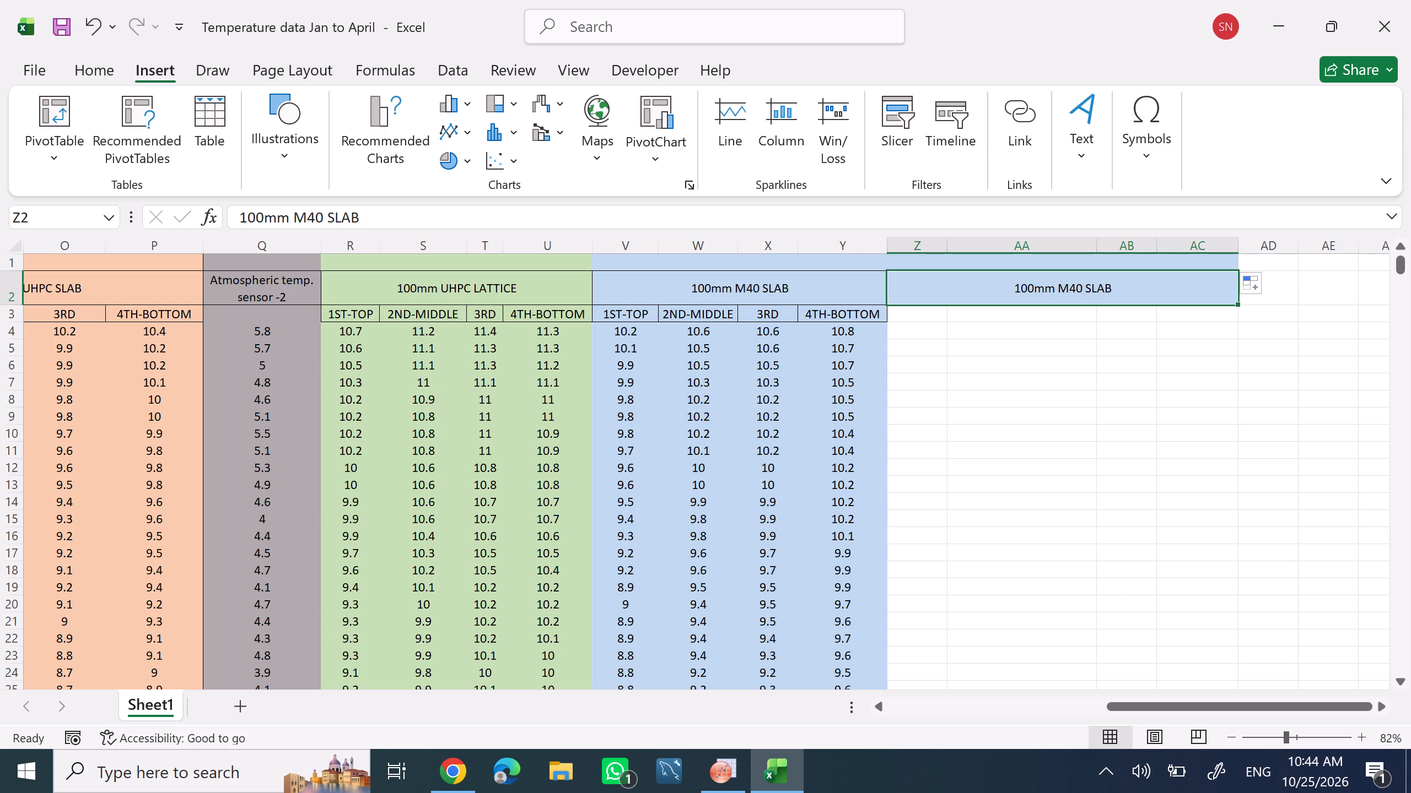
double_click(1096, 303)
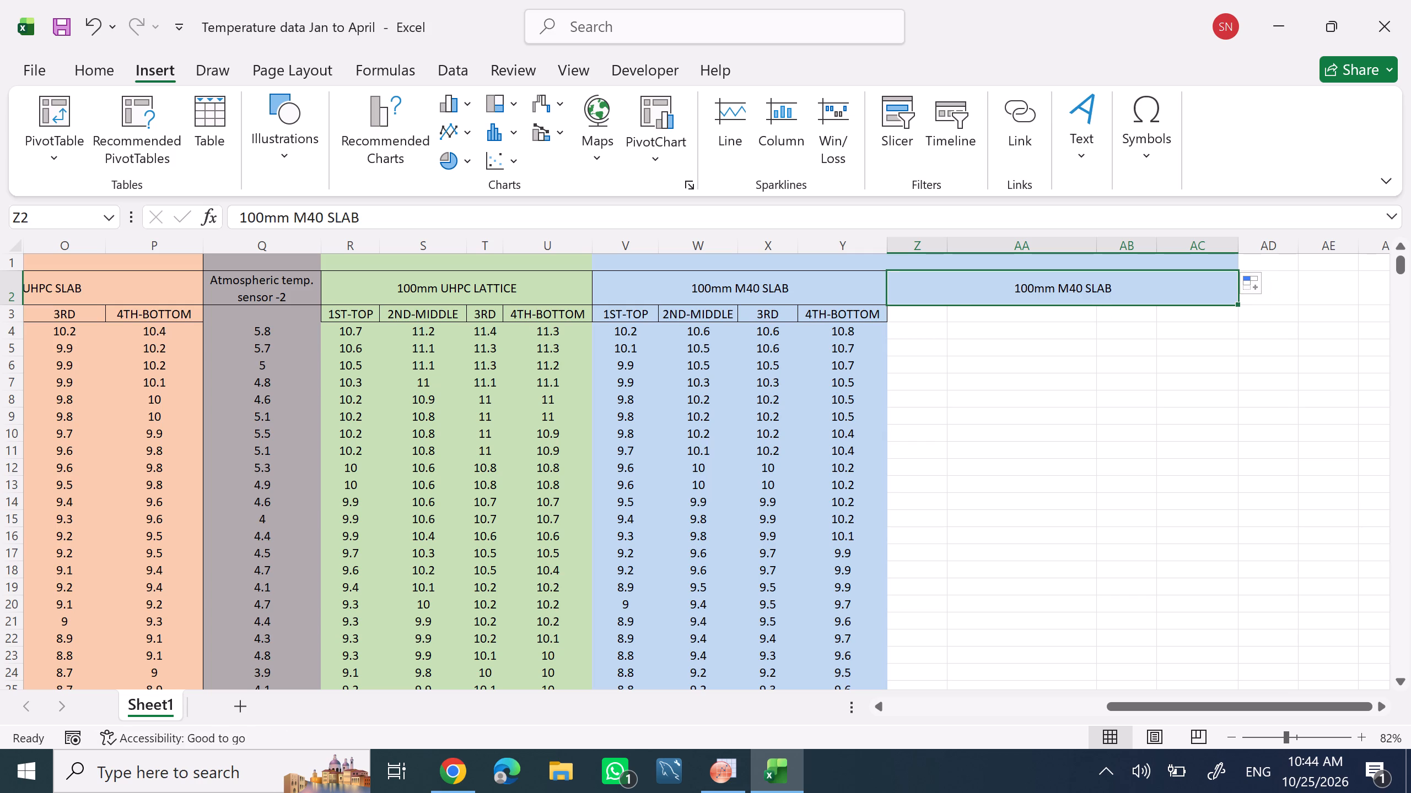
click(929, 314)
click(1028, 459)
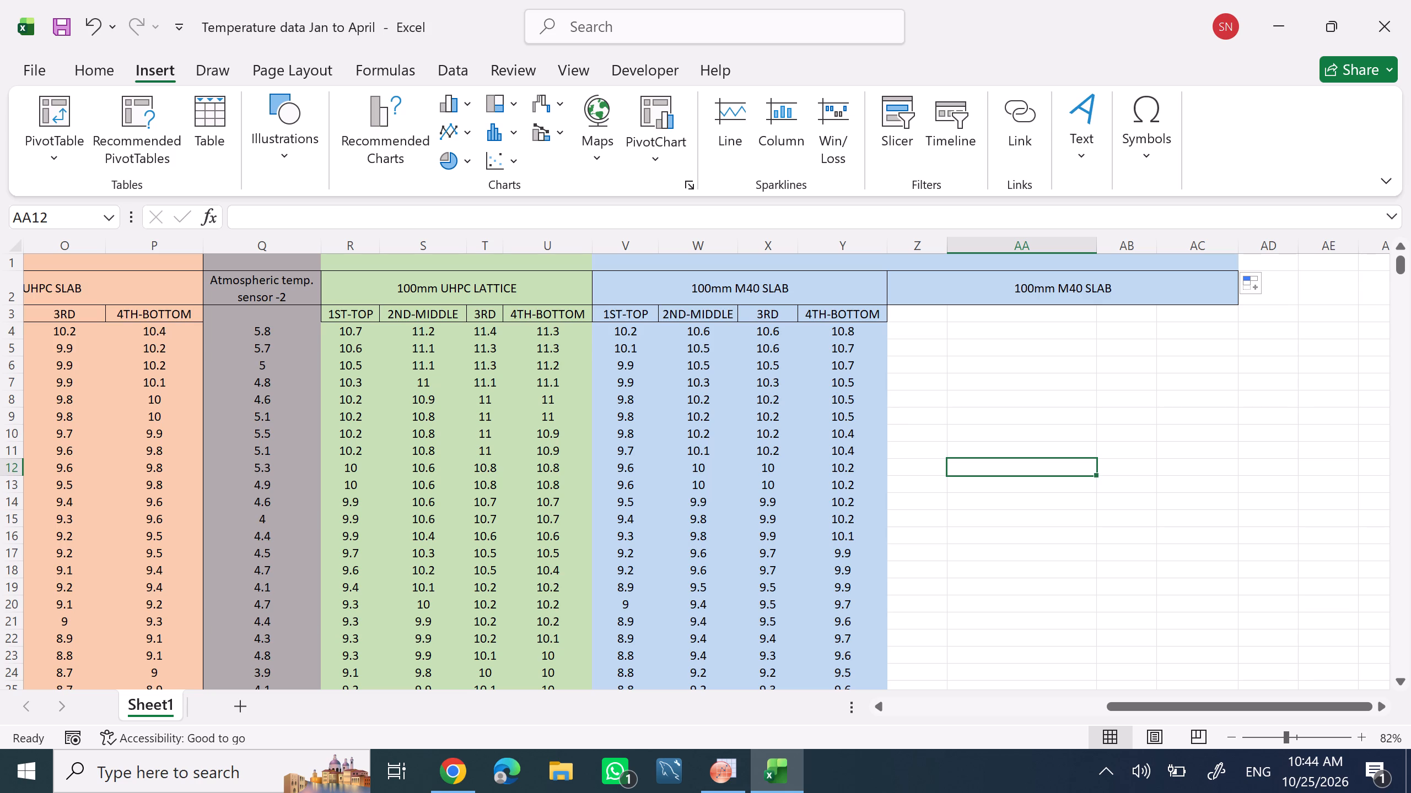
key(shift+super+s)
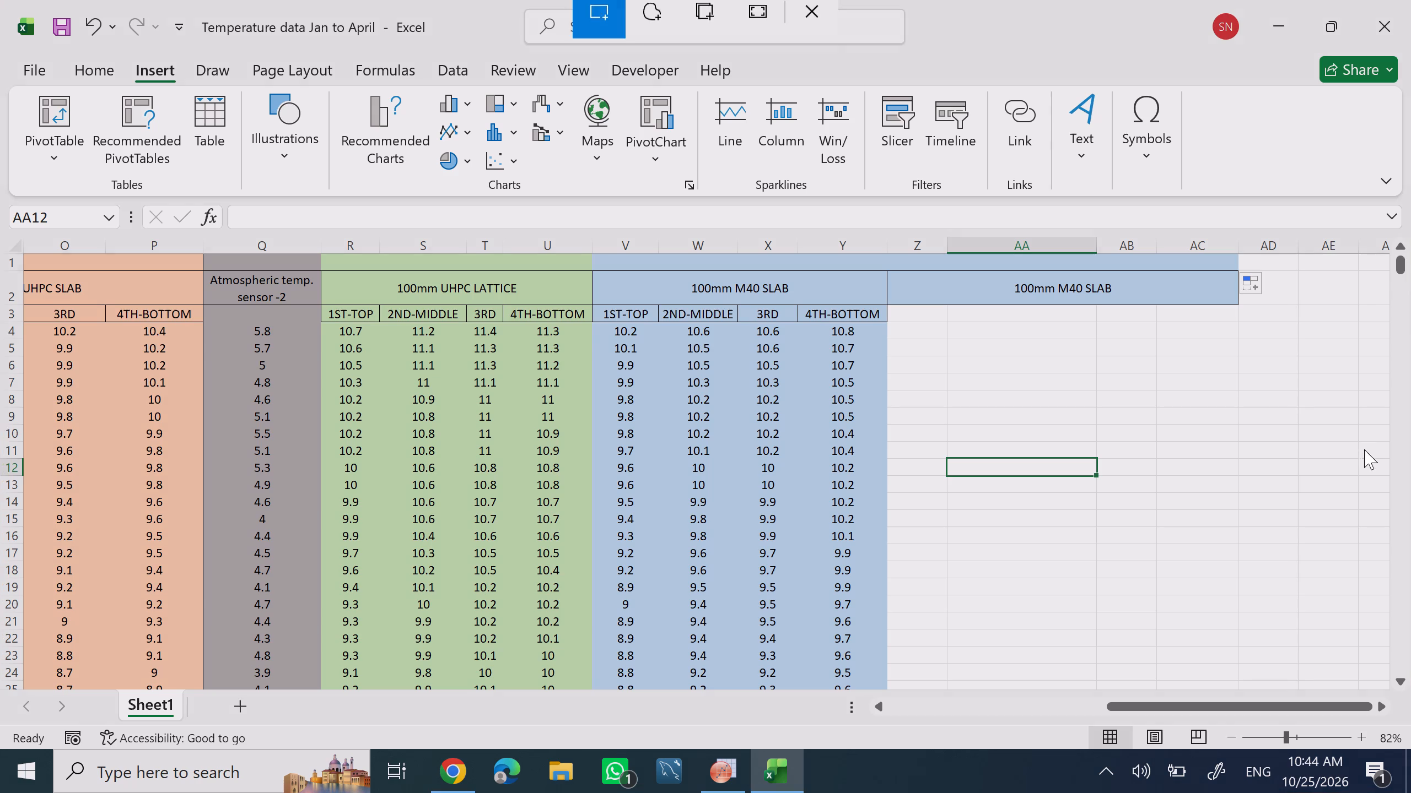
drag(566, 0, 674, 209)
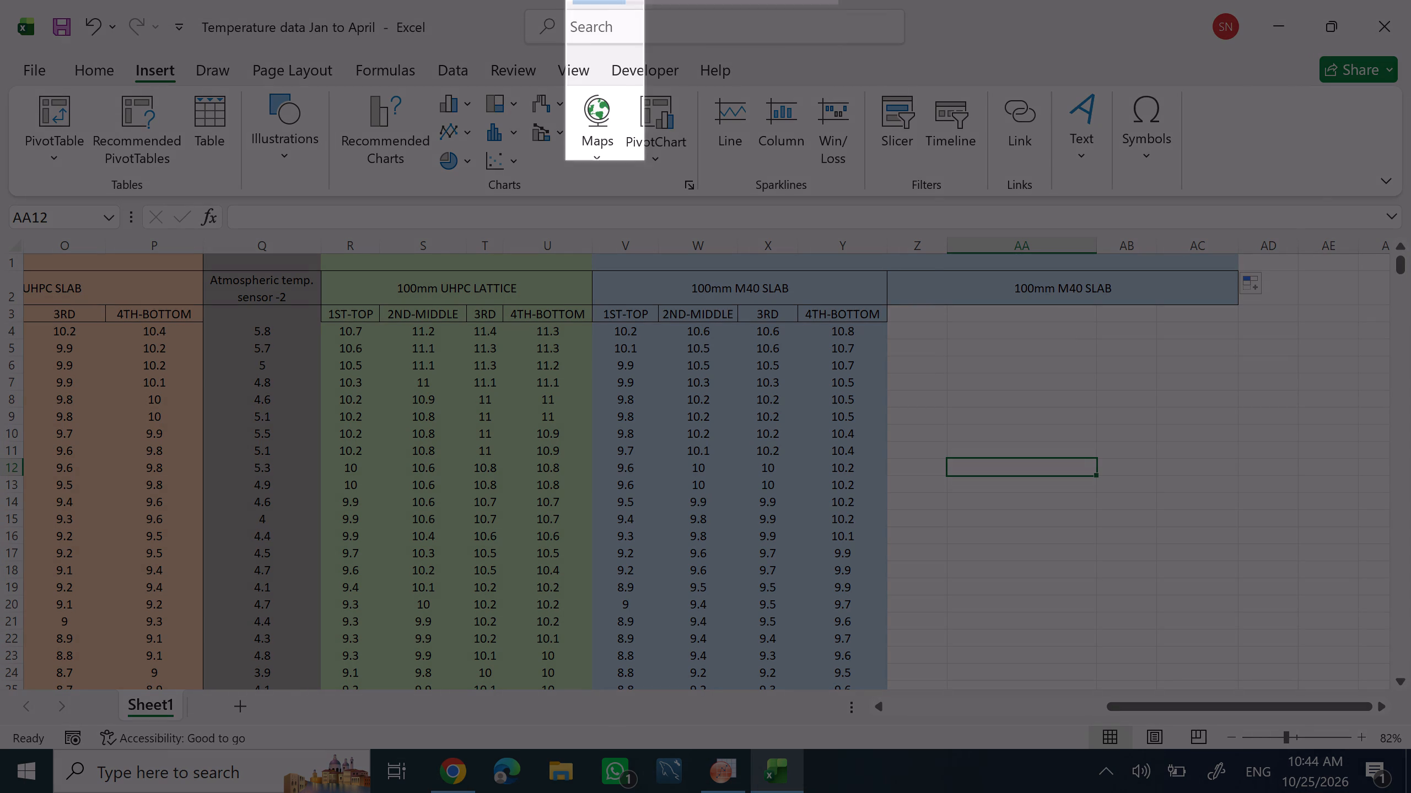
drag(674, 209, 1410, 784)
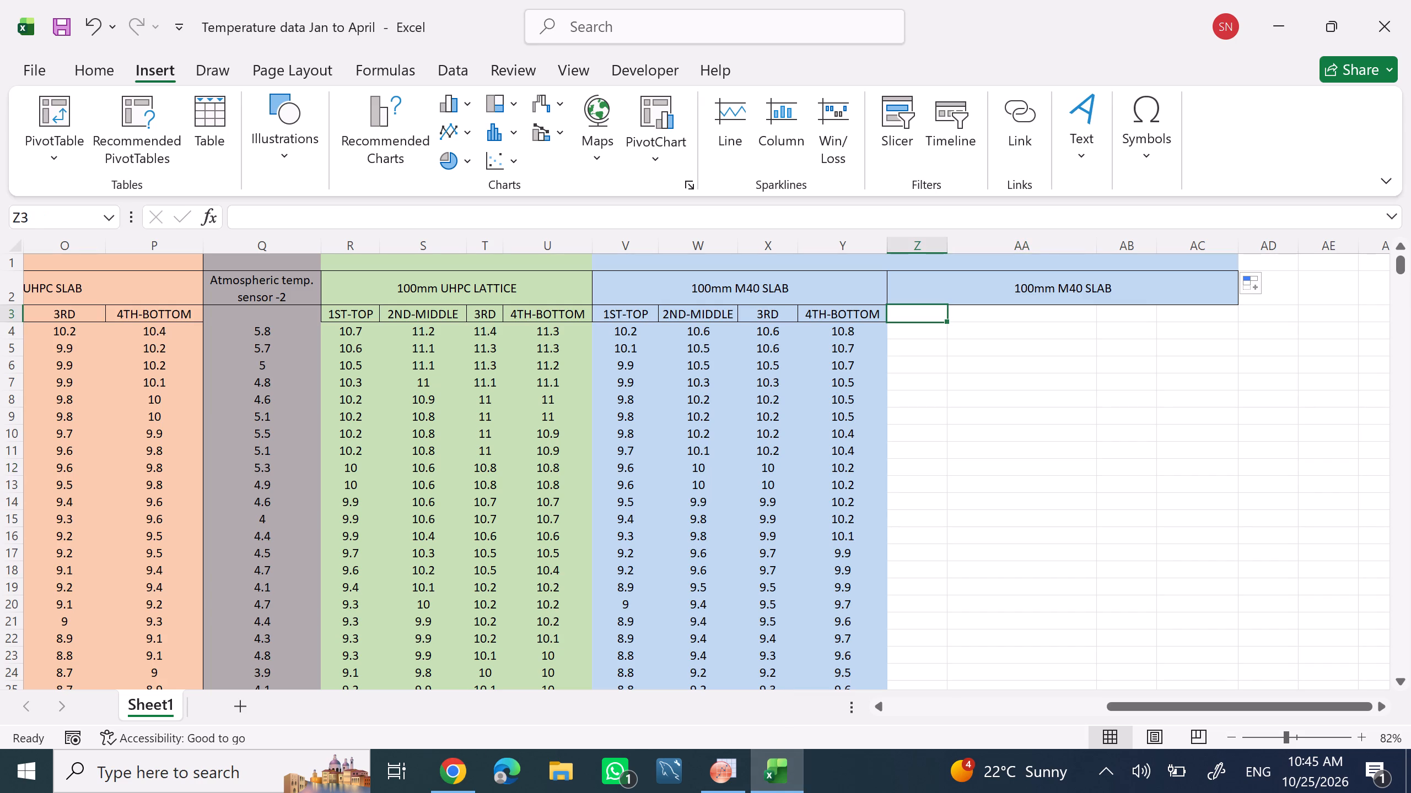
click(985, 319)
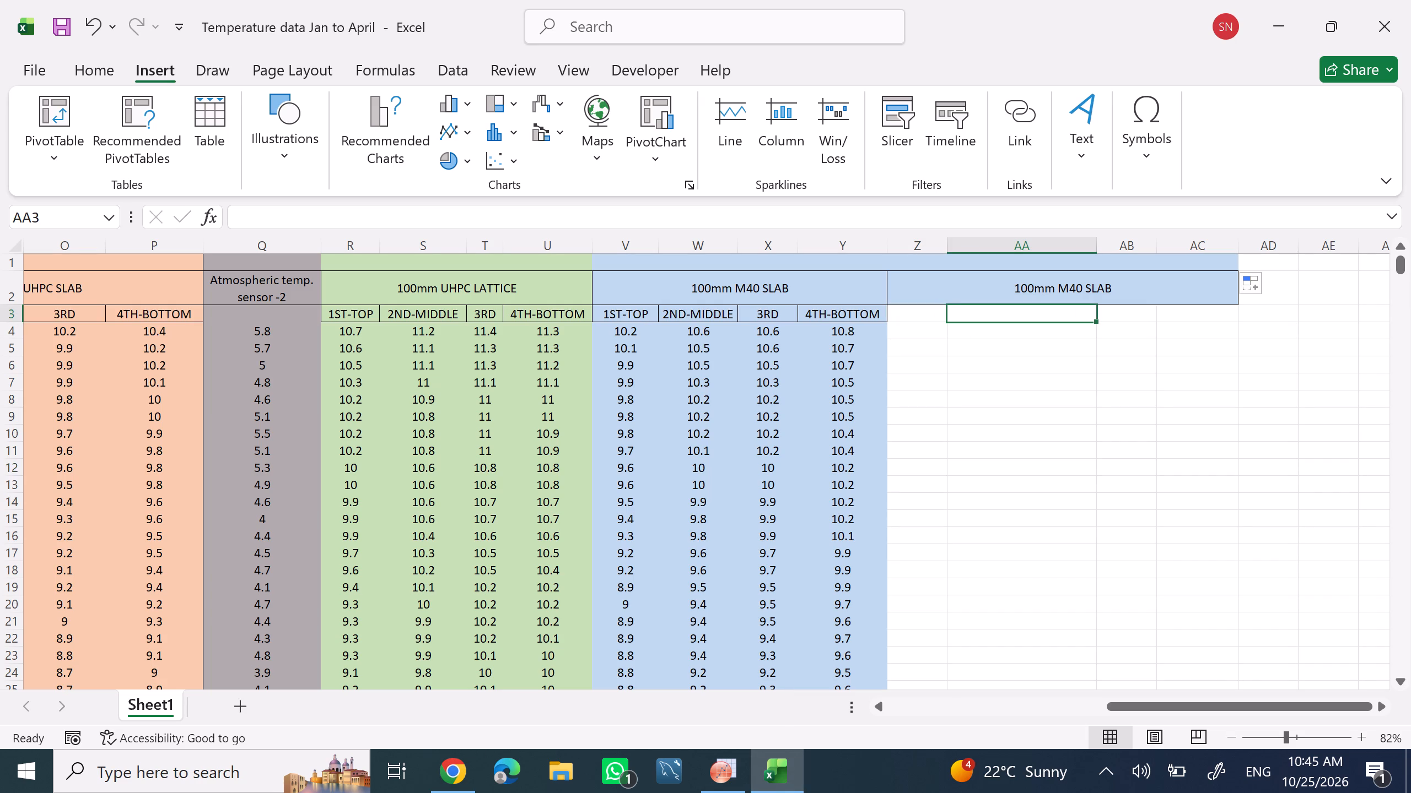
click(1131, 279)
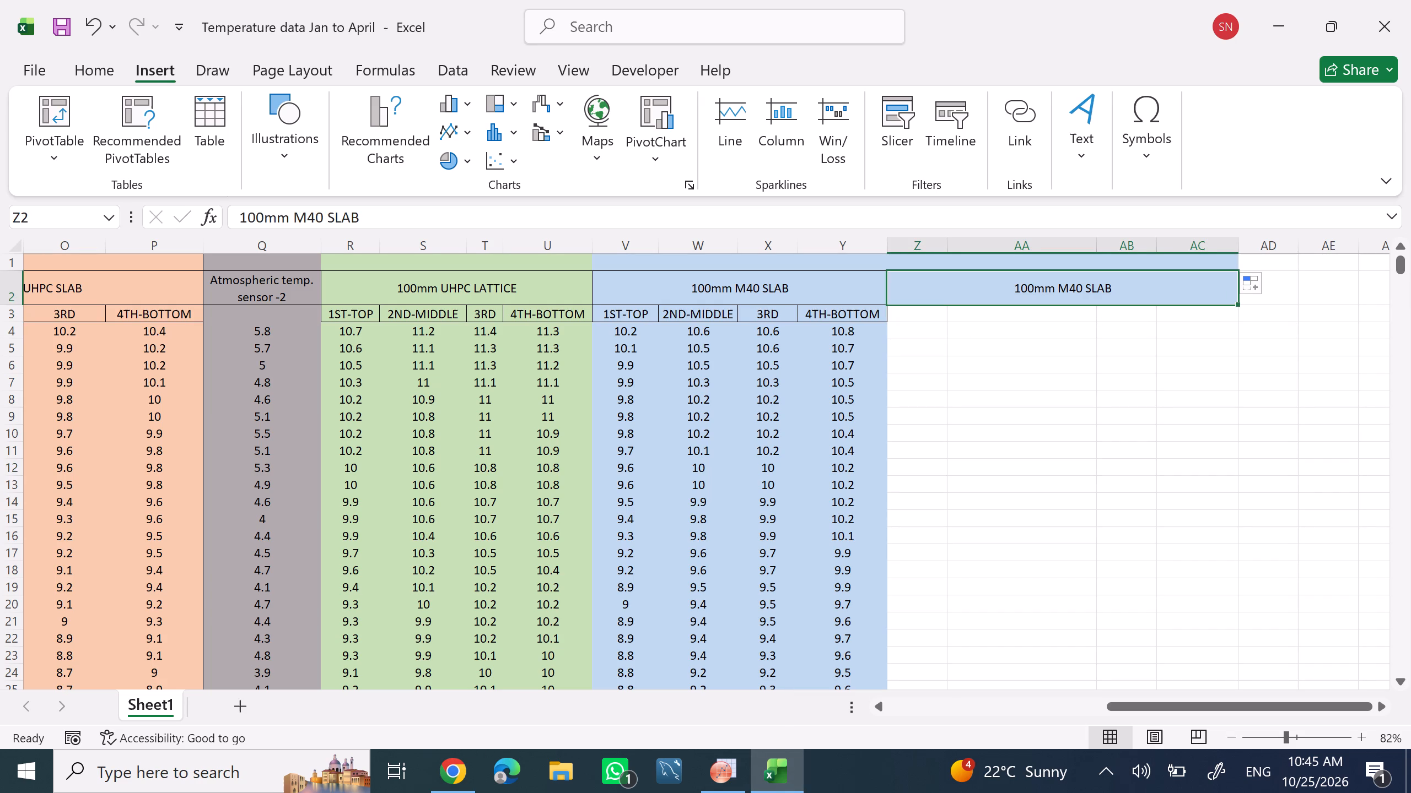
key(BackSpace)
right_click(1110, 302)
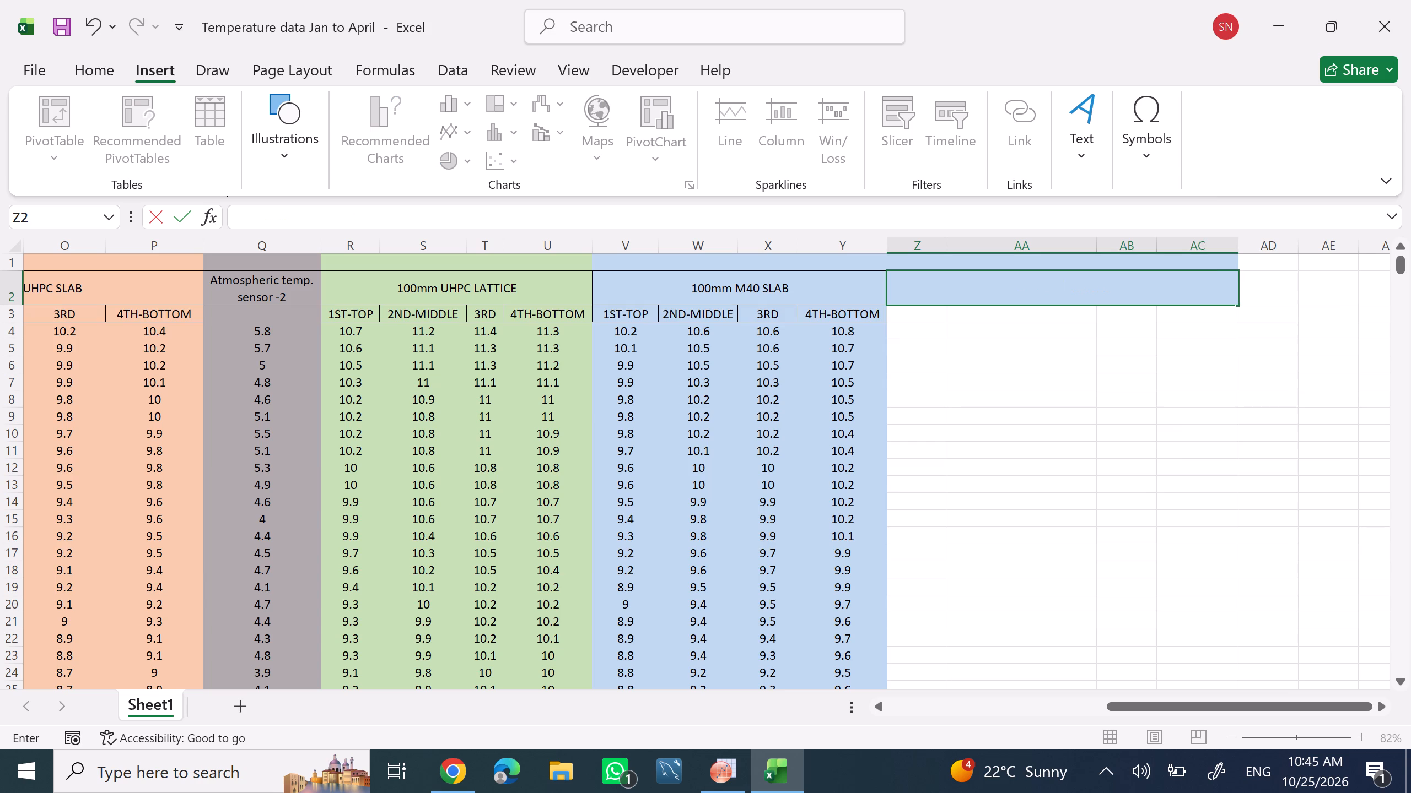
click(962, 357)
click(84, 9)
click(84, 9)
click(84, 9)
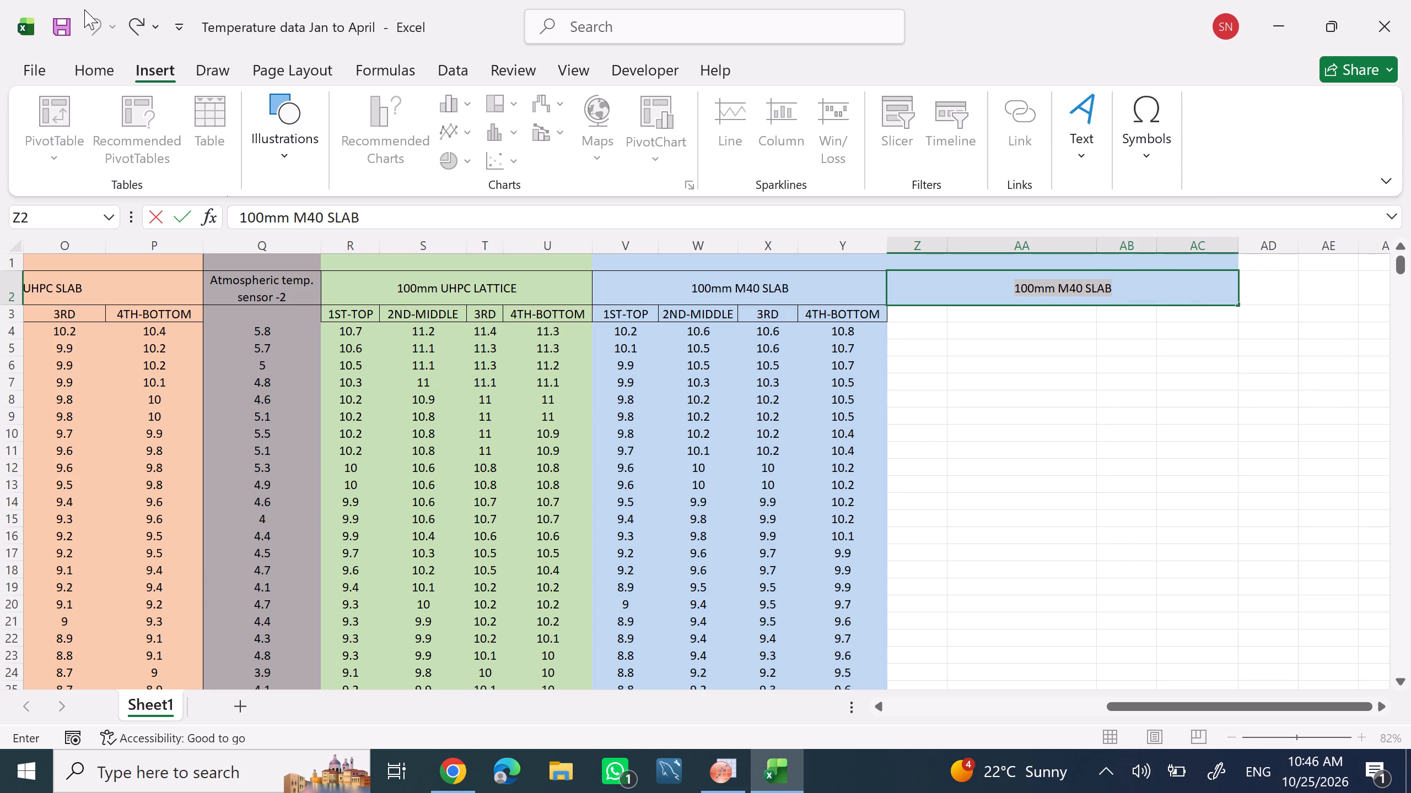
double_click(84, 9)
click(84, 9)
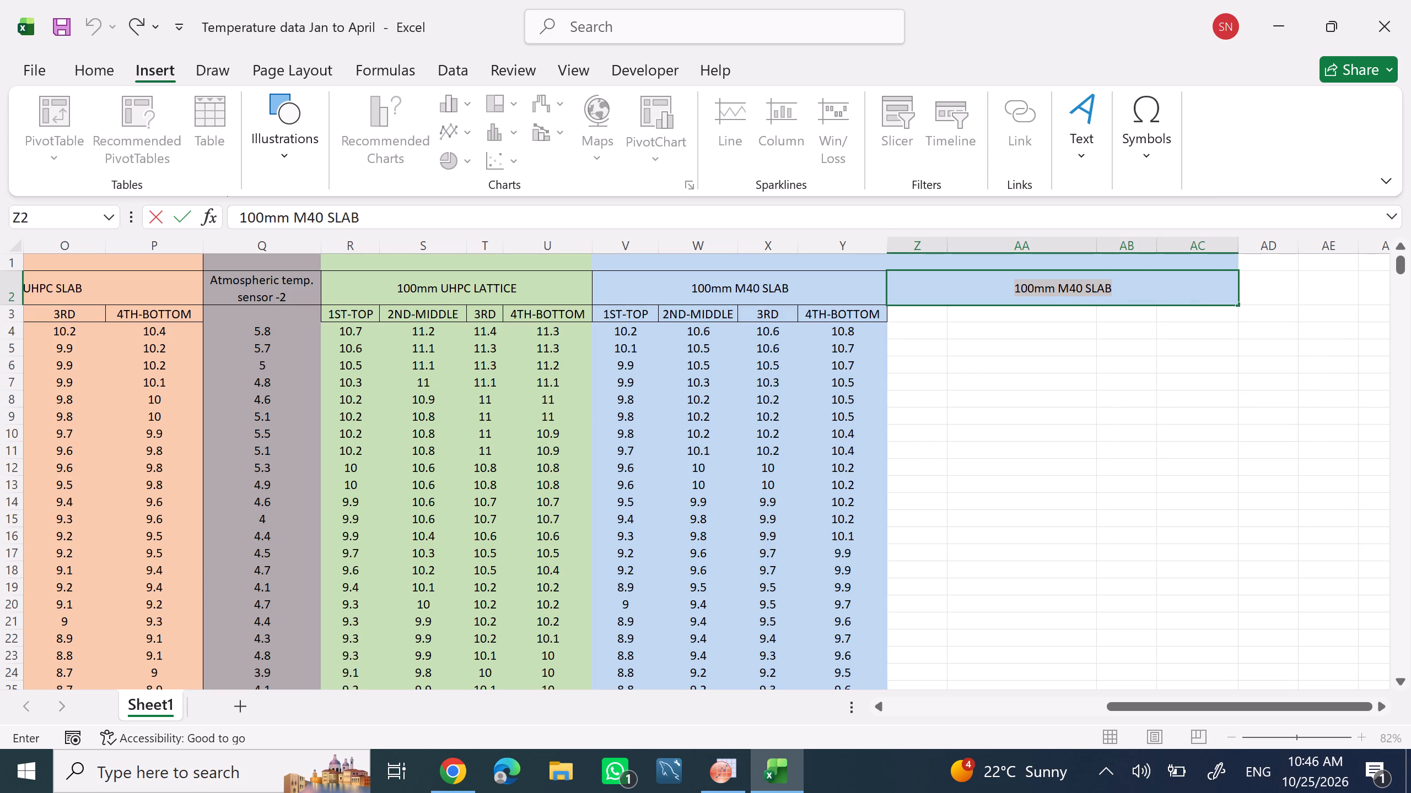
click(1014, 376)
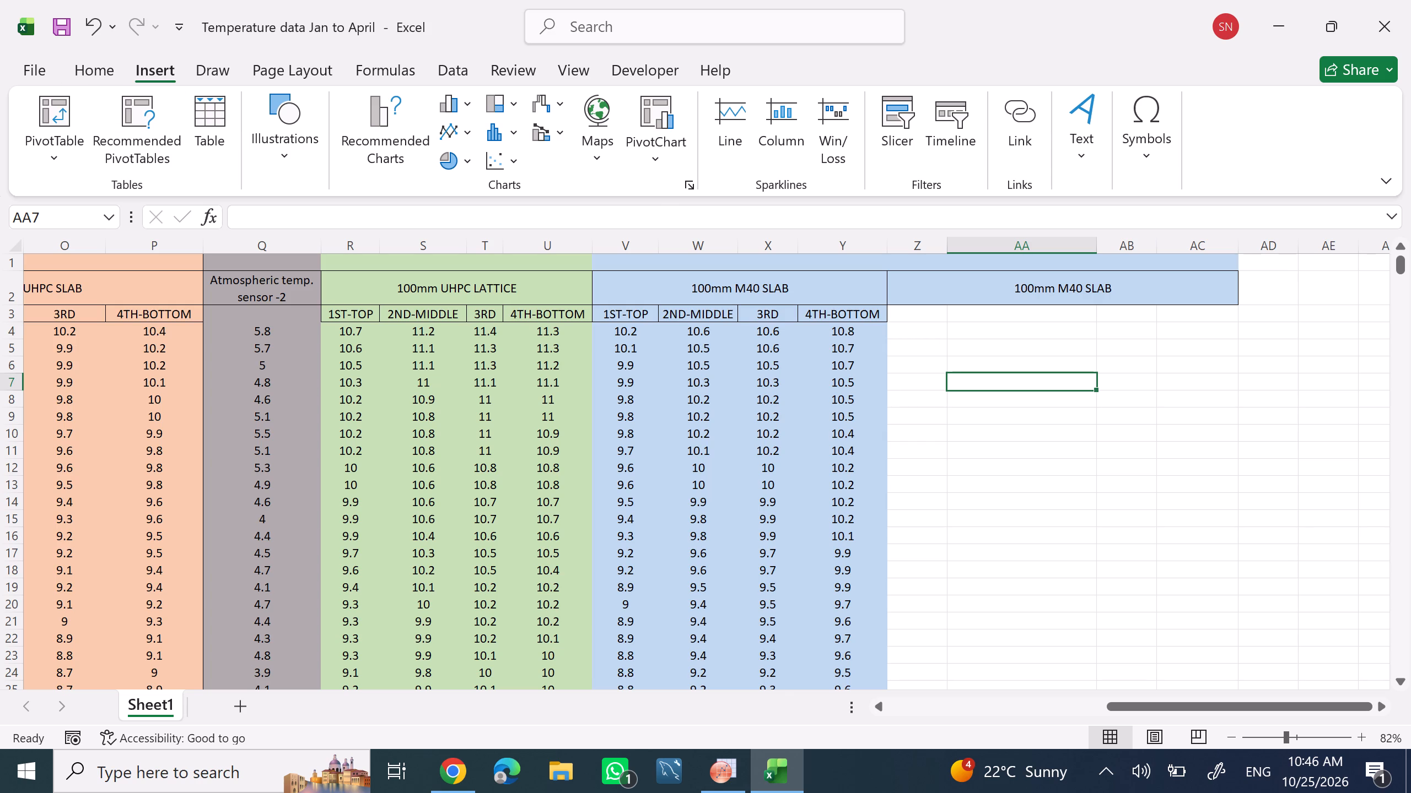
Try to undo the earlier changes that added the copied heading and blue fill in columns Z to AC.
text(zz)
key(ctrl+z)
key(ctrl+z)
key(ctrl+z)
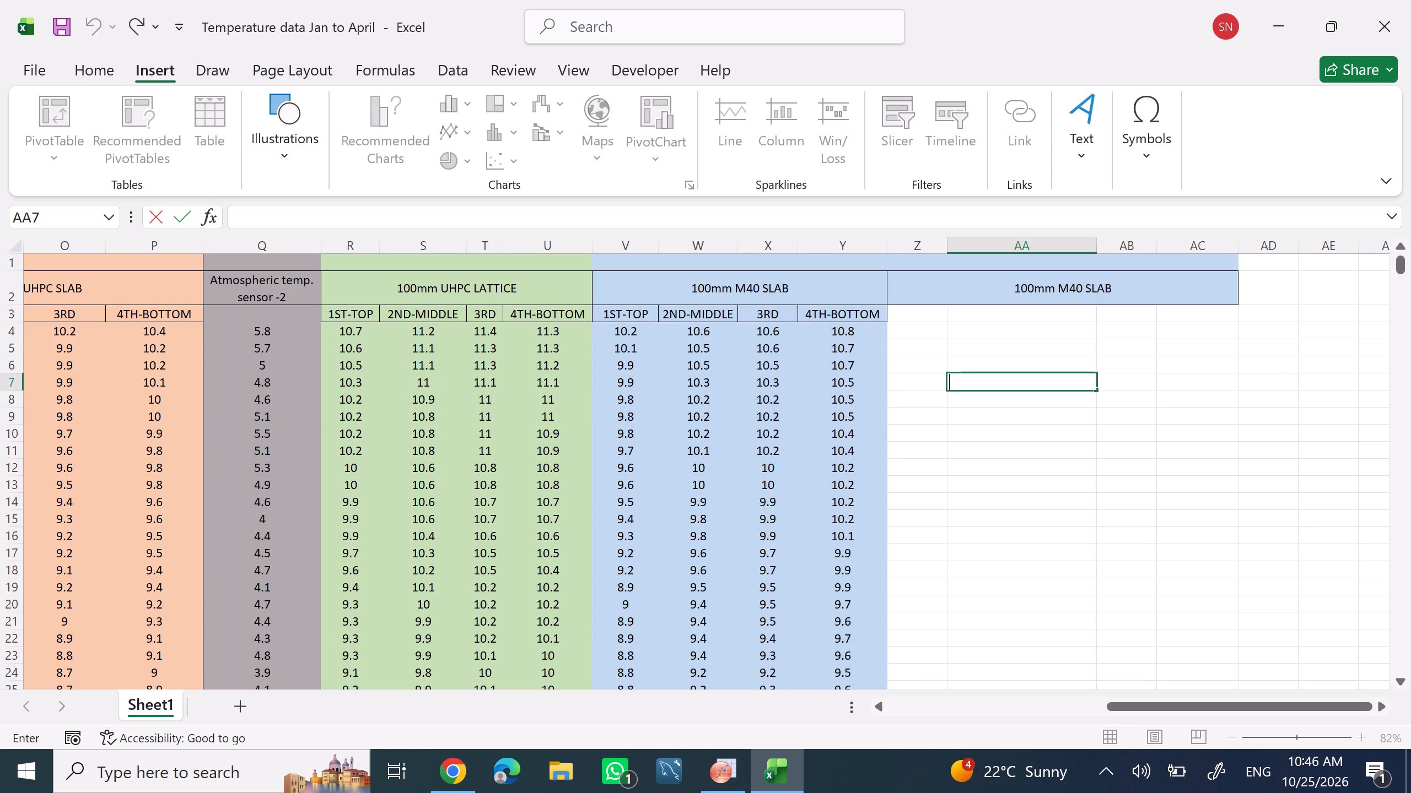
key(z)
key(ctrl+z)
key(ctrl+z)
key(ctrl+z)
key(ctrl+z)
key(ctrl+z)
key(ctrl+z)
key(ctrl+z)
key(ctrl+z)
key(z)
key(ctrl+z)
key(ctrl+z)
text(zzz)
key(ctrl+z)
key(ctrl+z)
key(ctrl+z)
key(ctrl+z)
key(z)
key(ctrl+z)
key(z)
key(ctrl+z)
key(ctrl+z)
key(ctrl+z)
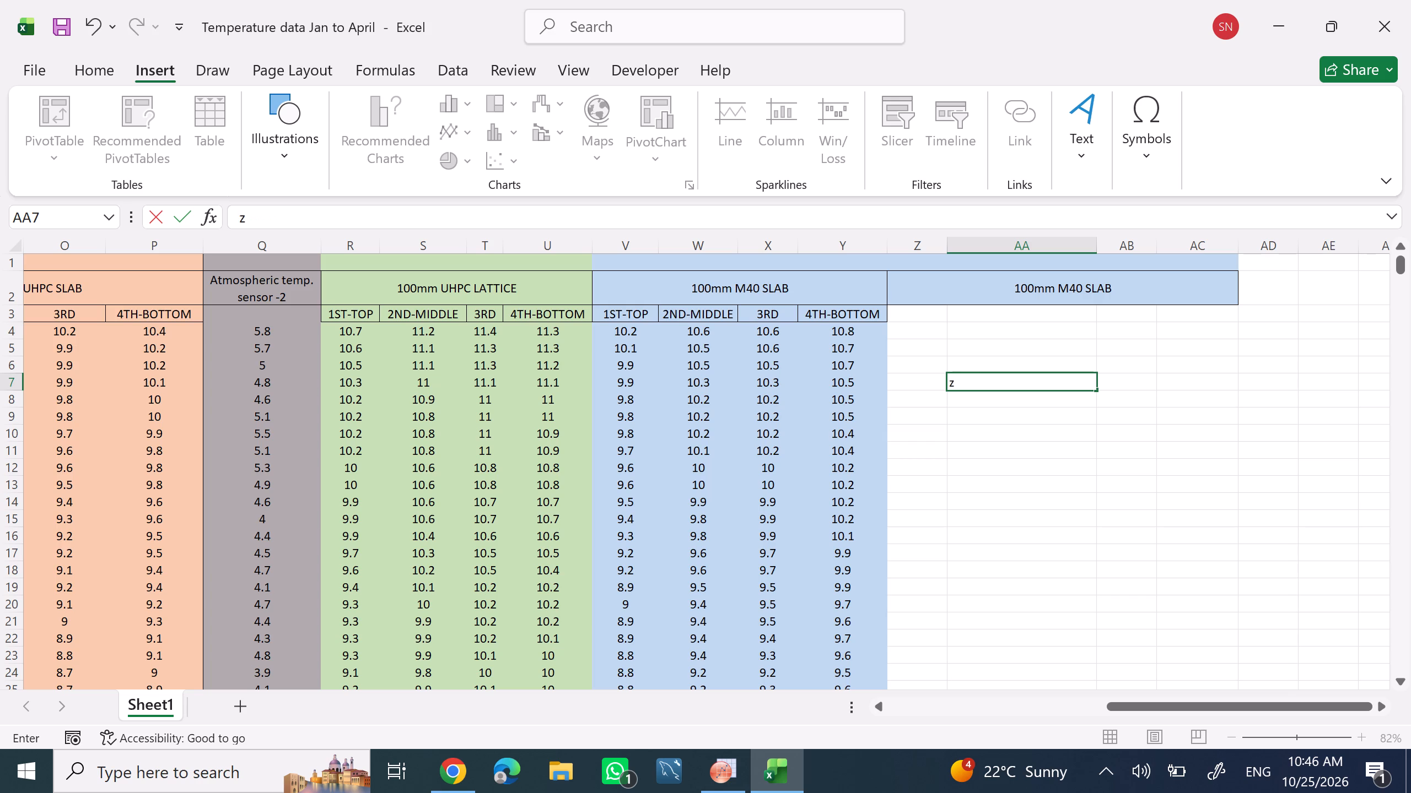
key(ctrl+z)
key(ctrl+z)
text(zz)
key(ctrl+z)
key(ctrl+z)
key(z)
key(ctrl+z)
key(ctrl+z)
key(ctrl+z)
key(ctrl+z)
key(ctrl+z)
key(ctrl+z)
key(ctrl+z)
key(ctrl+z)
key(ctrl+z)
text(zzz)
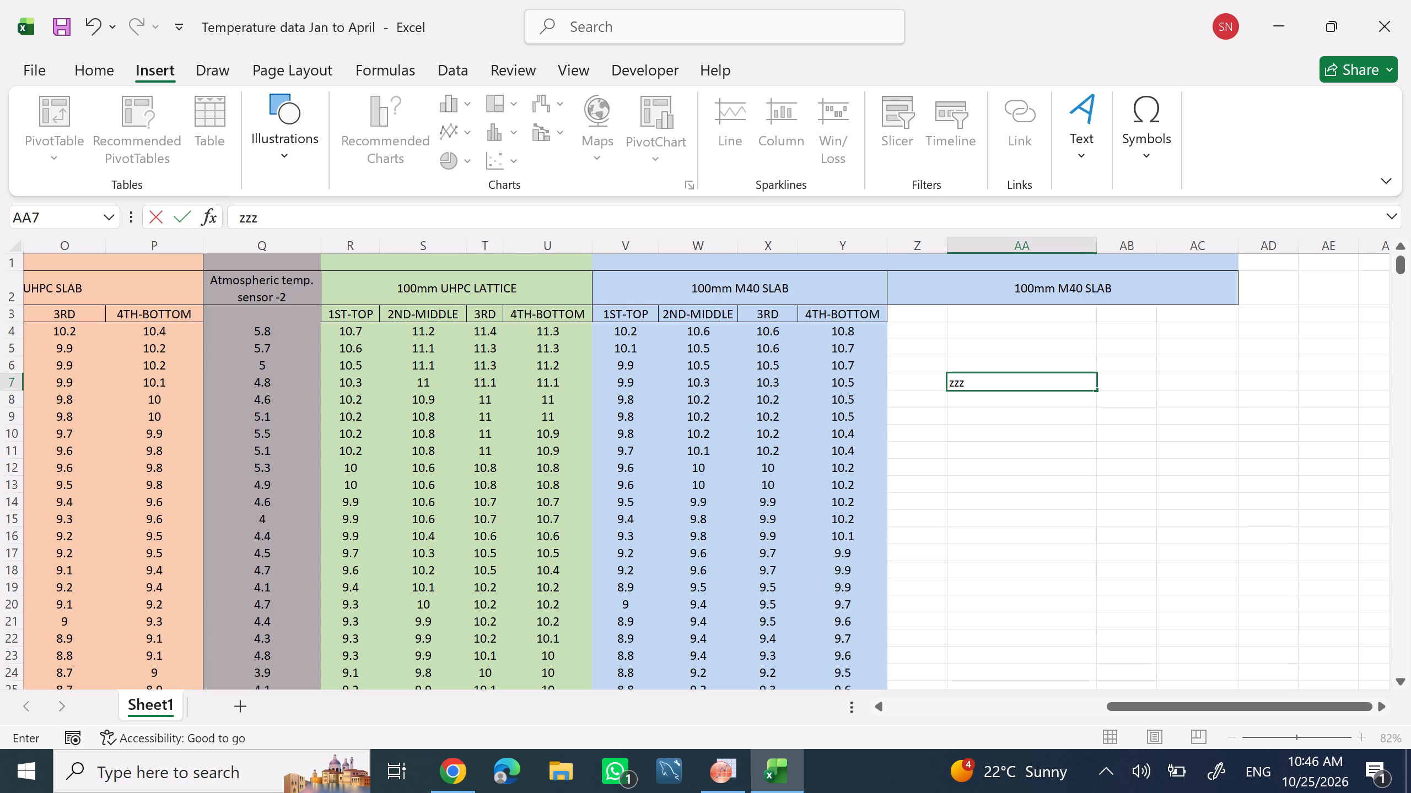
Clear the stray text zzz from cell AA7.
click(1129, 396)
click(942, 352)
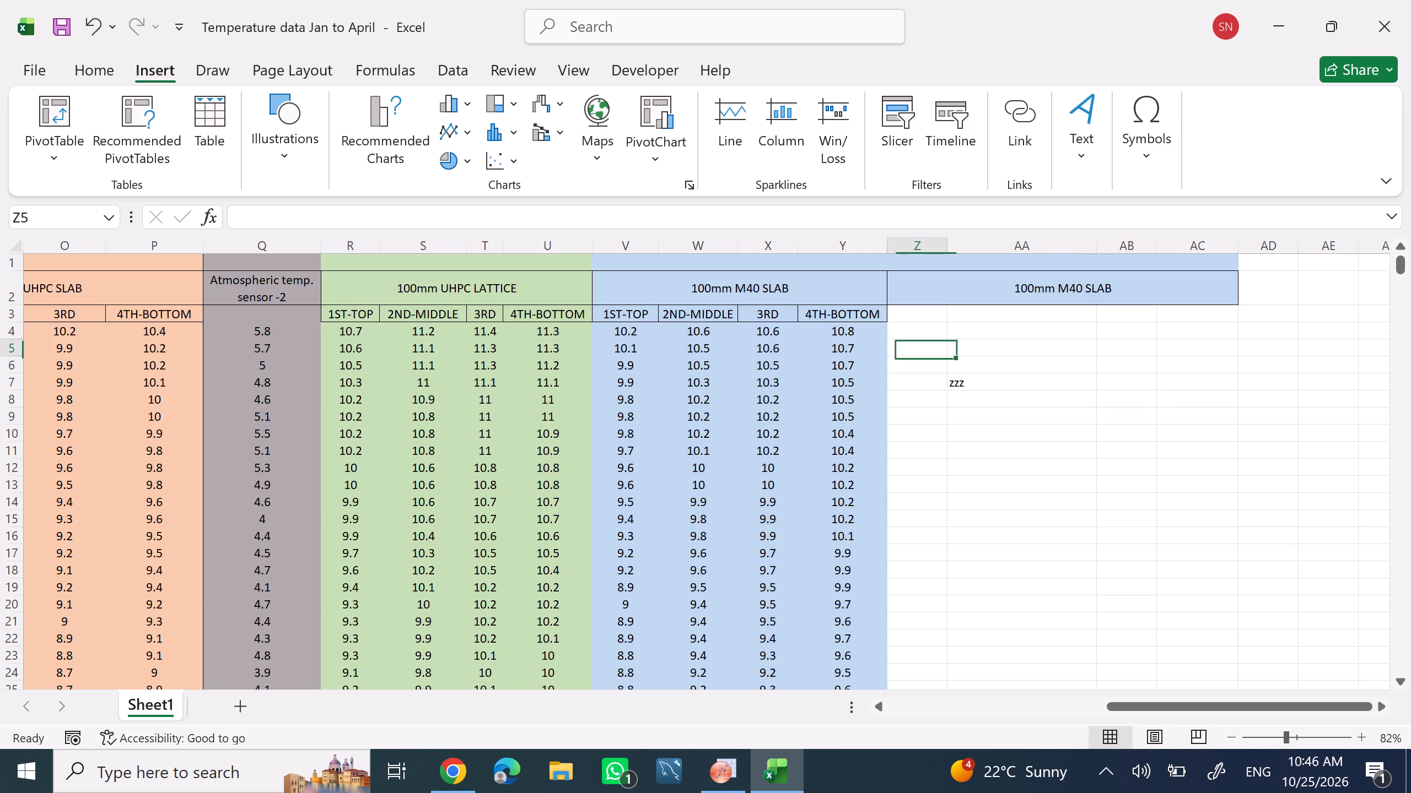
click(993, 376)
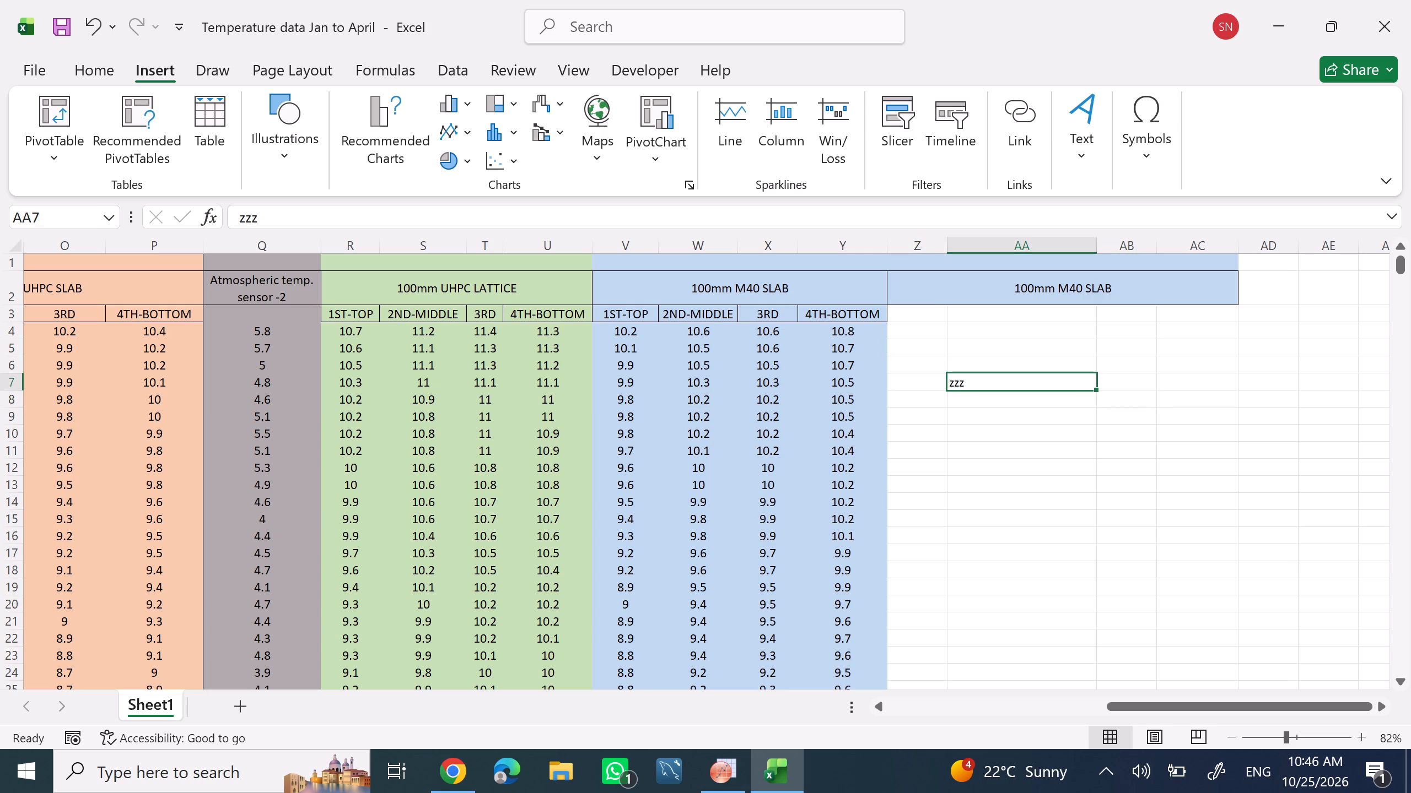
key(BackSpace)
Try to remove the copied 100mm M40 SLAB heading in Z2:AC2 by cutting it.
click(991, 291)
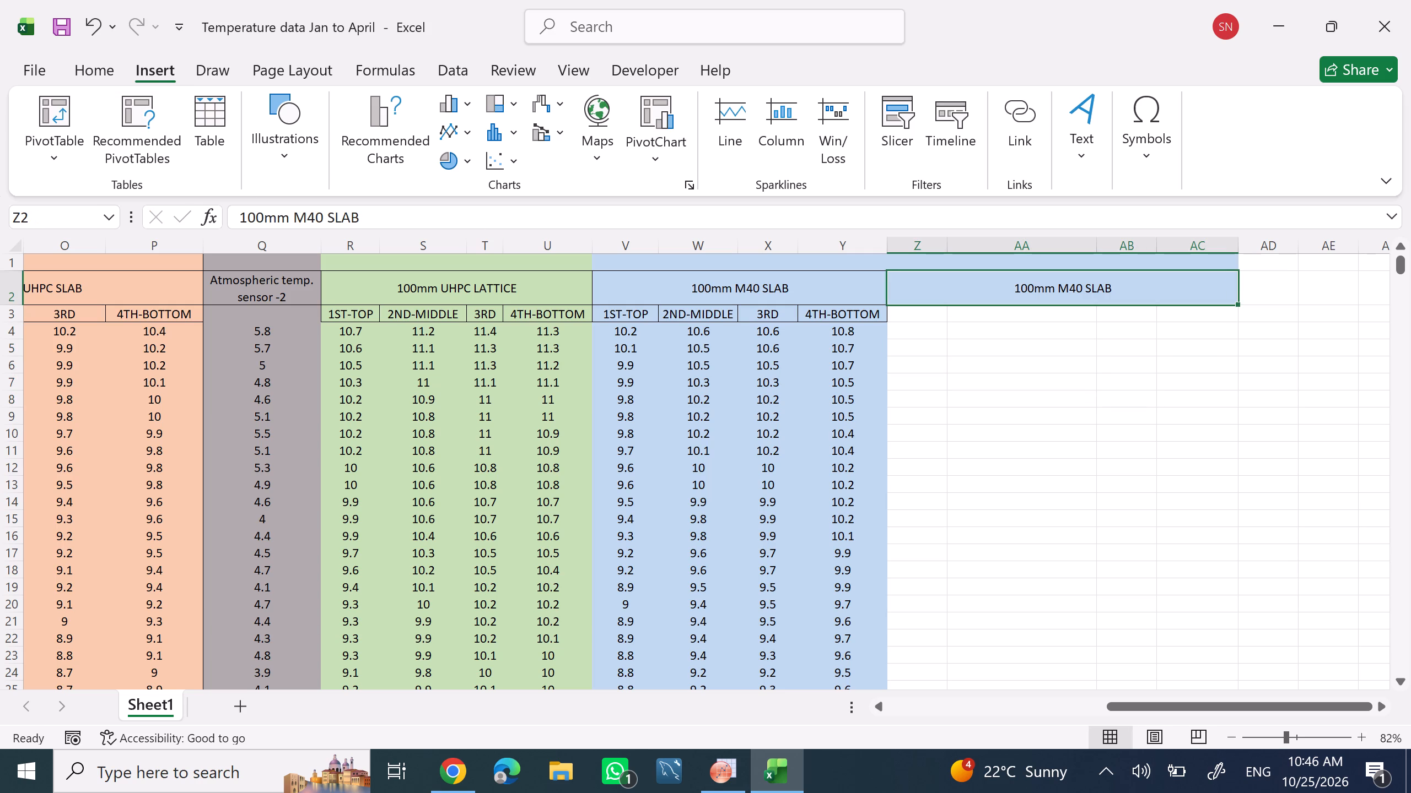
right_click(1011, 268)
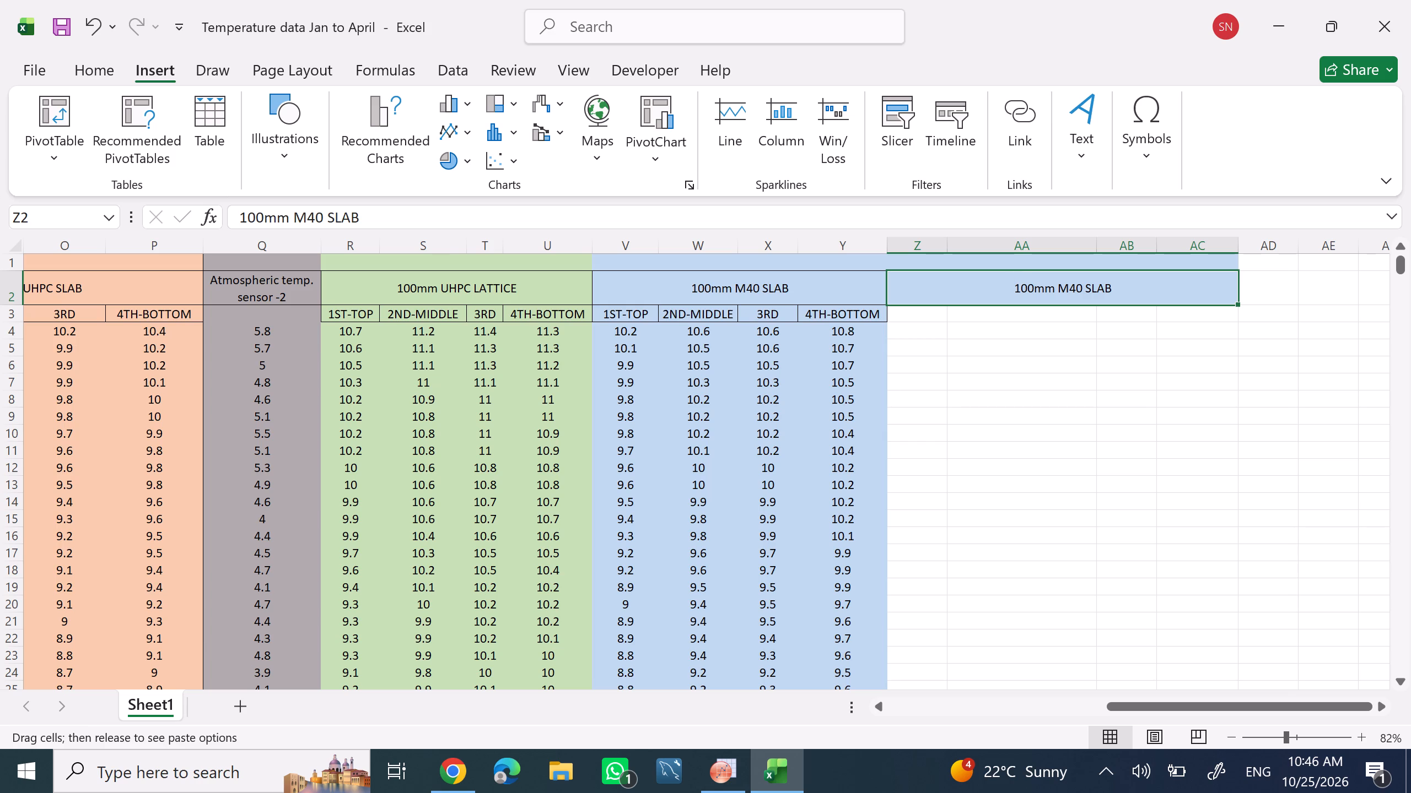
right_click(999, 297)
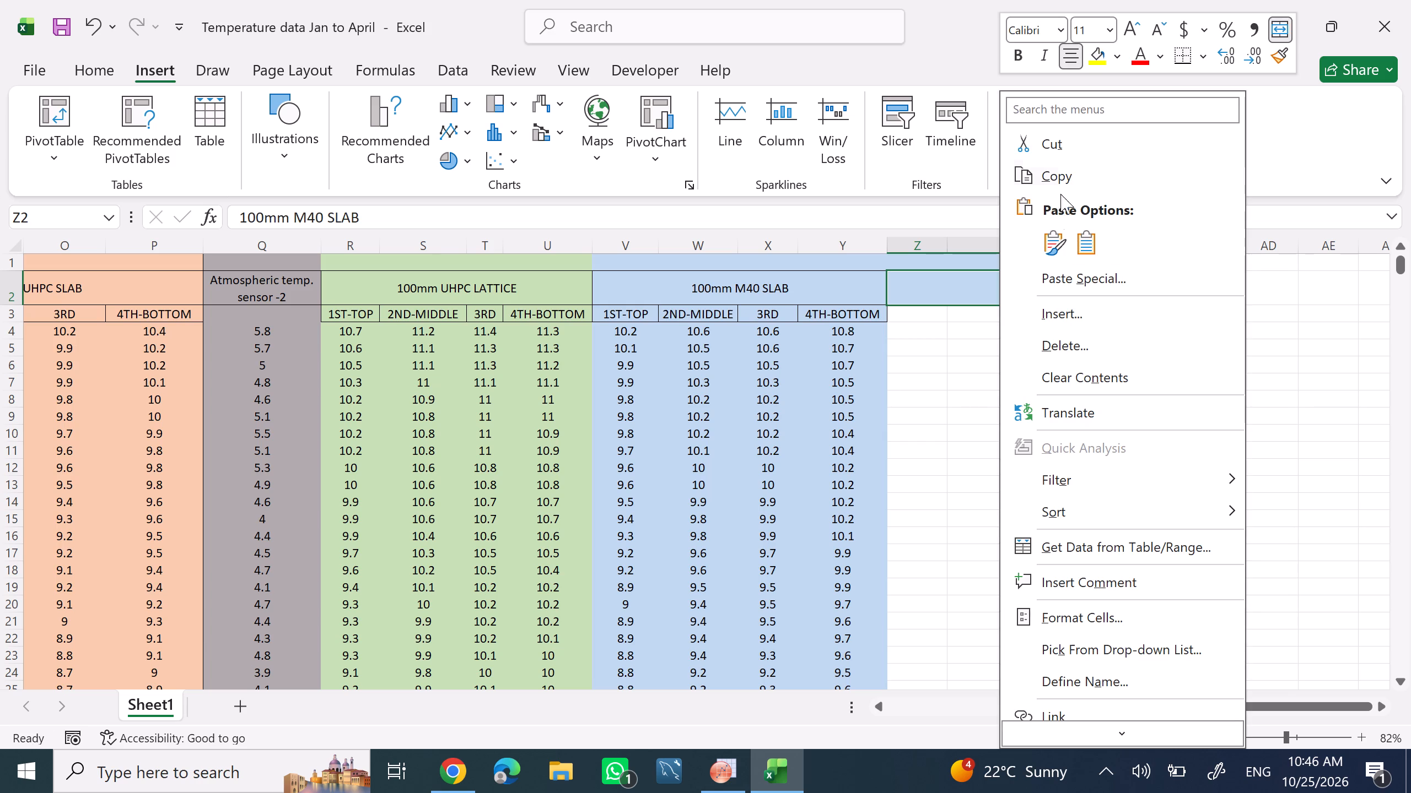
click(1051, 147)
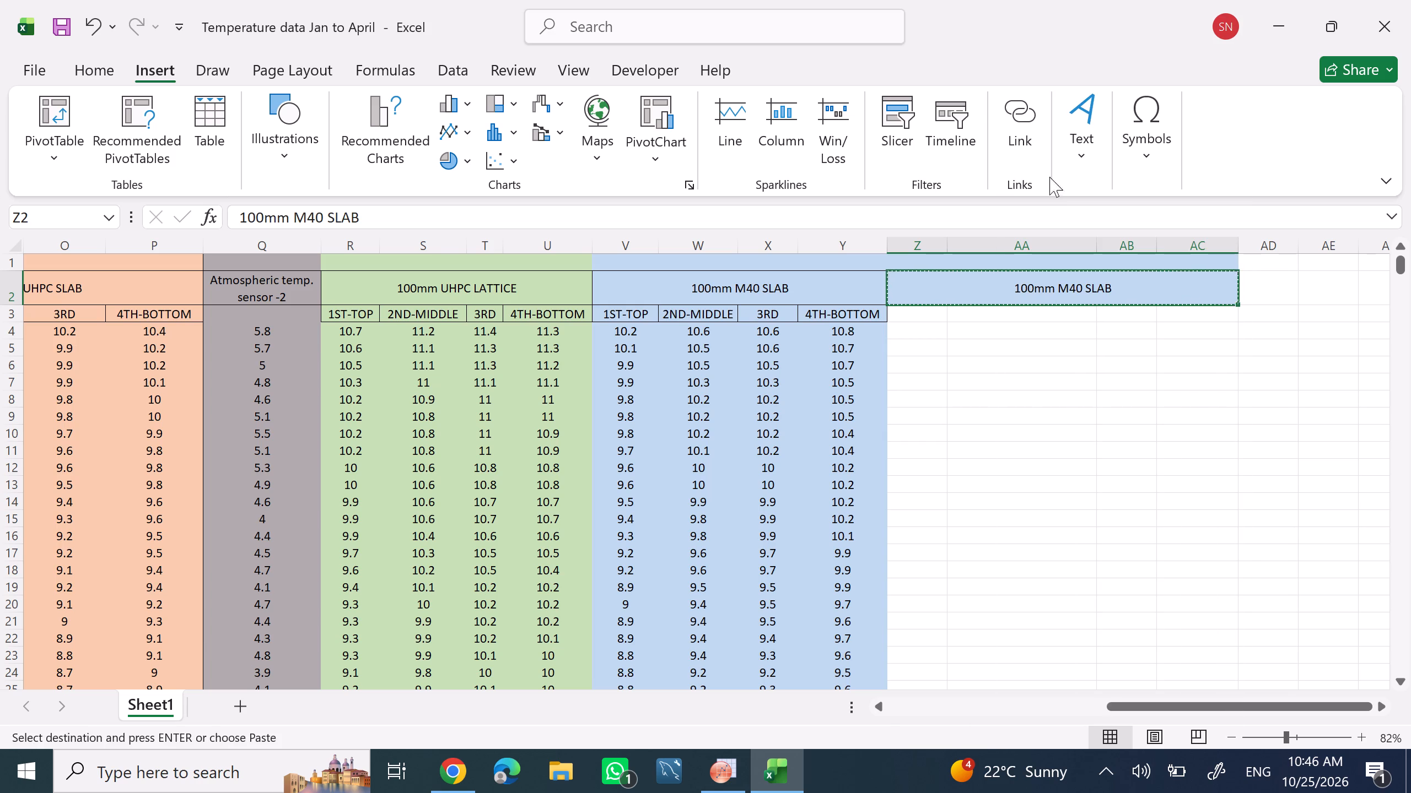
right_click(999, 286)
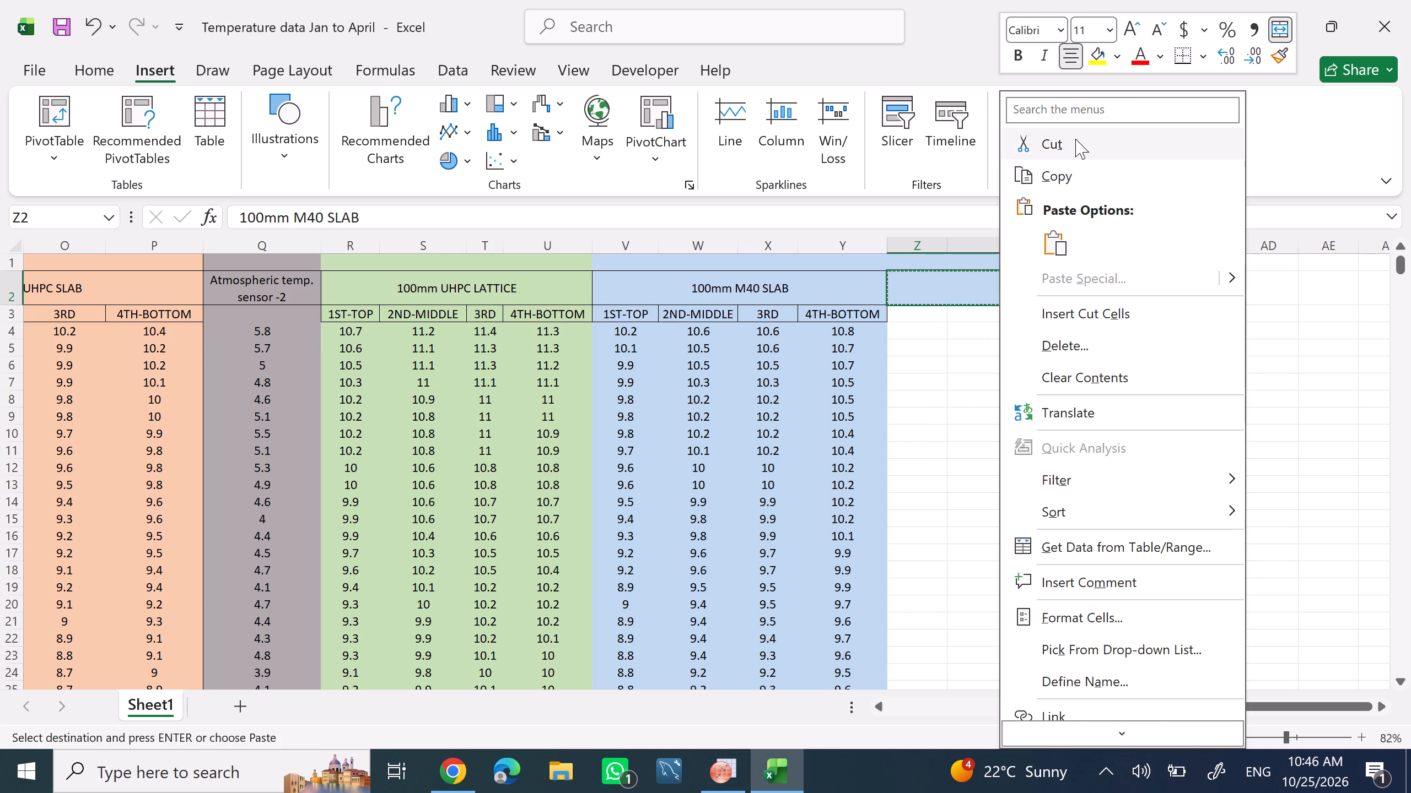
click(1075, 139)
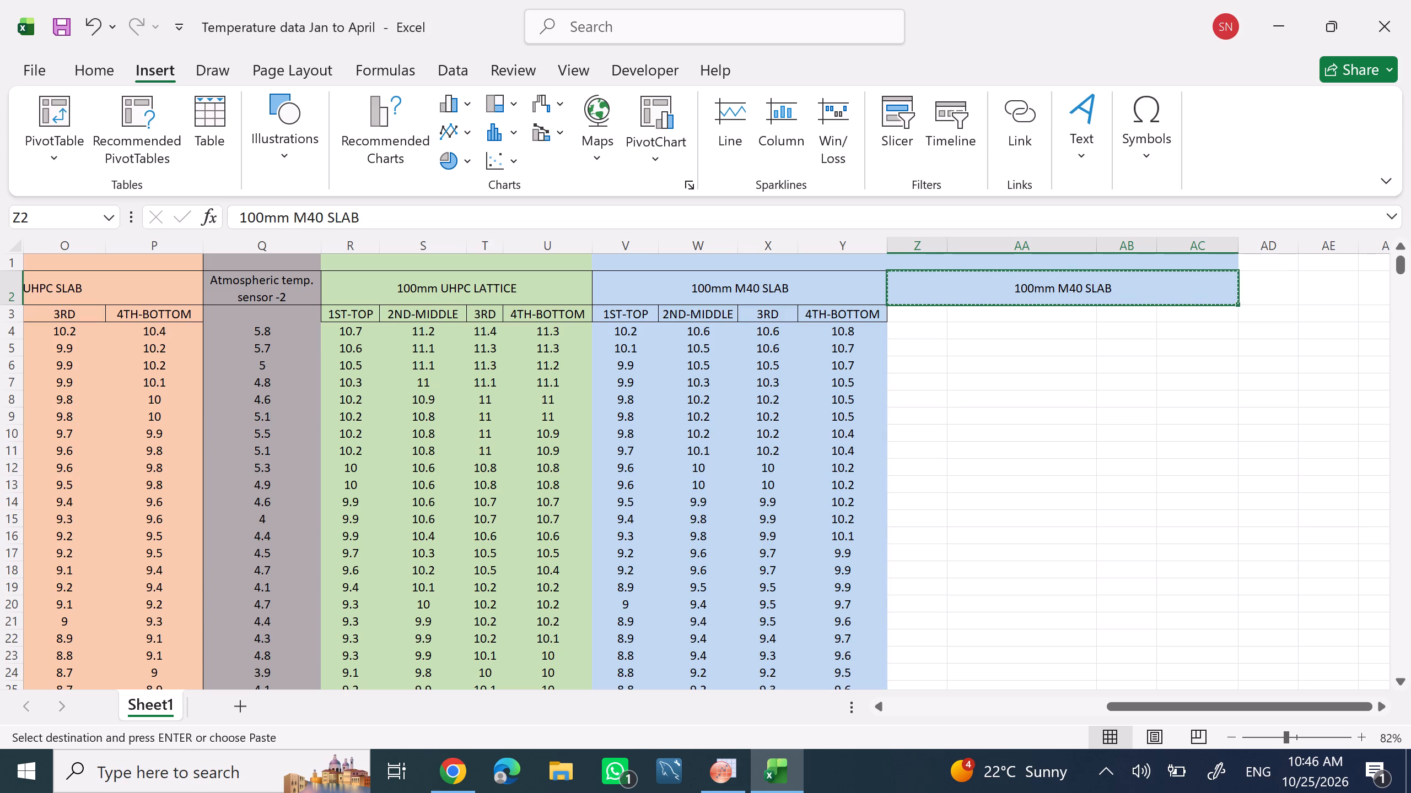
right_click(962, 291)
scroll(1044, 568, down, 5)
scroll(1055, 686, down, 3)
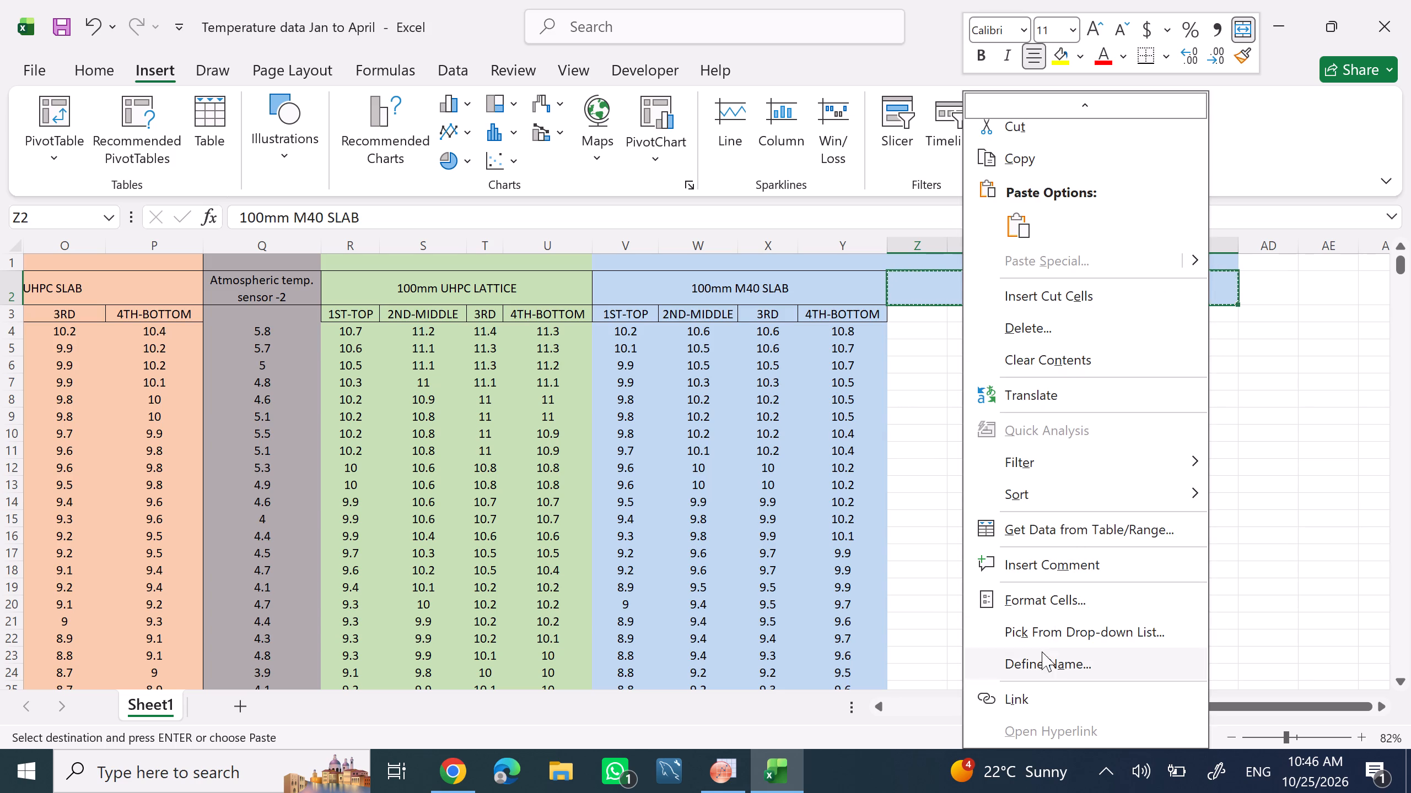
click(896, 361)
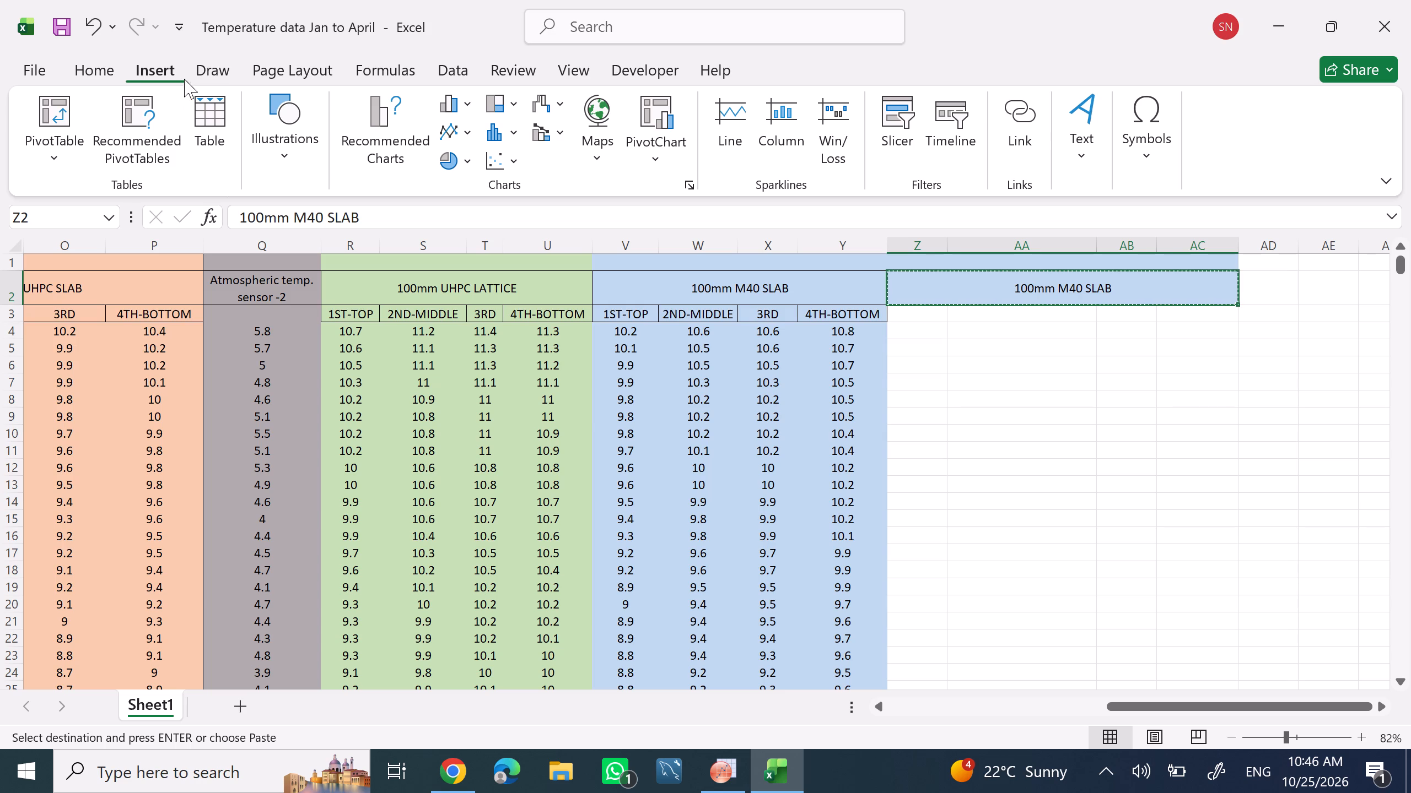
Delete the merged heading cells Z2:AC2 containing the copied 100mm M40 SLAB text.
click(84, 55)
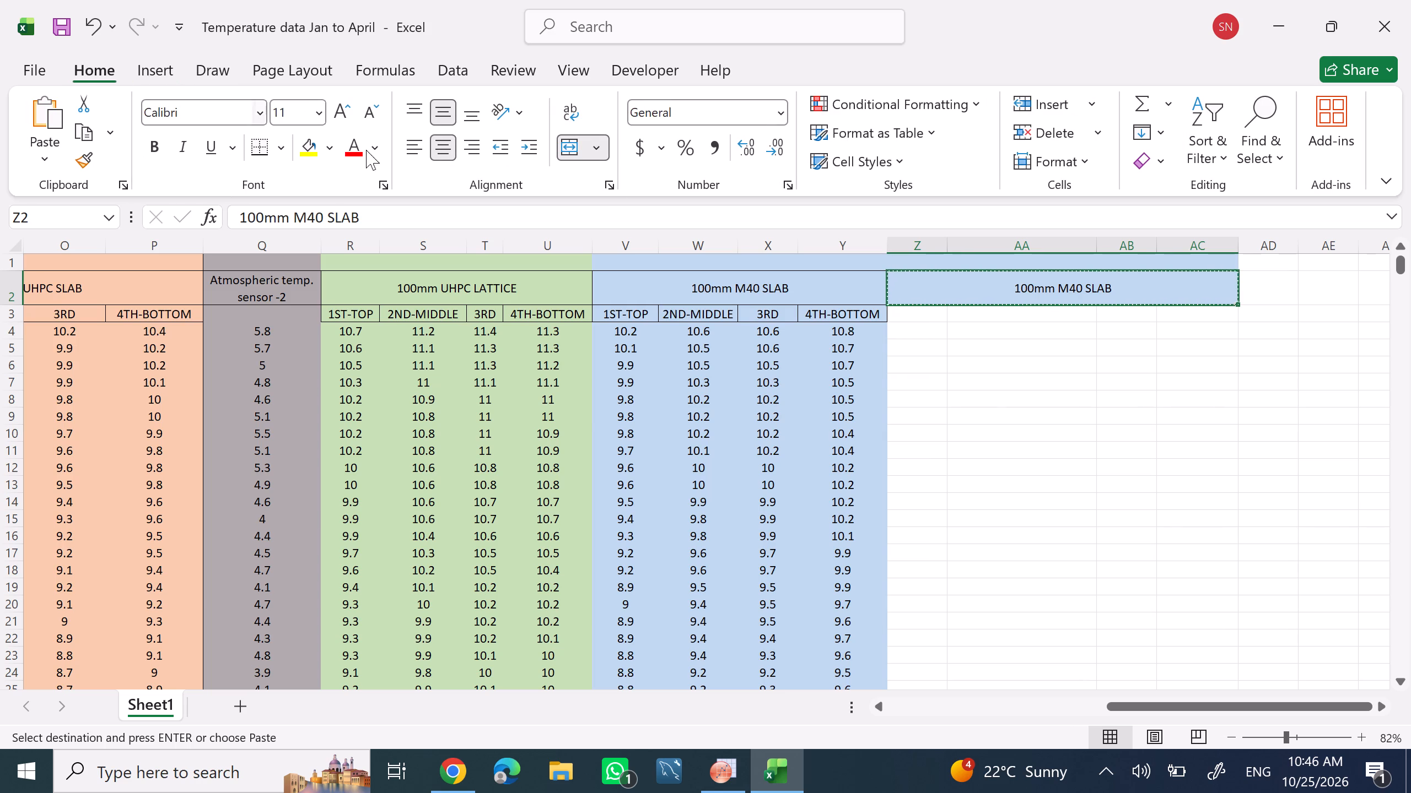
click(1027, 138)
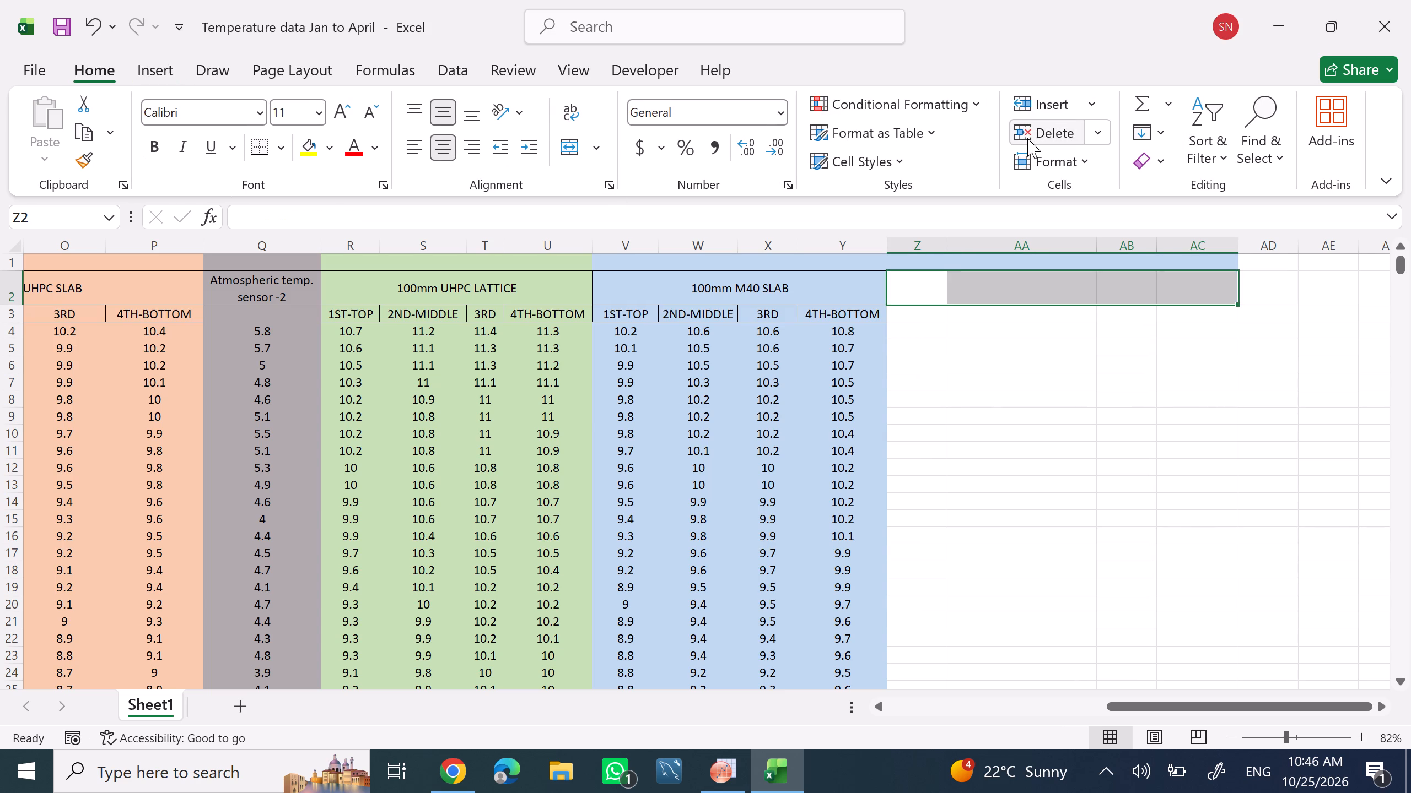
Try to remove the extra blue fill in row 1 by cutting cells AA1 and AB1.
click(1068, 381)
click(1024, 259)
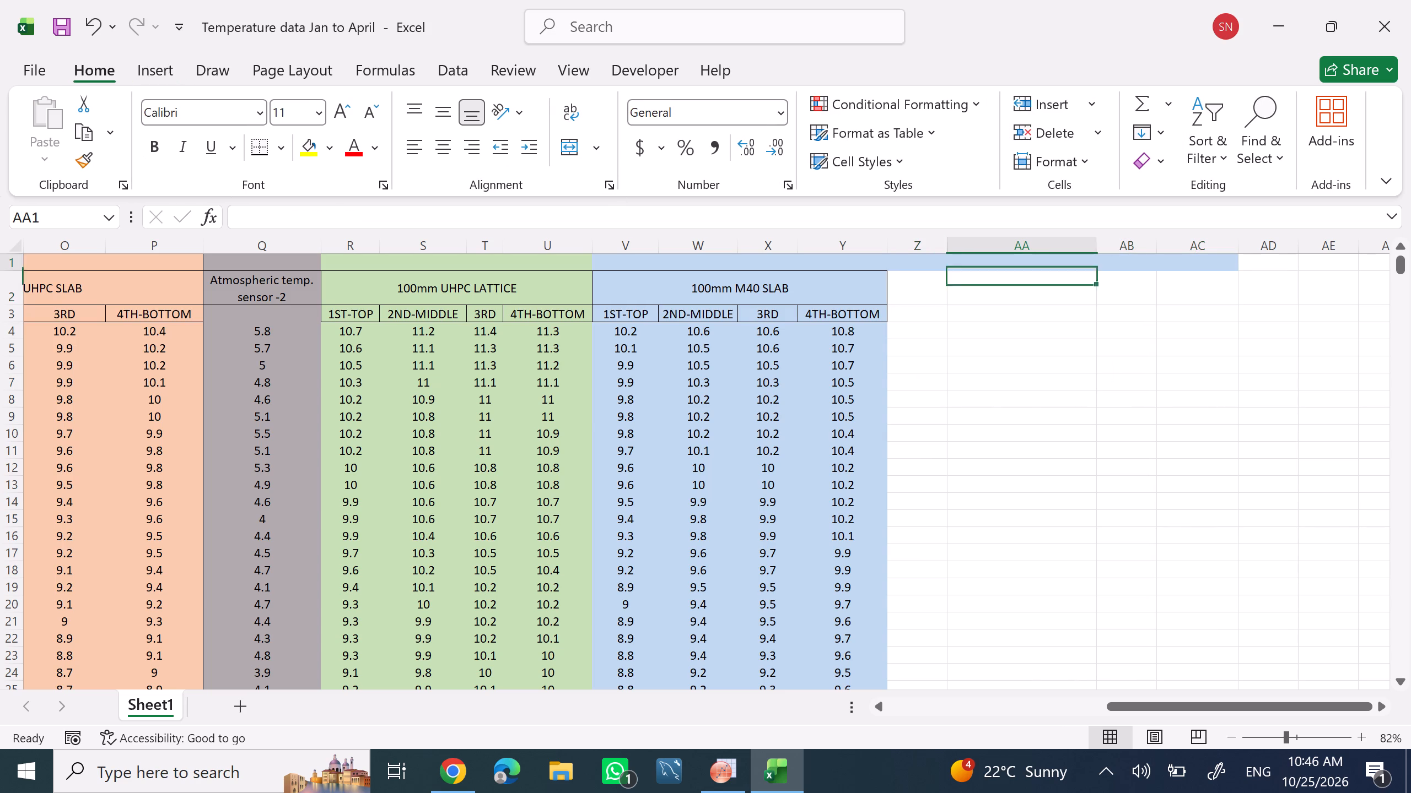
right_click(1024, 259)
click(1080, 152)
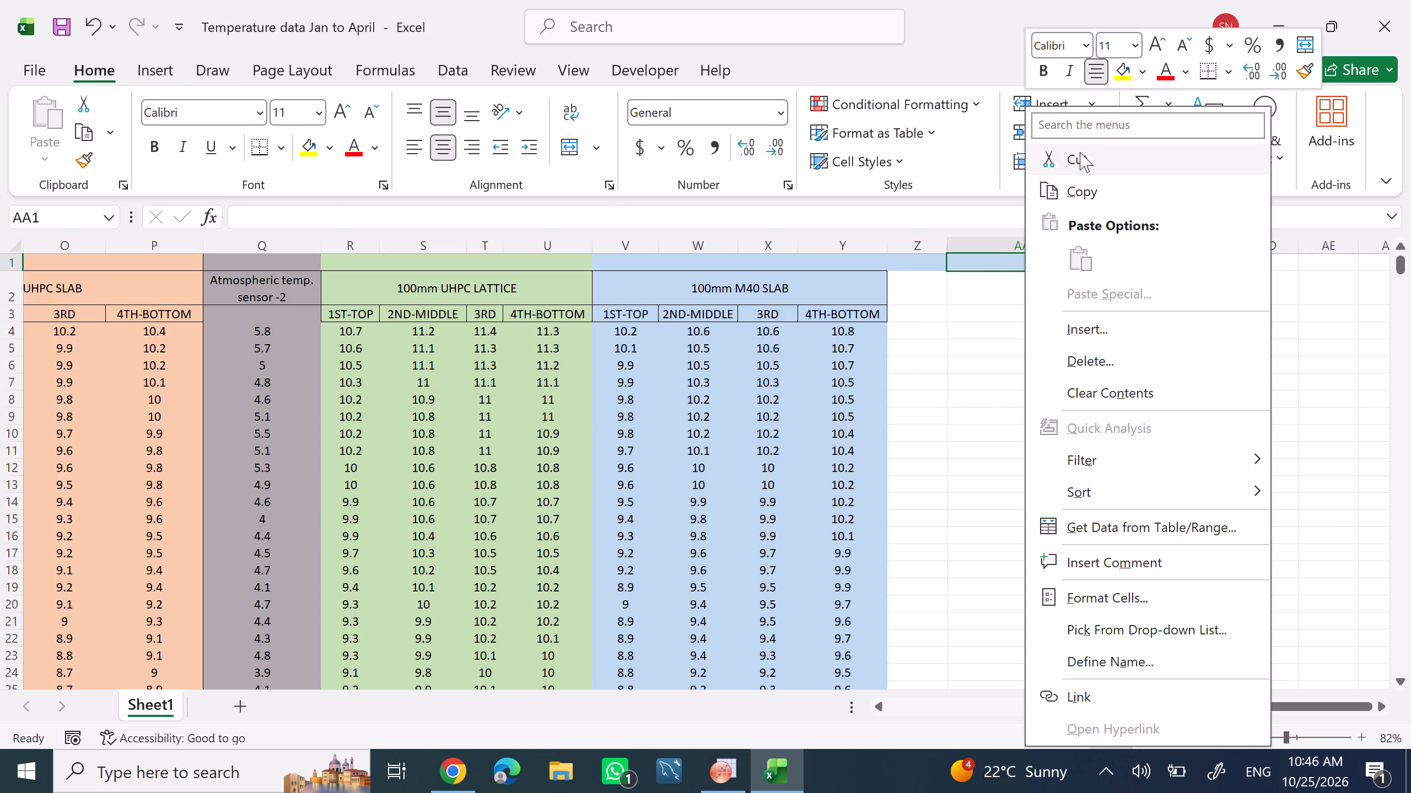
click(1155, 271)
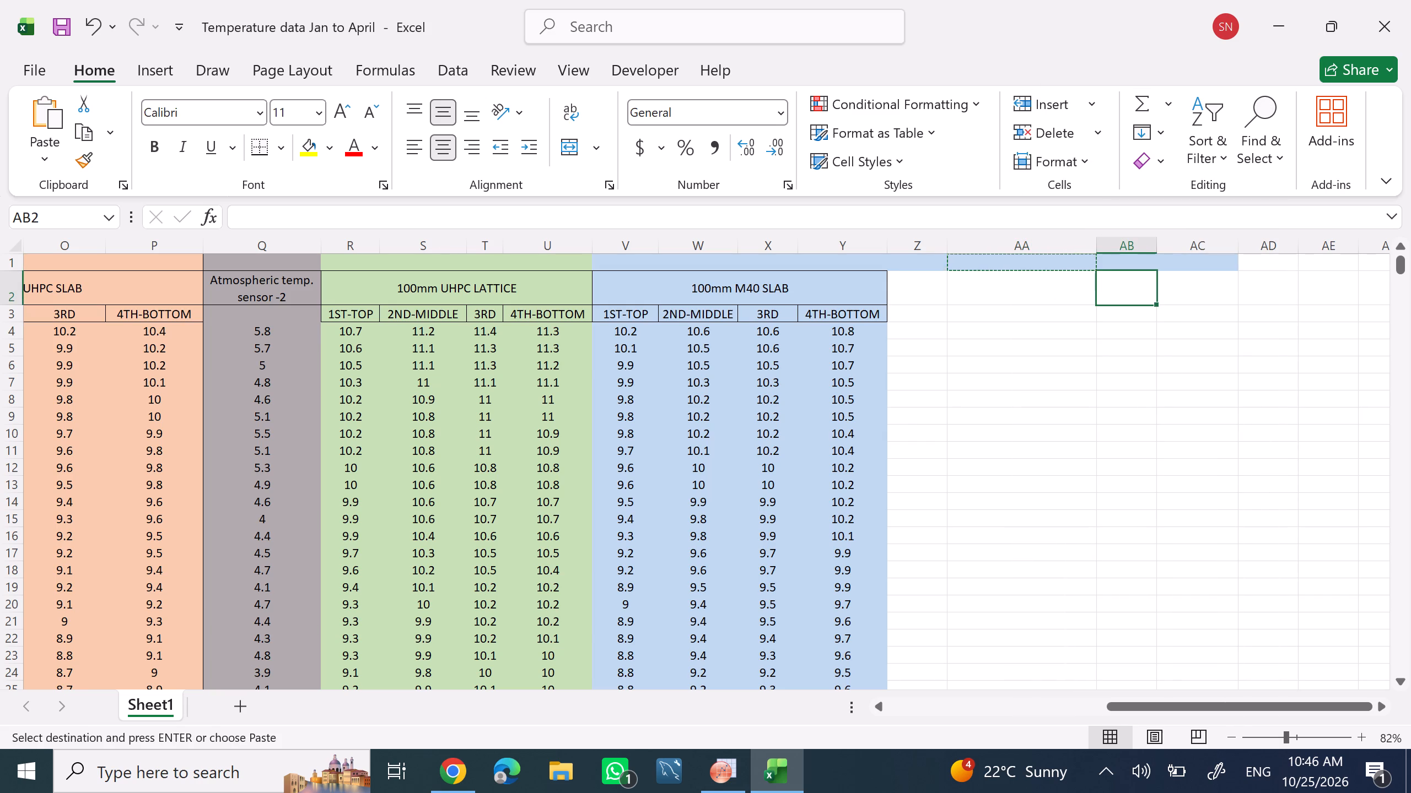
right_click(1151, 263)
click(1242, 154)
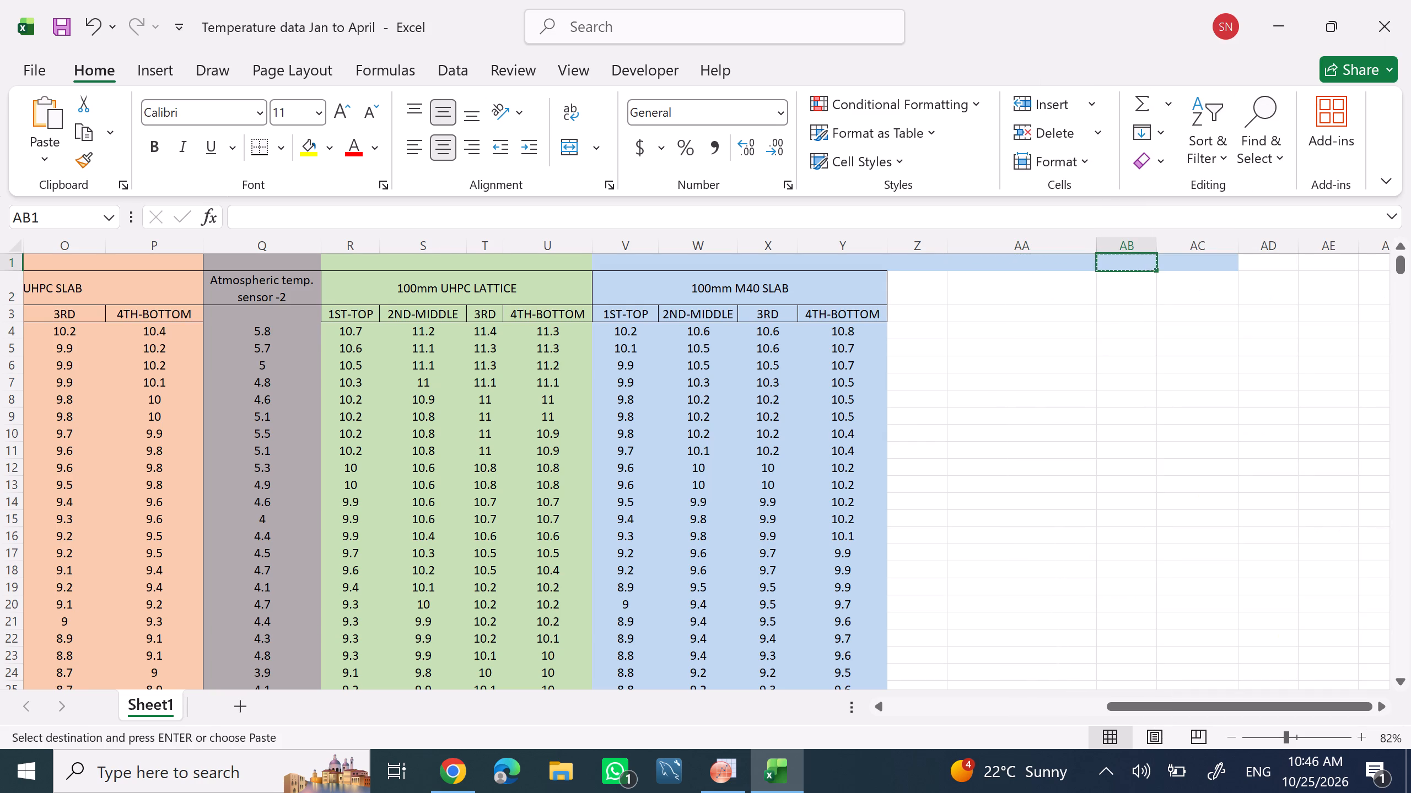
Delete the leftover blue-filled cells Z1 to AC1 beside the 100mm M40 SLAB block.
click(1016, 278)
click(1029, 268)
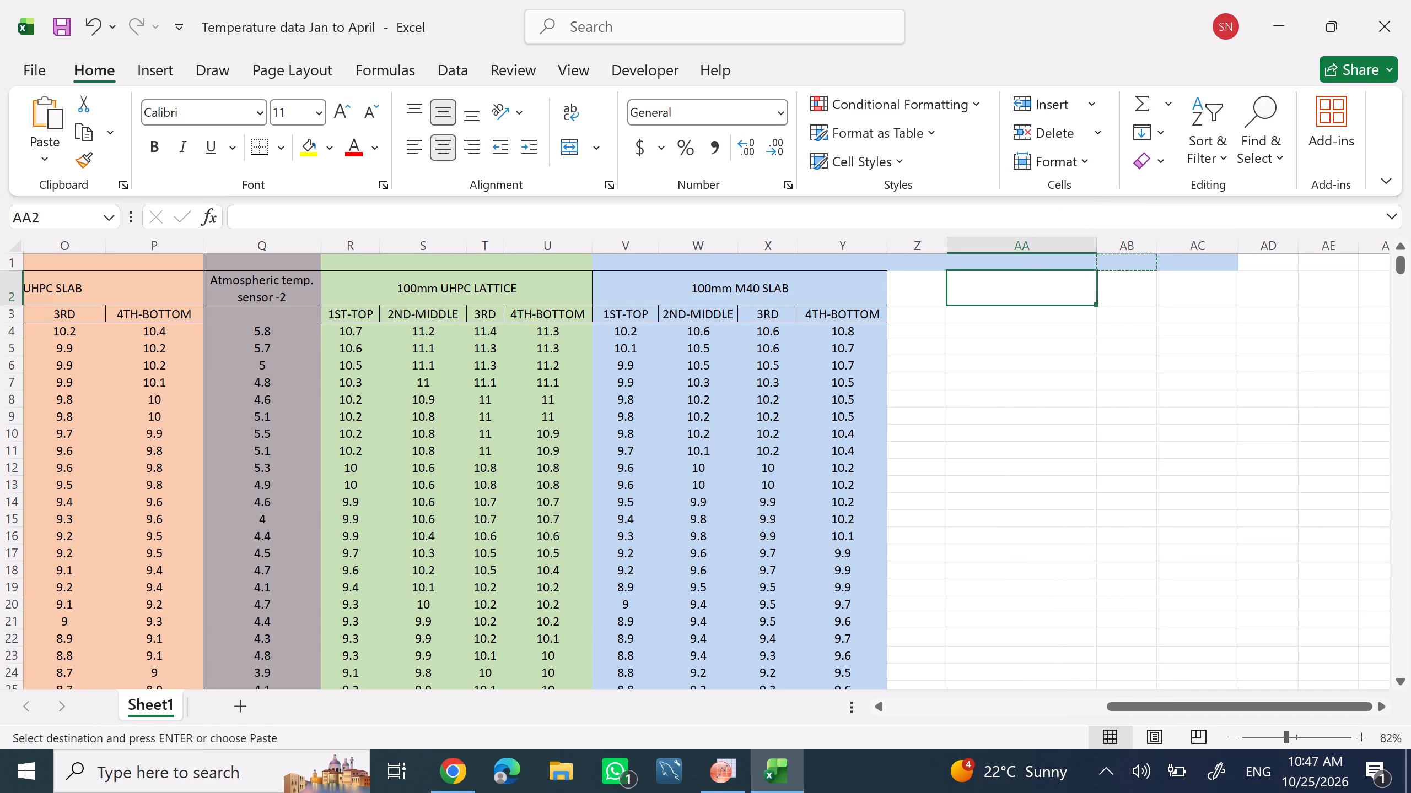
click(1030, 134)
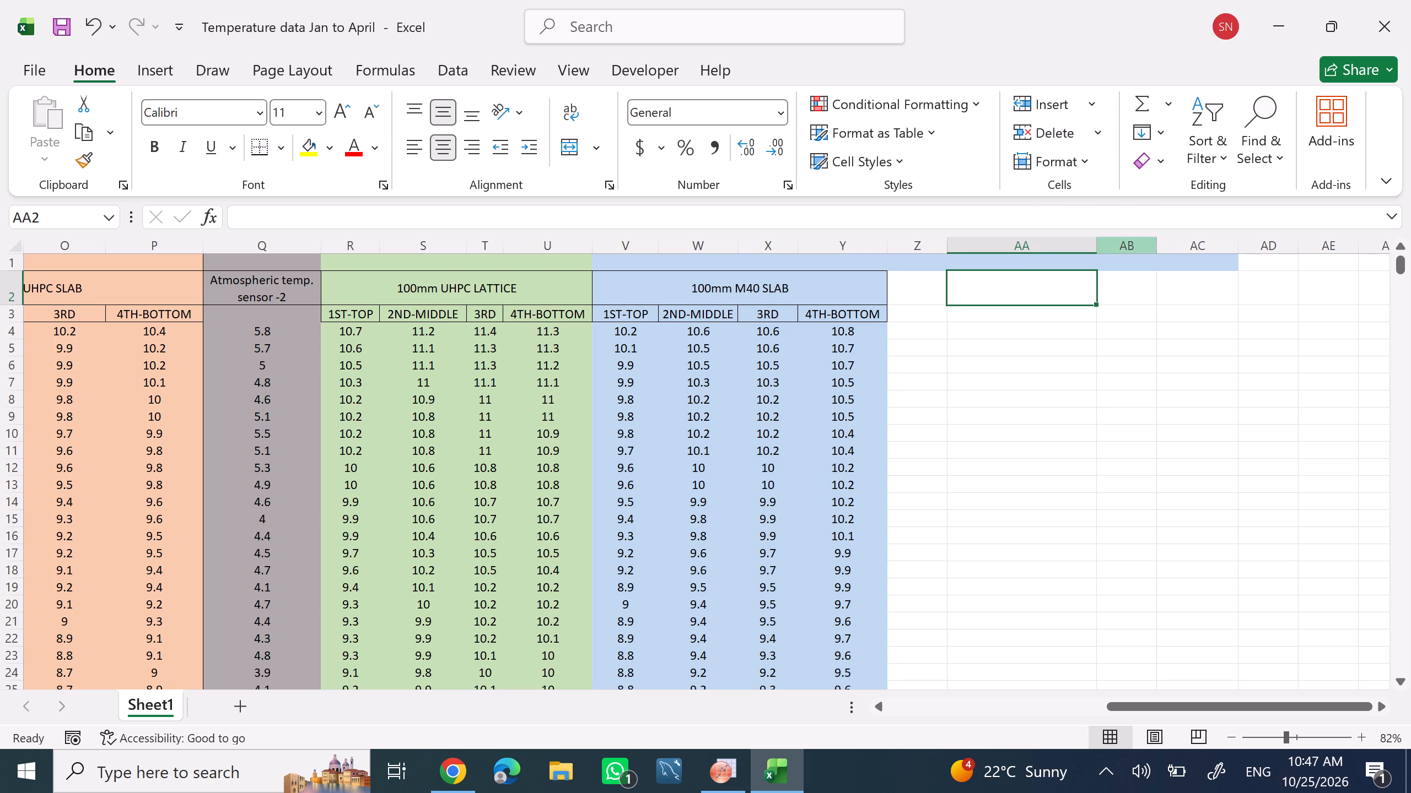
click(1140, 269)
click(1063, 133)
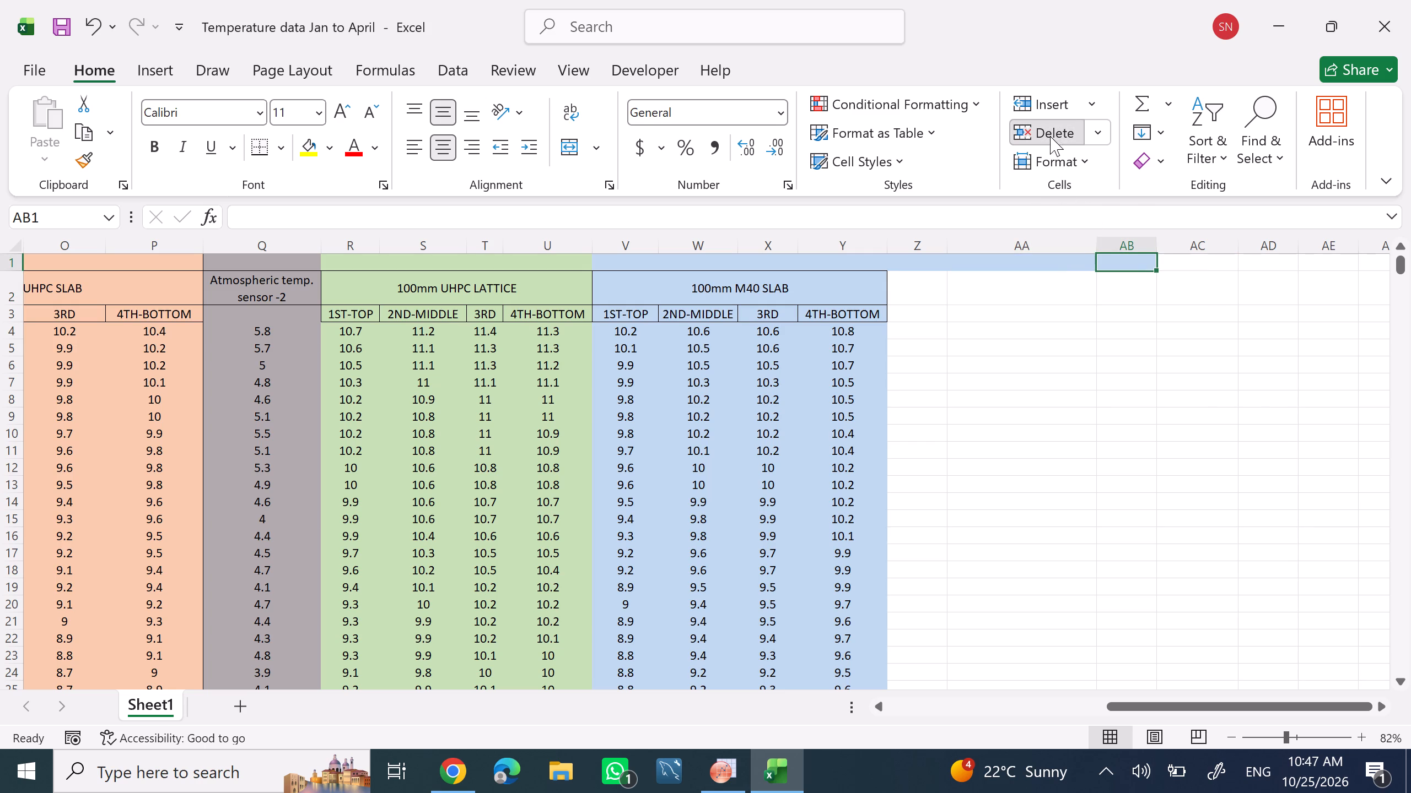
click(1050, 136)
click(1027, 268)
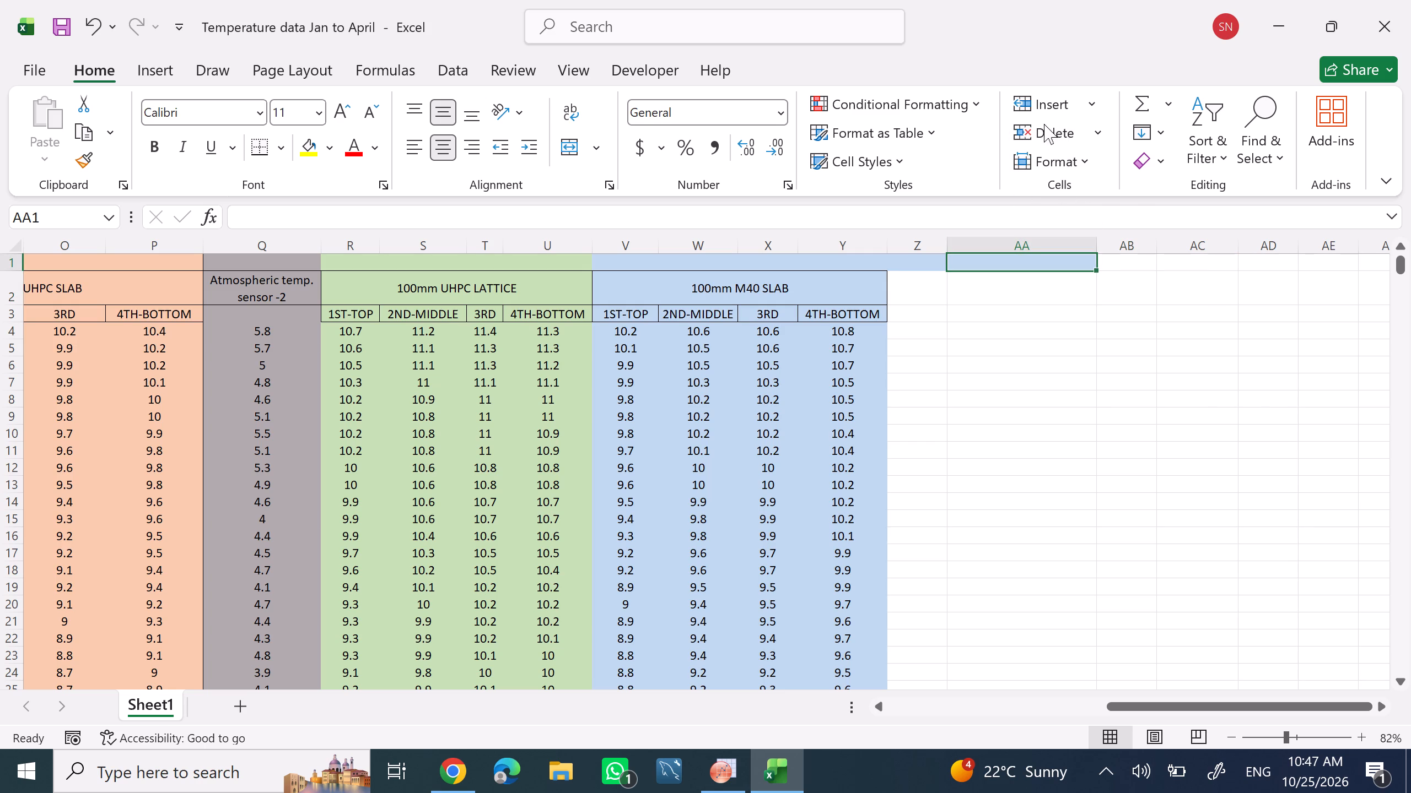
click(1044, 124)
click(909, 264)
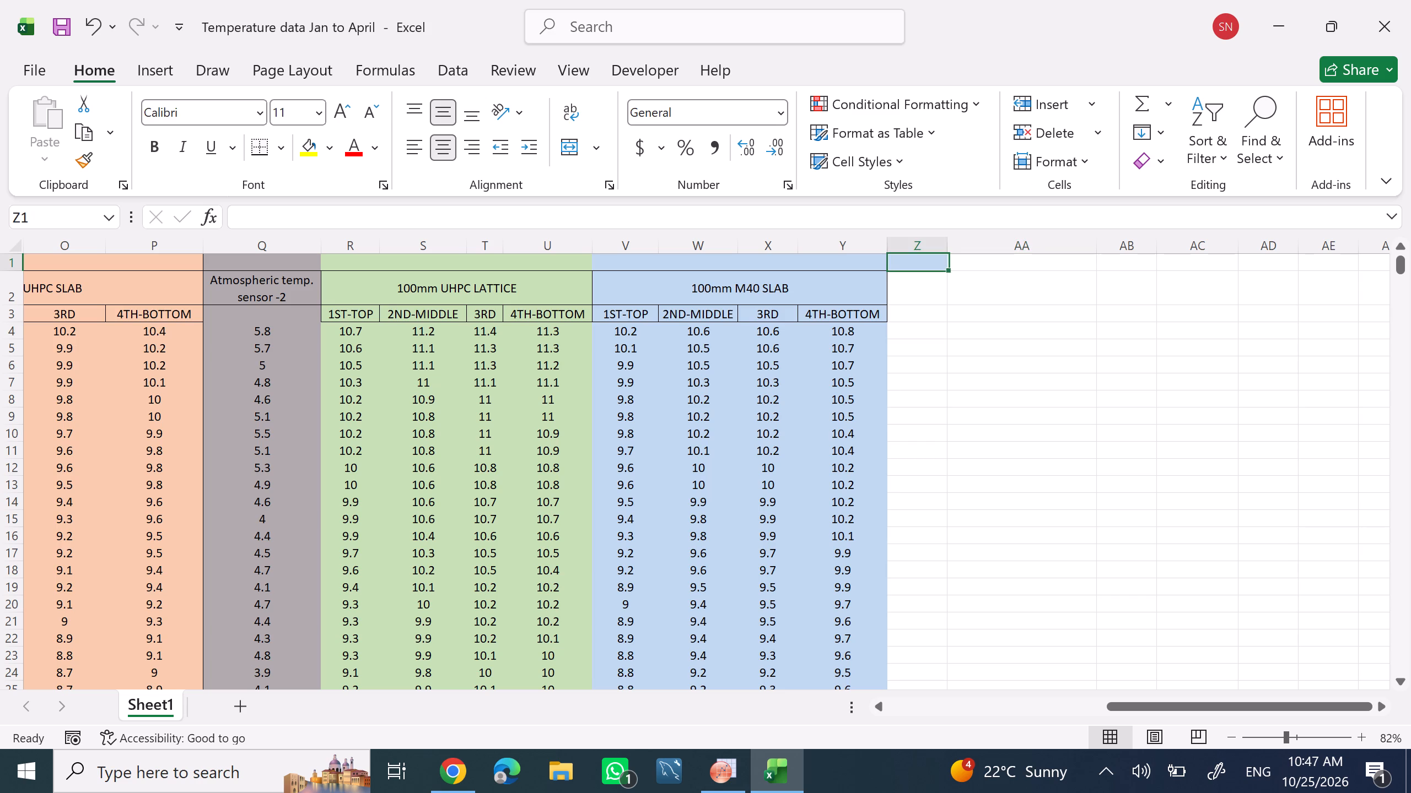
click(1042, 138)
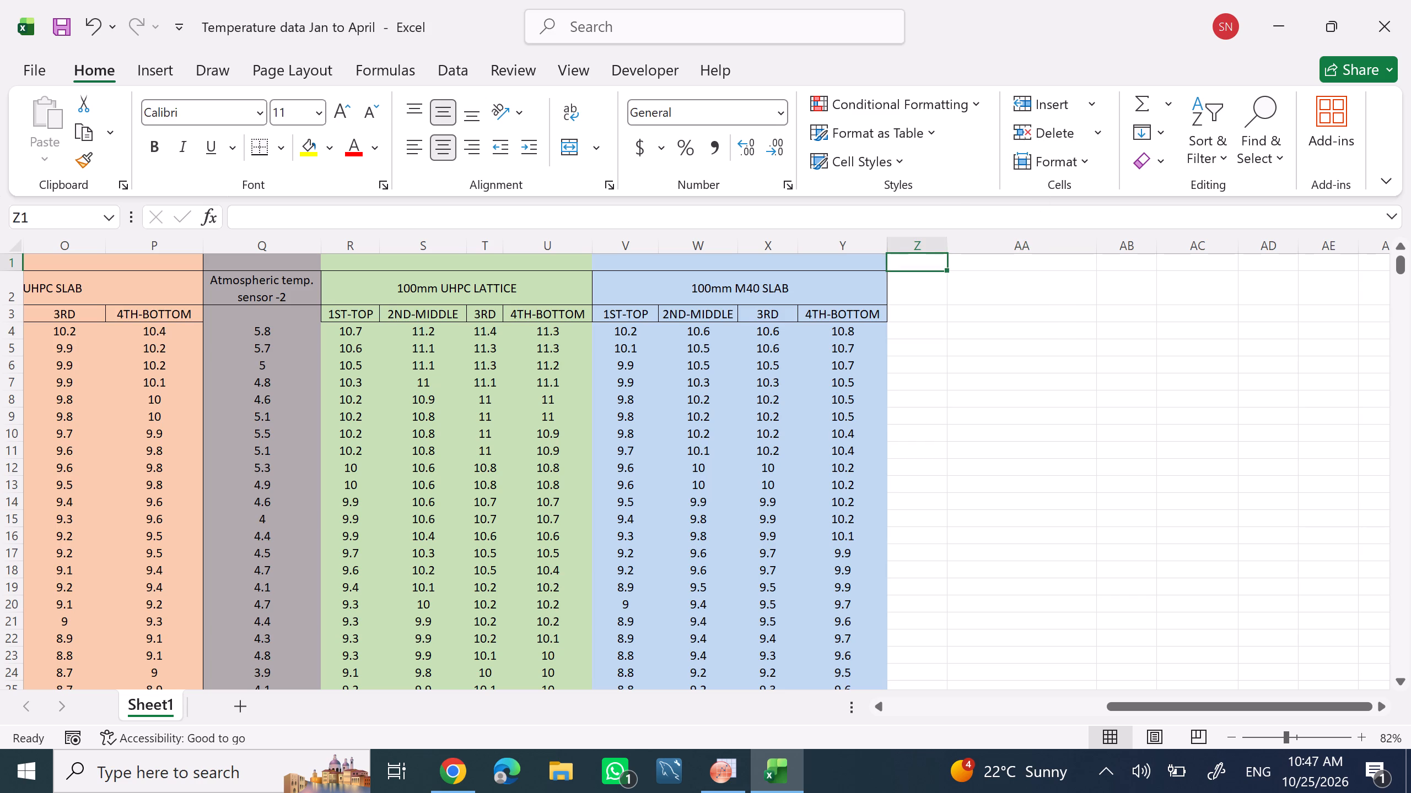
Widen column Z to roughly the width of column AA.
click(939, 308)
drag(949, 262, 970, 260)
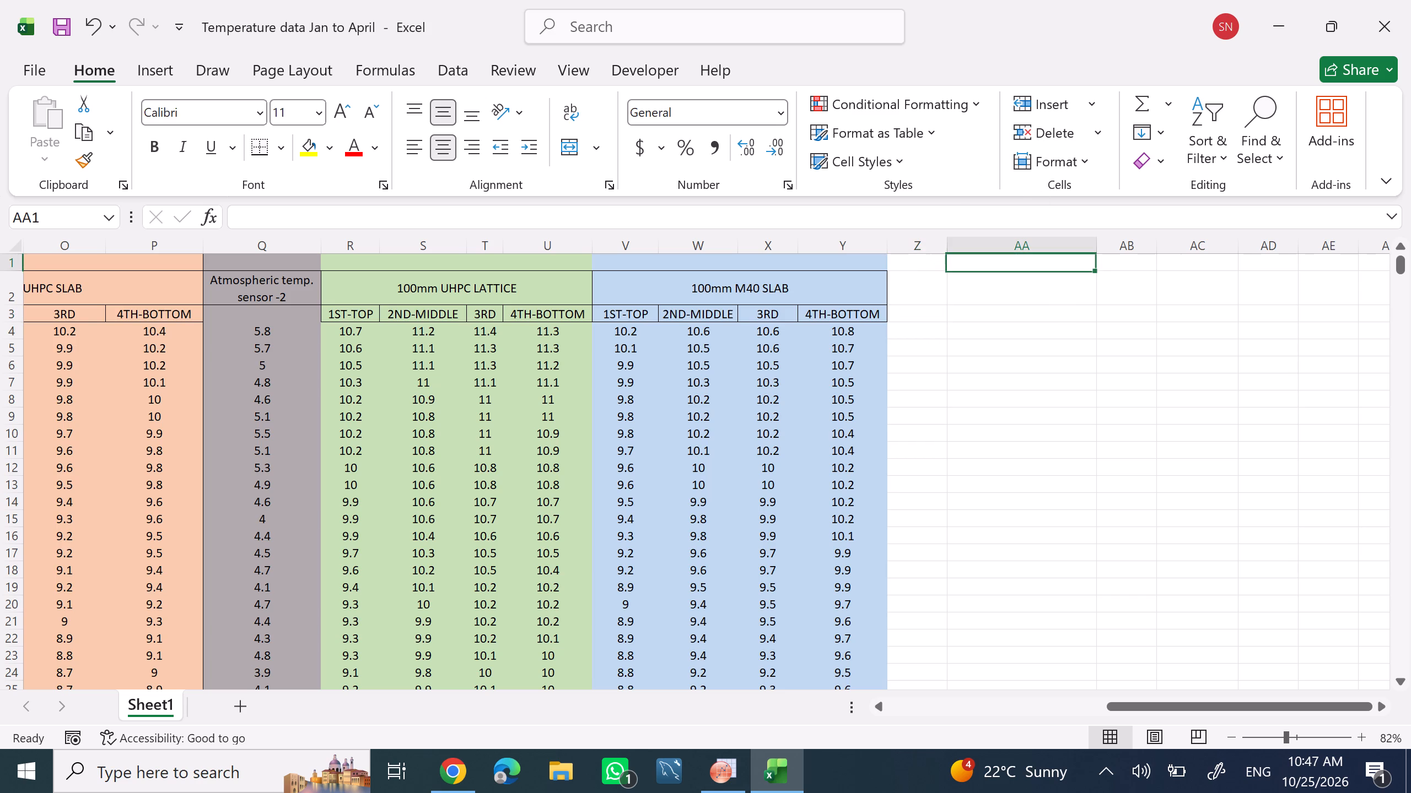
drag(970, 260, 987, 265)
click(926, 263)
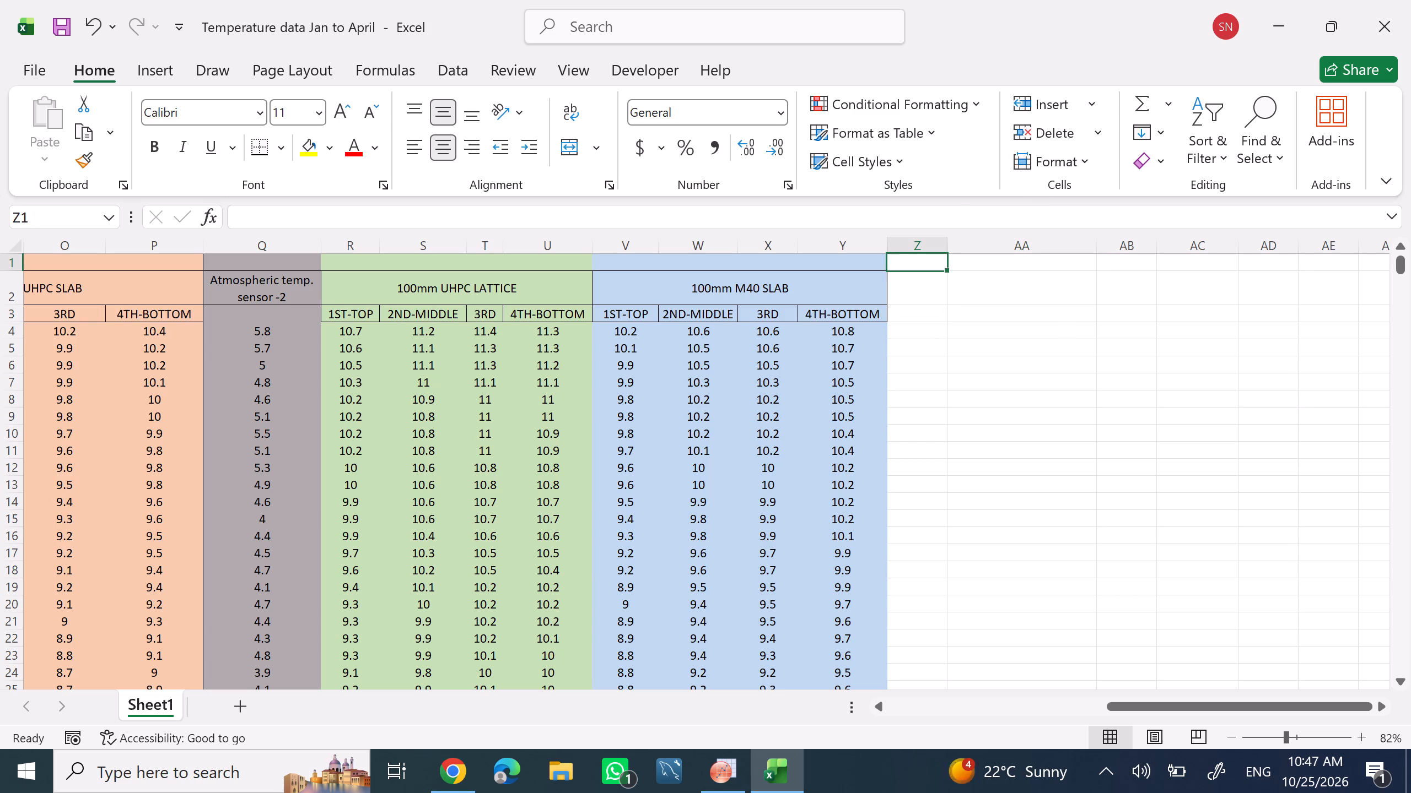
drag(947, 263, 978, 260)
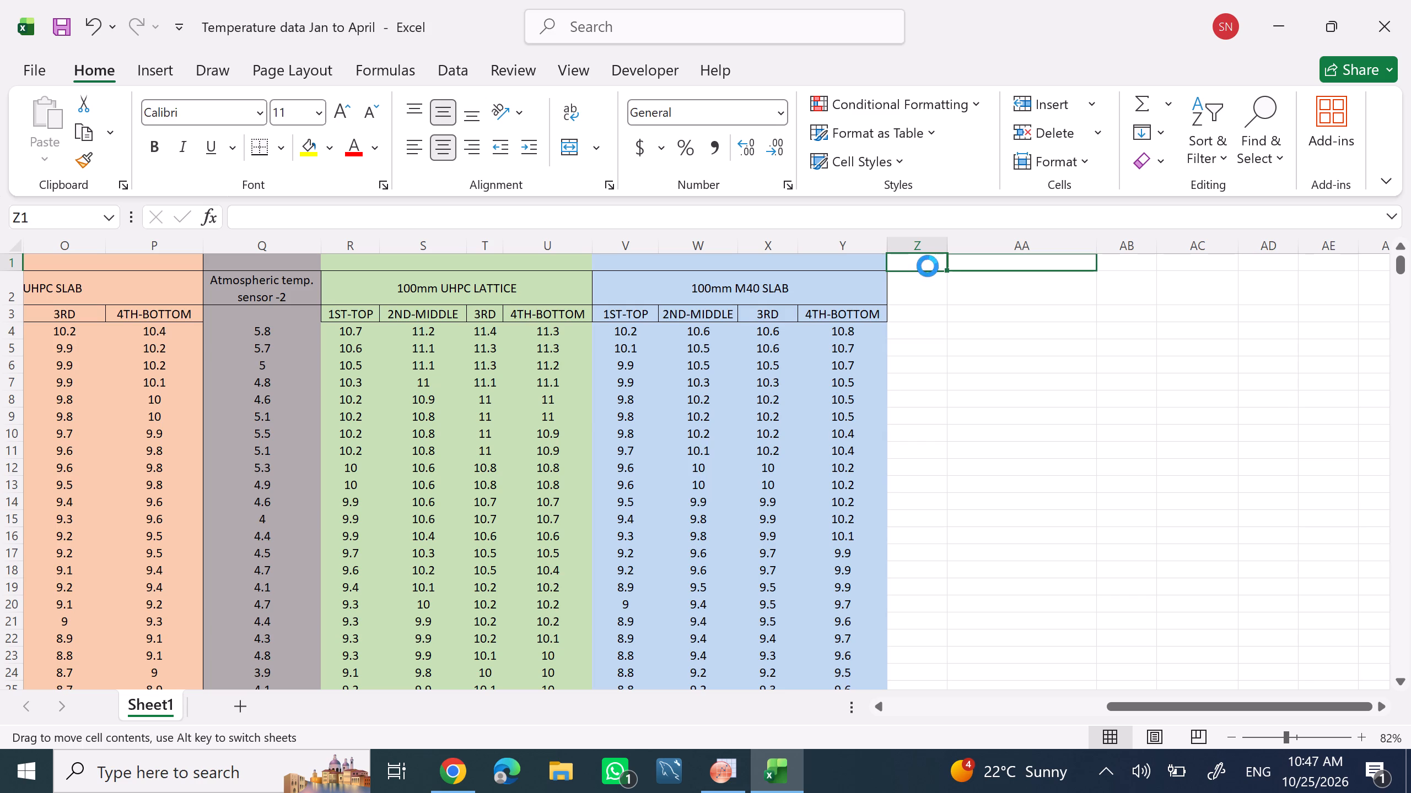
click(958, 297)
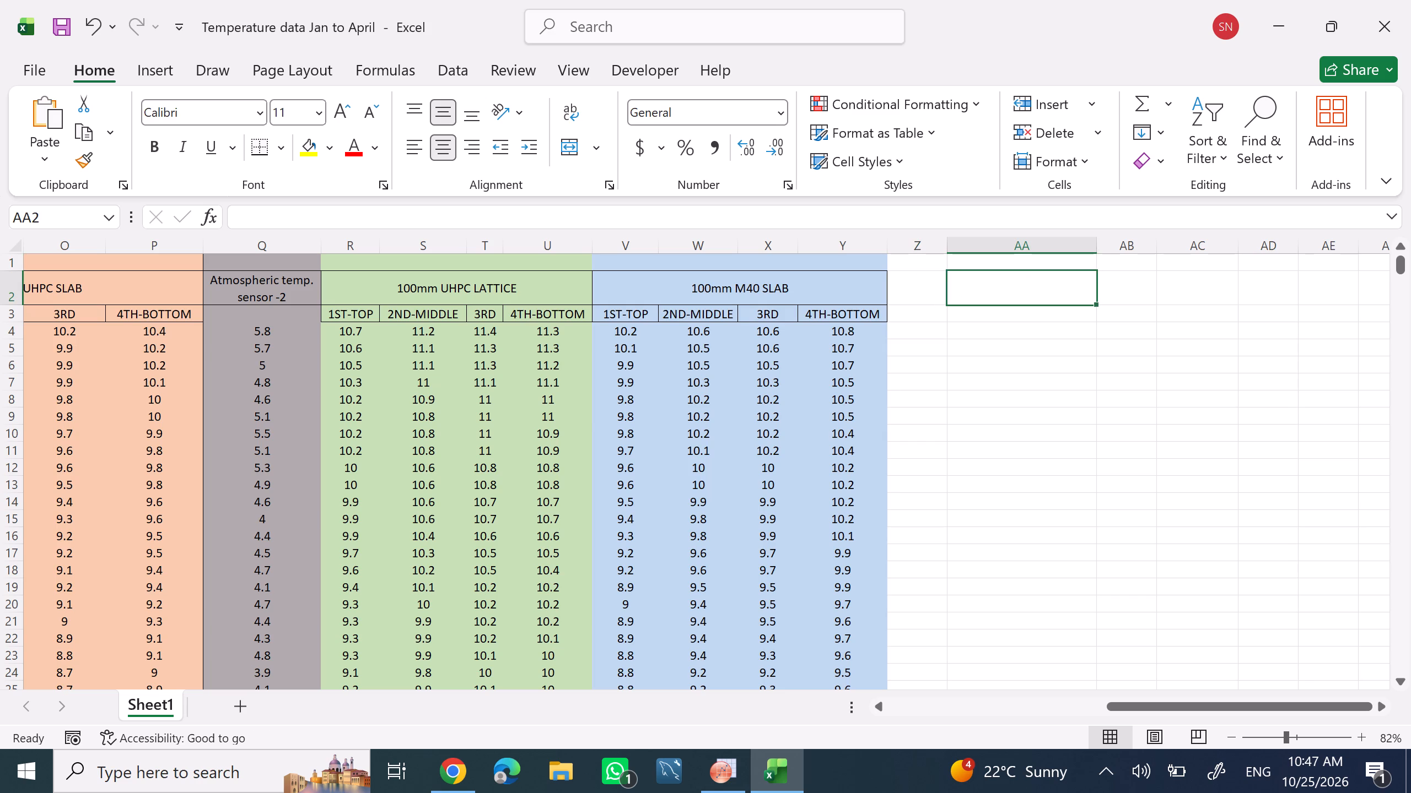
click(918, 278)
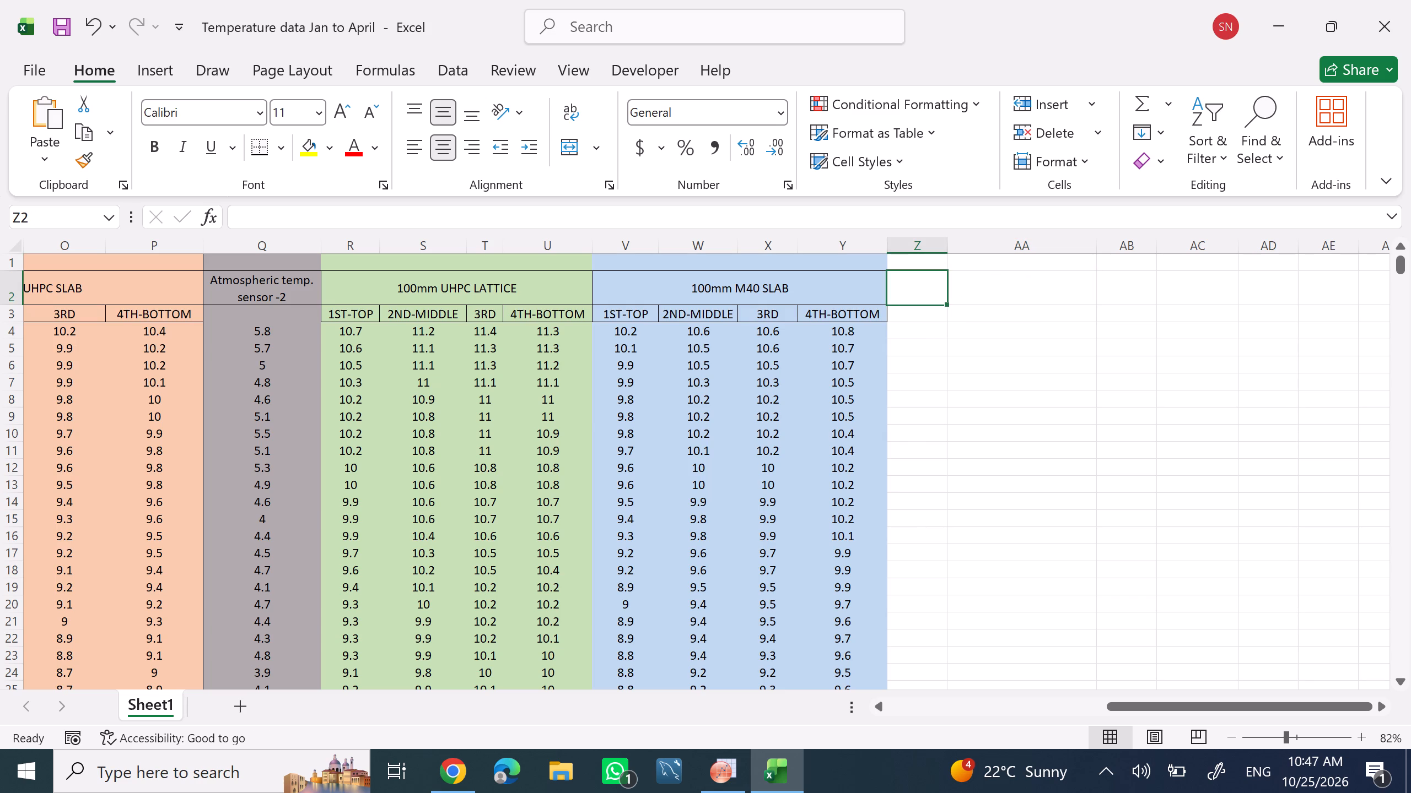
drag(945, 245, 1012, 253)
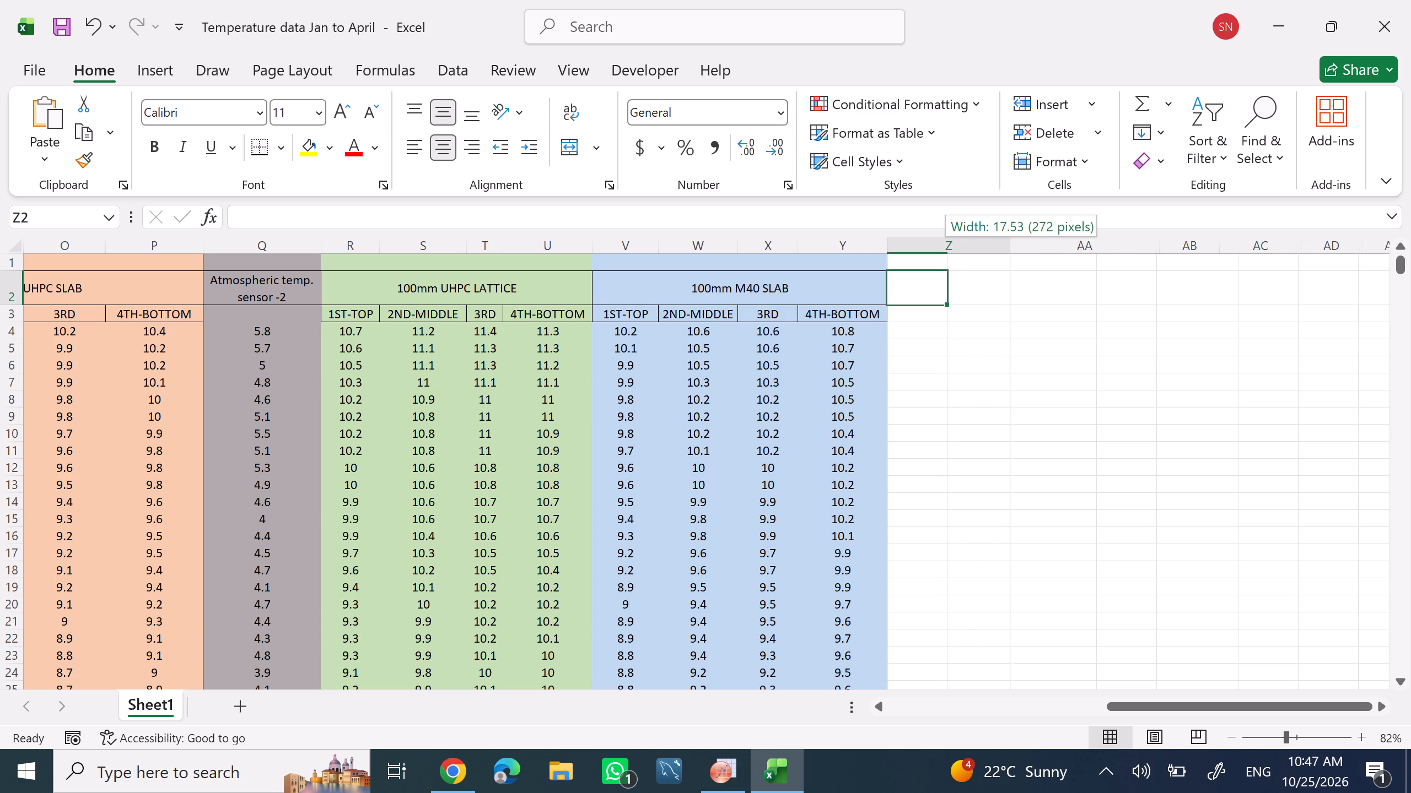
drag(1012, 253, 1028, 254)
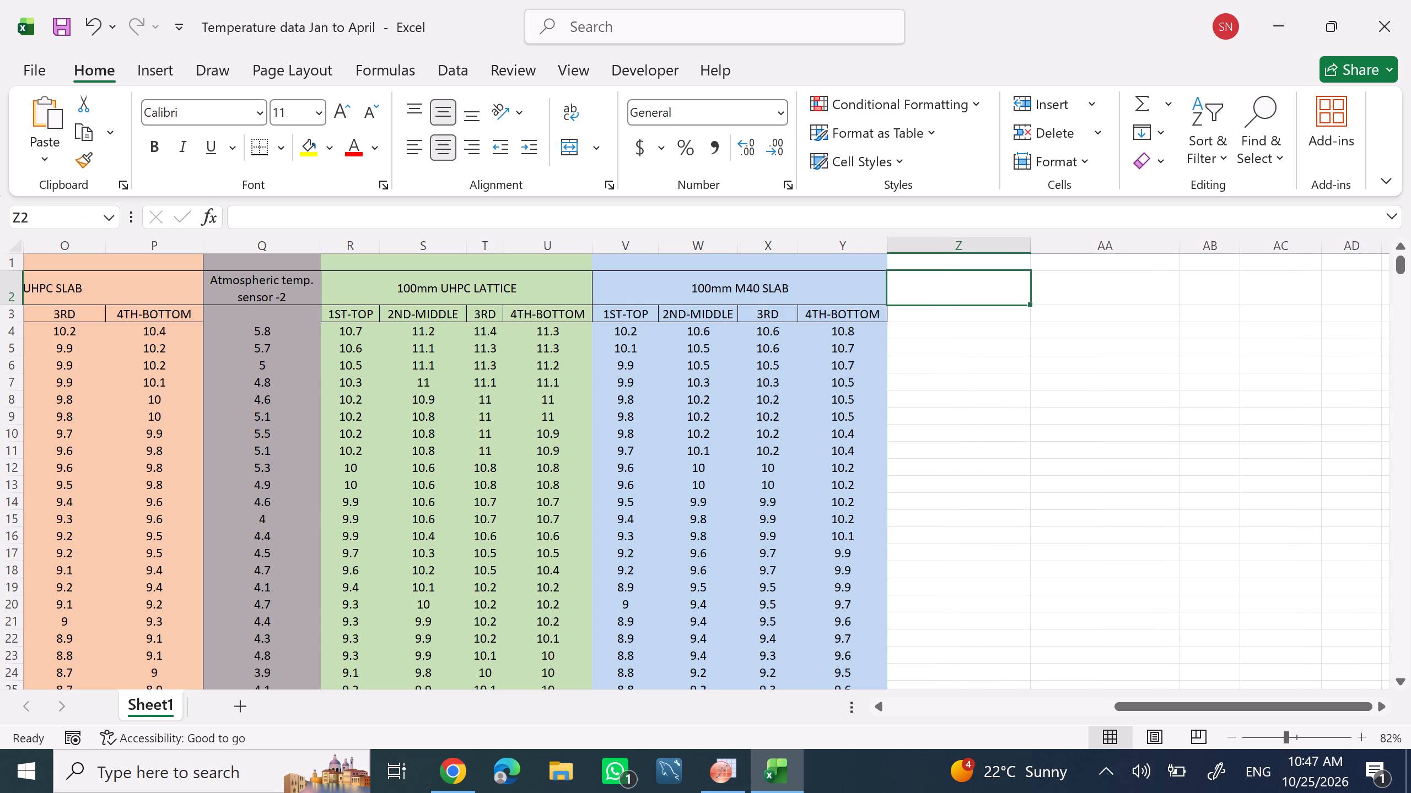
Enter the heading delta(T)-200mm in cell Z2.
click(963, 281)
text(delt)
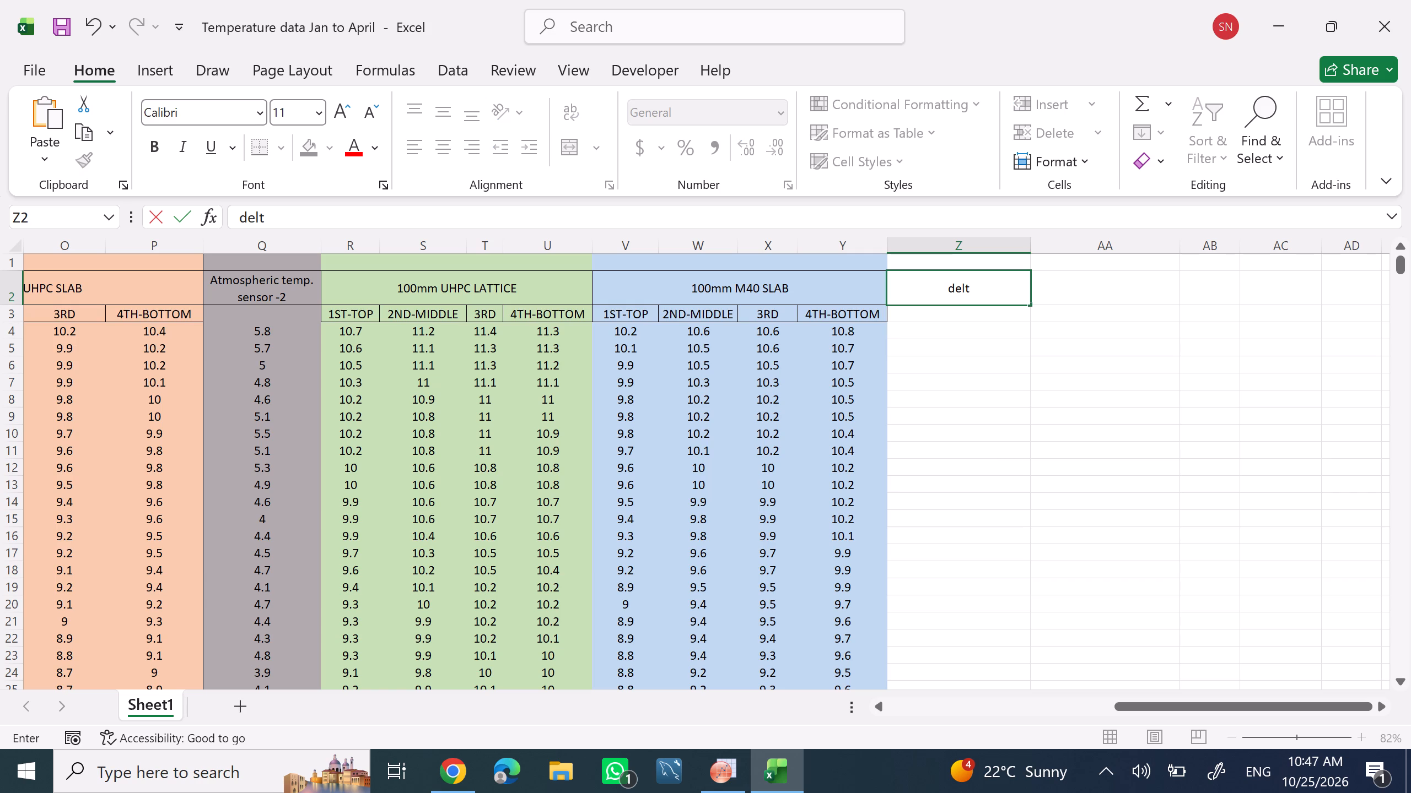
key(a)
text((T)
key(shift+parenright)
text(-200mm)
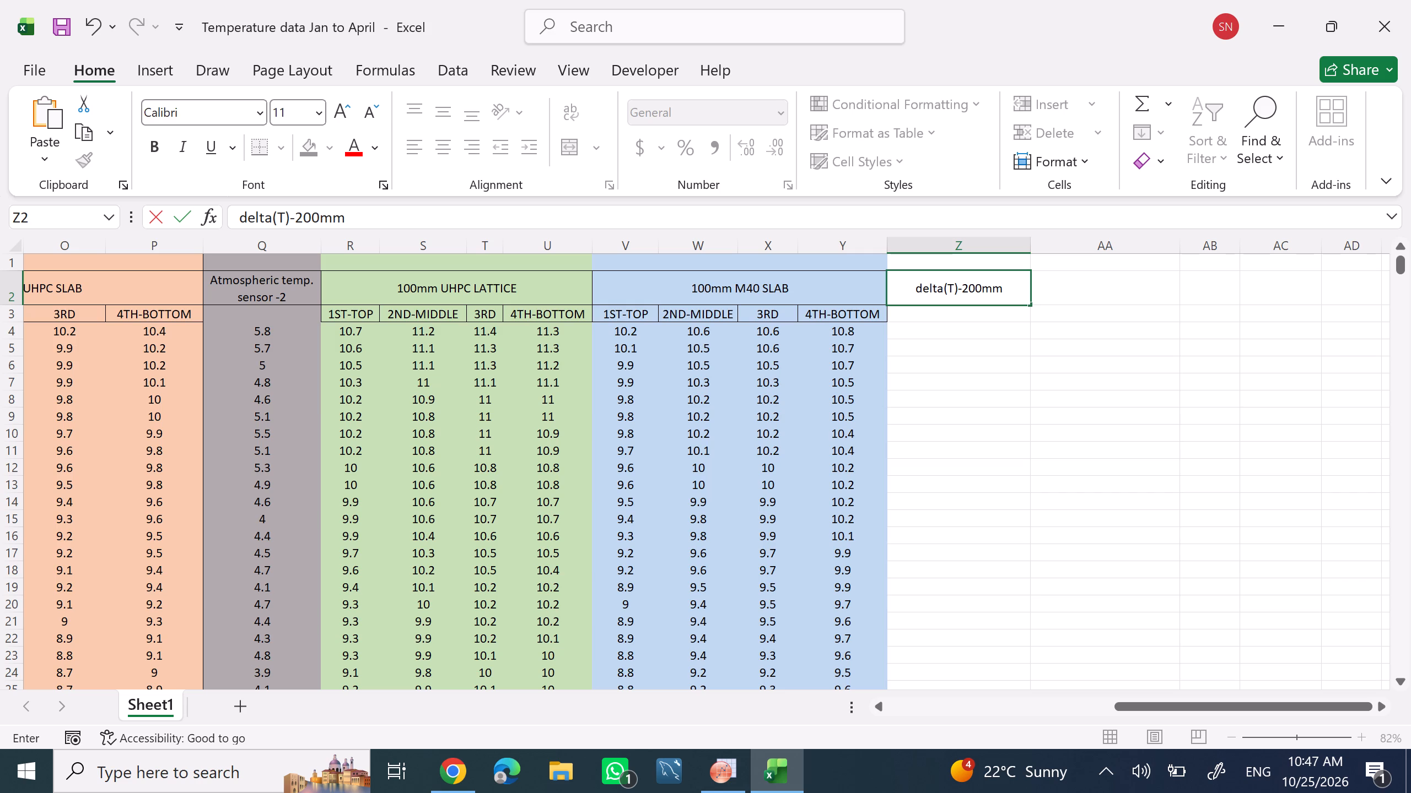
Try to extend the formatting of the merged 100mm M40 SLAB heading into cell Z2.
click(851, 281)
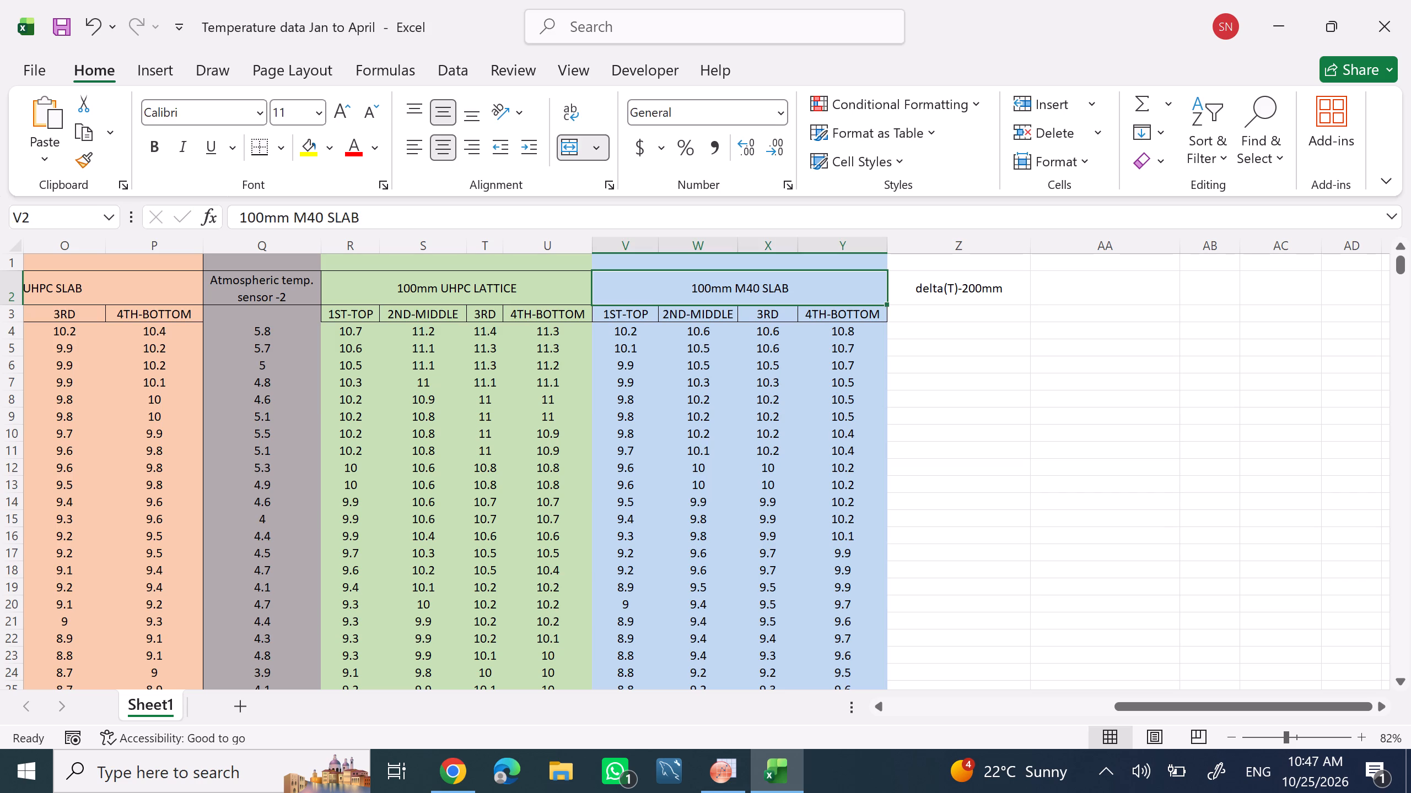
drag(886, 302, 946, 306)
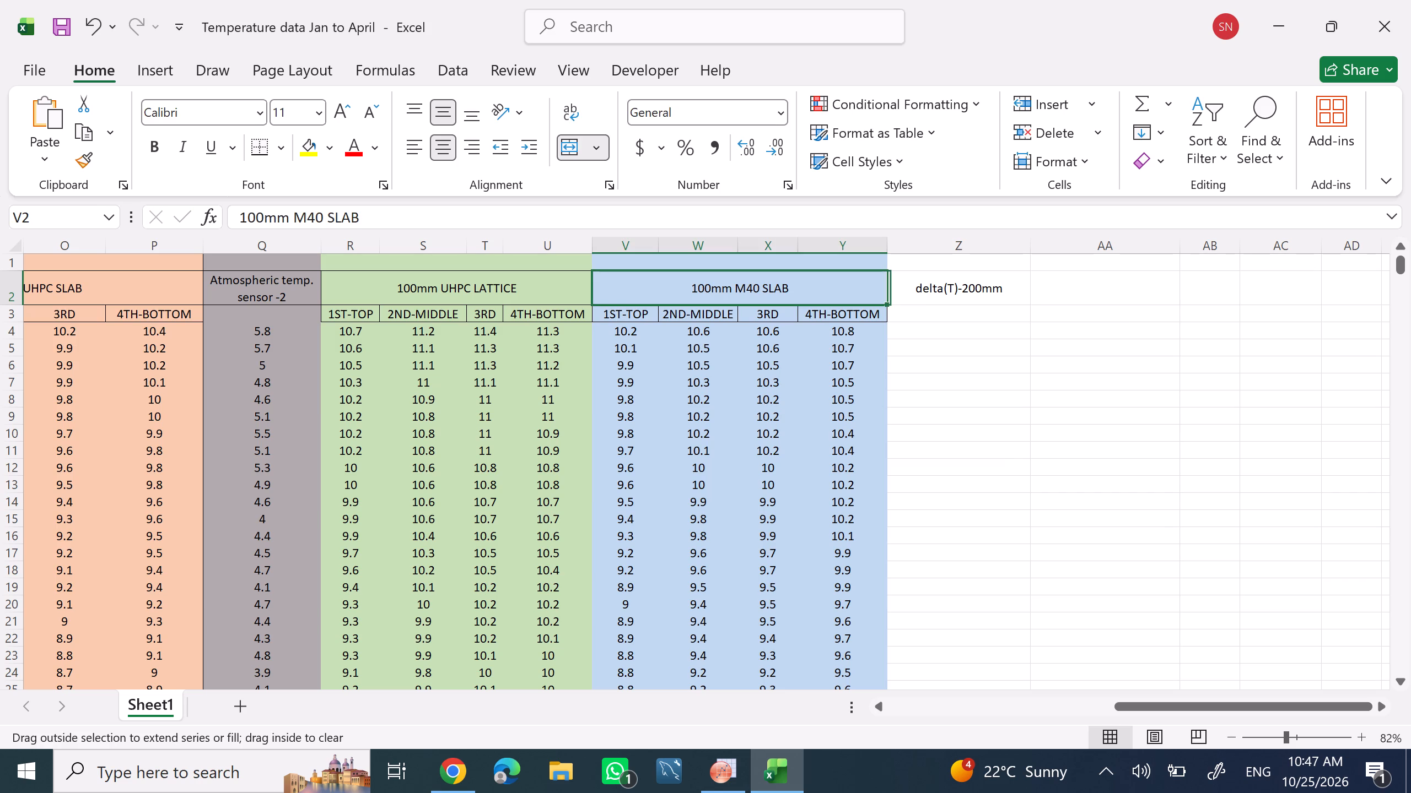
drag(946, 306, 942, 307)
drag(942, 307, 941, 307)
Extend the blue fill of cell Y1 into cell Z1.
click(946, 257)
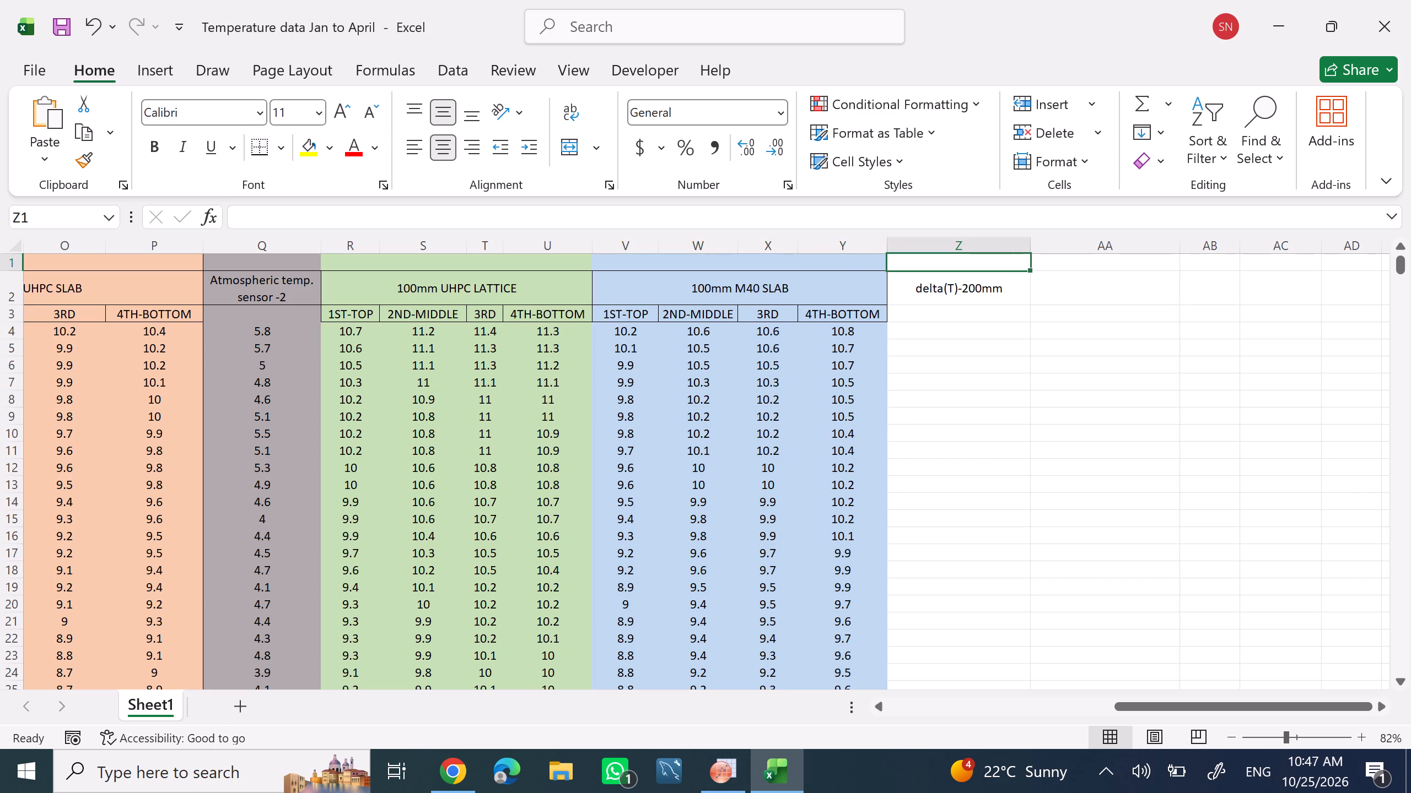
click(860, 264)
drag(888, 270, 922, 278)
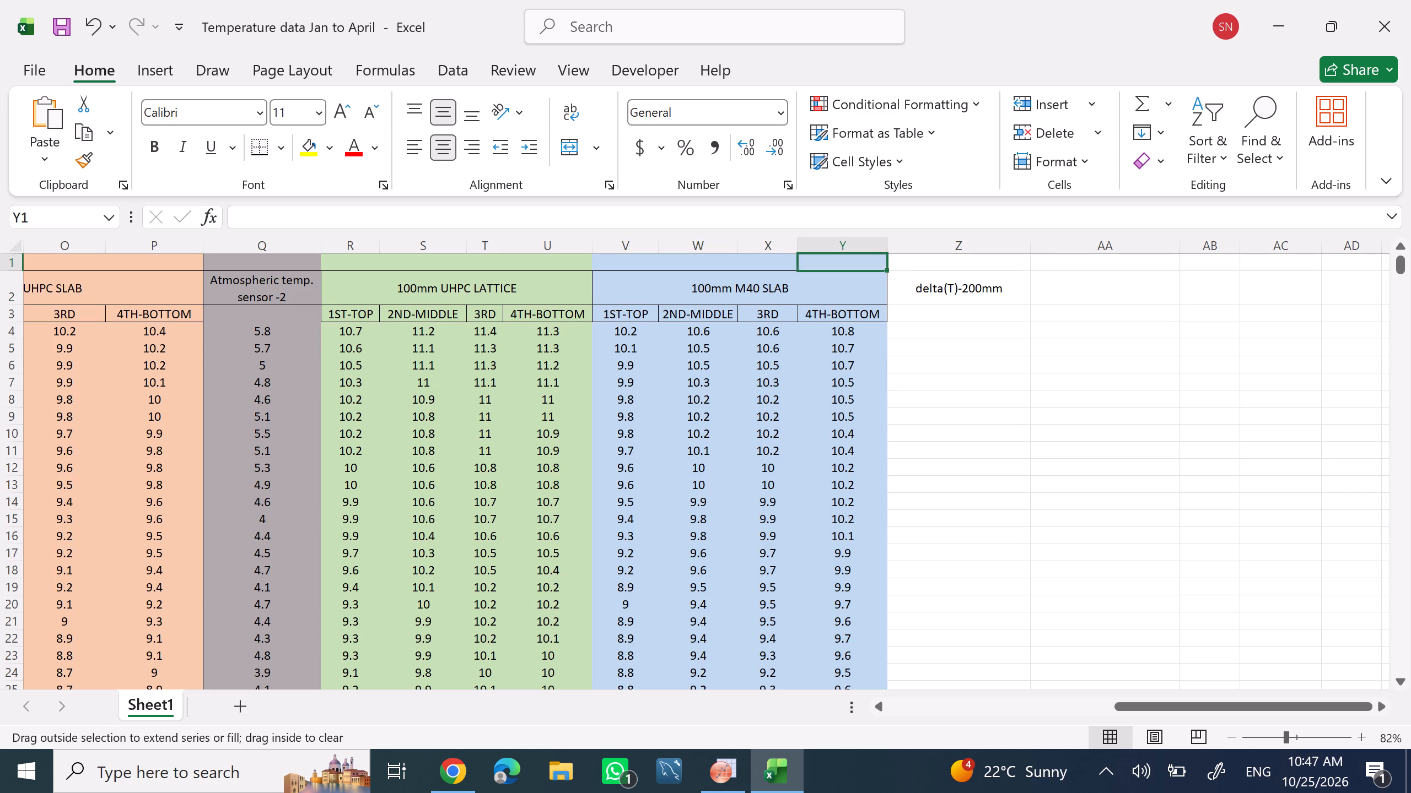
drag(922, 278, 968, 285)
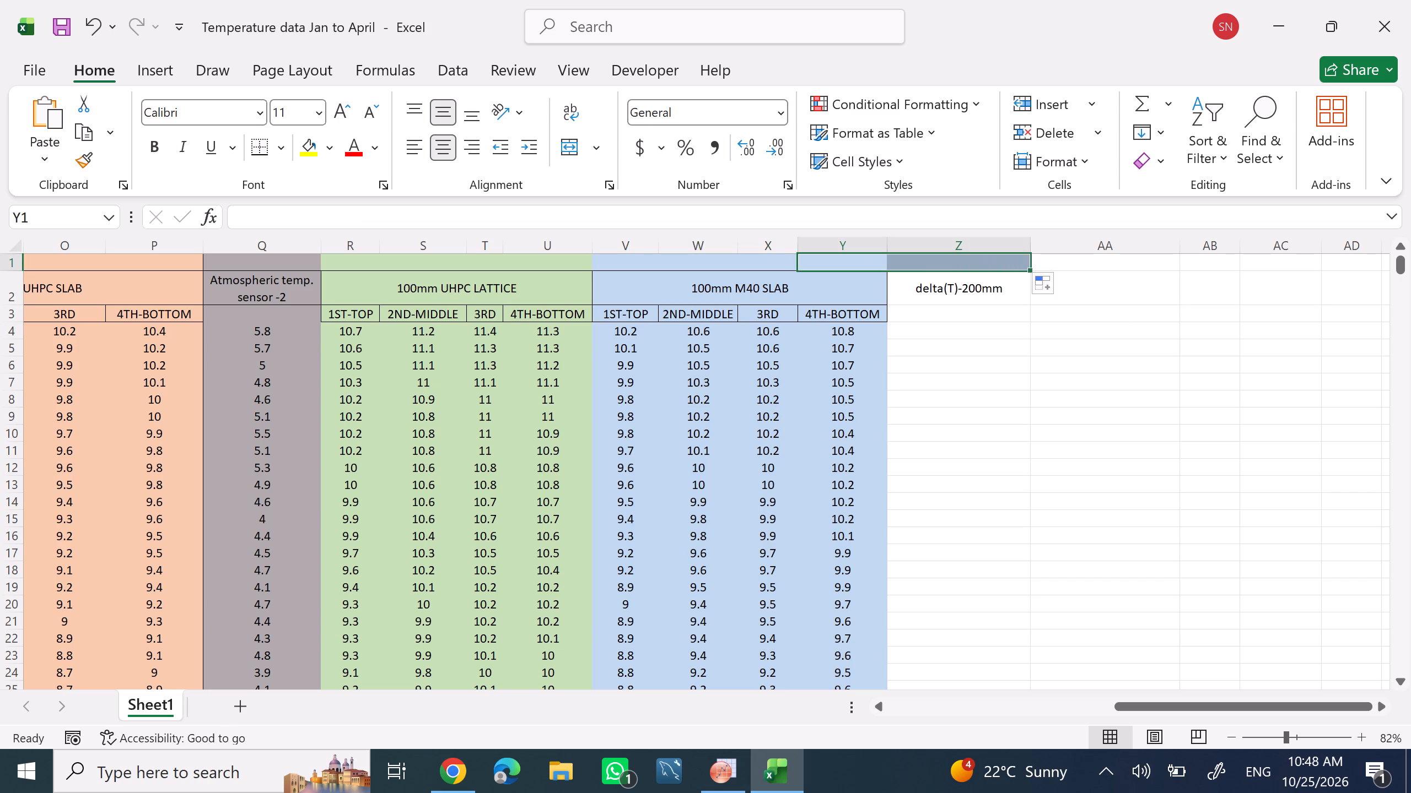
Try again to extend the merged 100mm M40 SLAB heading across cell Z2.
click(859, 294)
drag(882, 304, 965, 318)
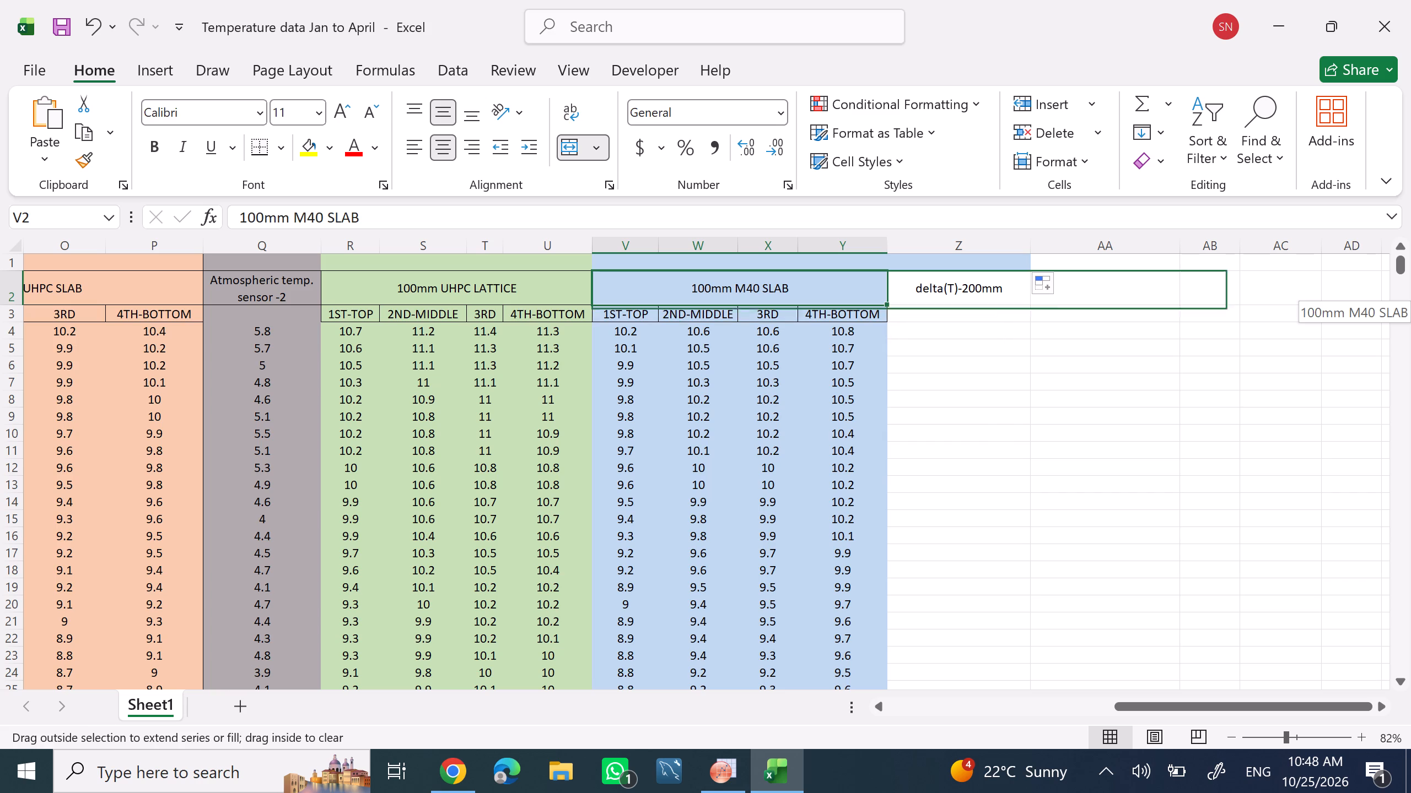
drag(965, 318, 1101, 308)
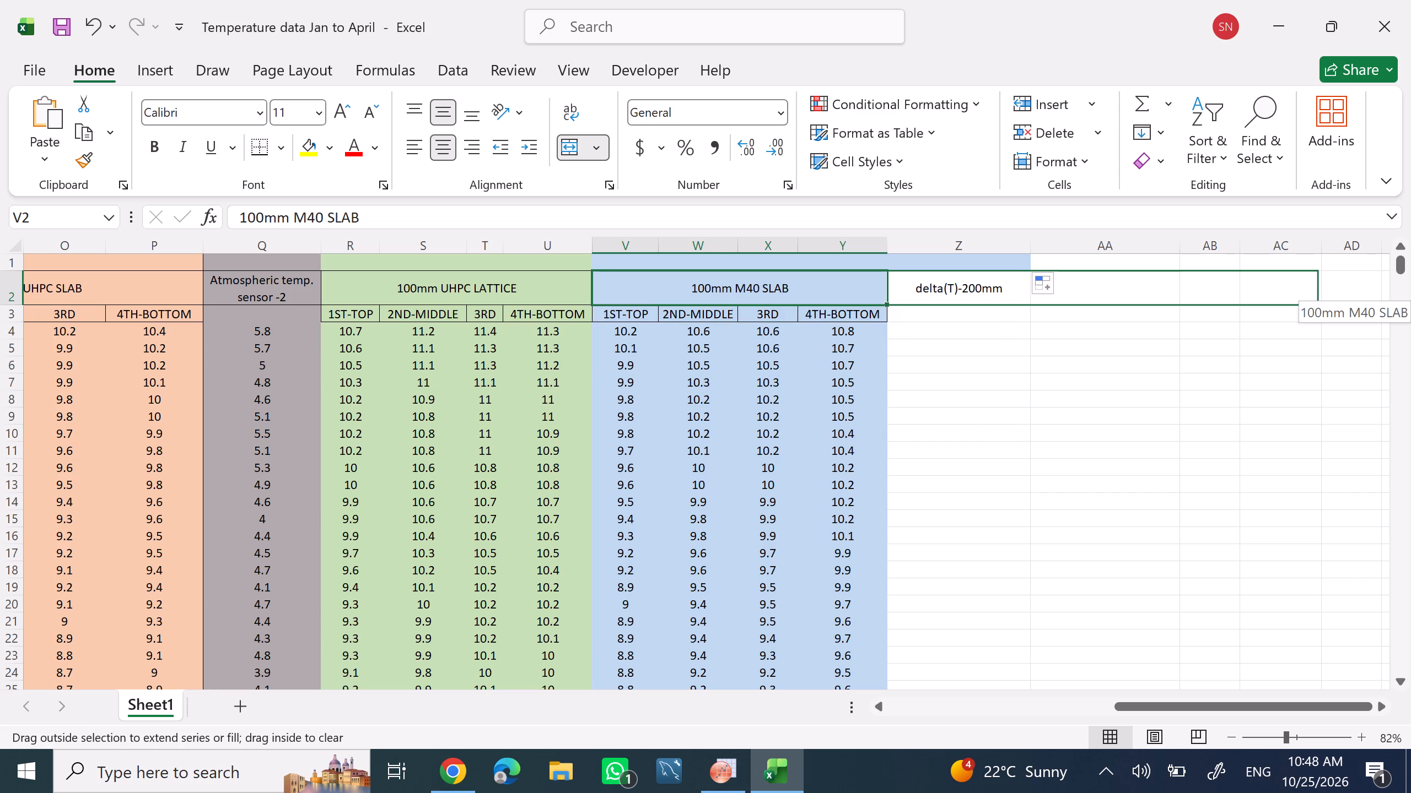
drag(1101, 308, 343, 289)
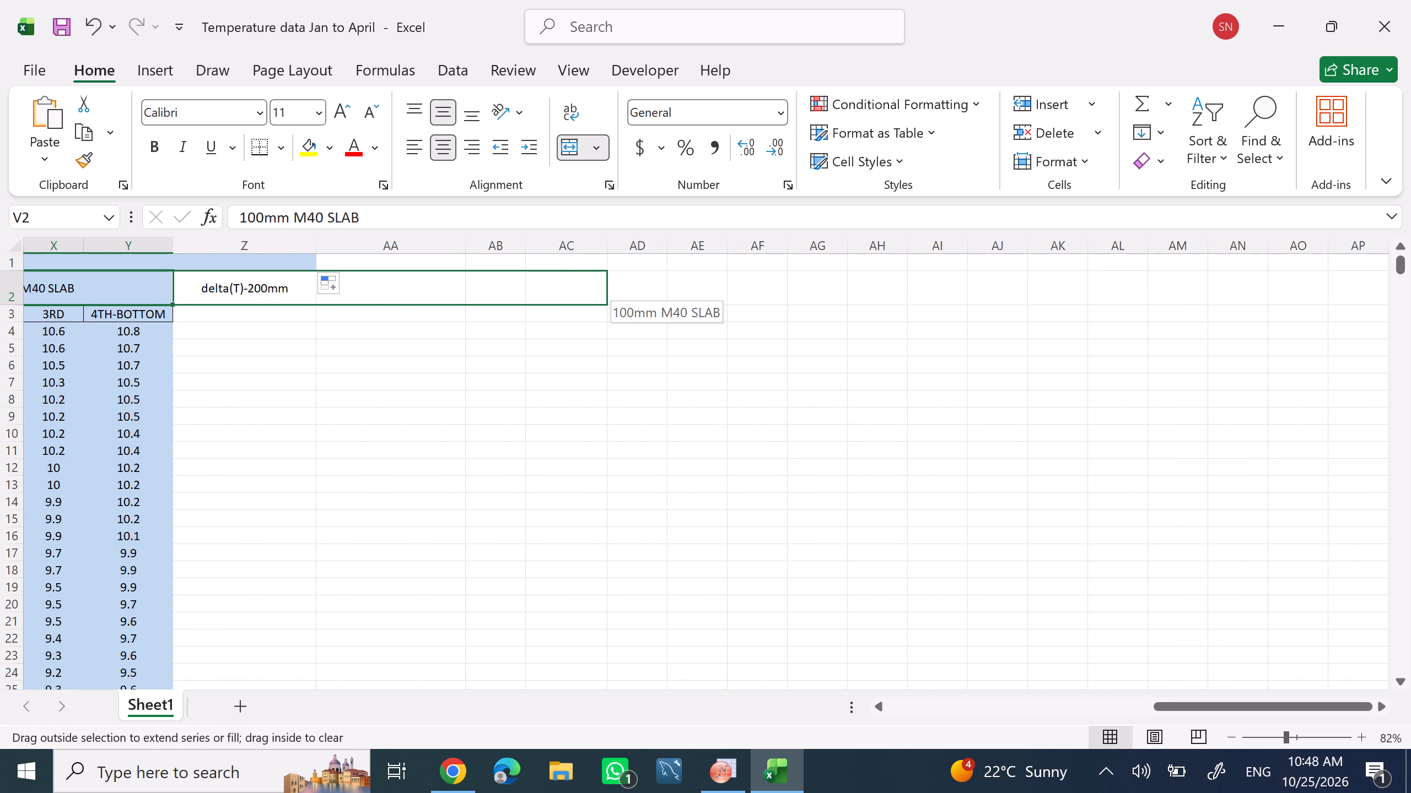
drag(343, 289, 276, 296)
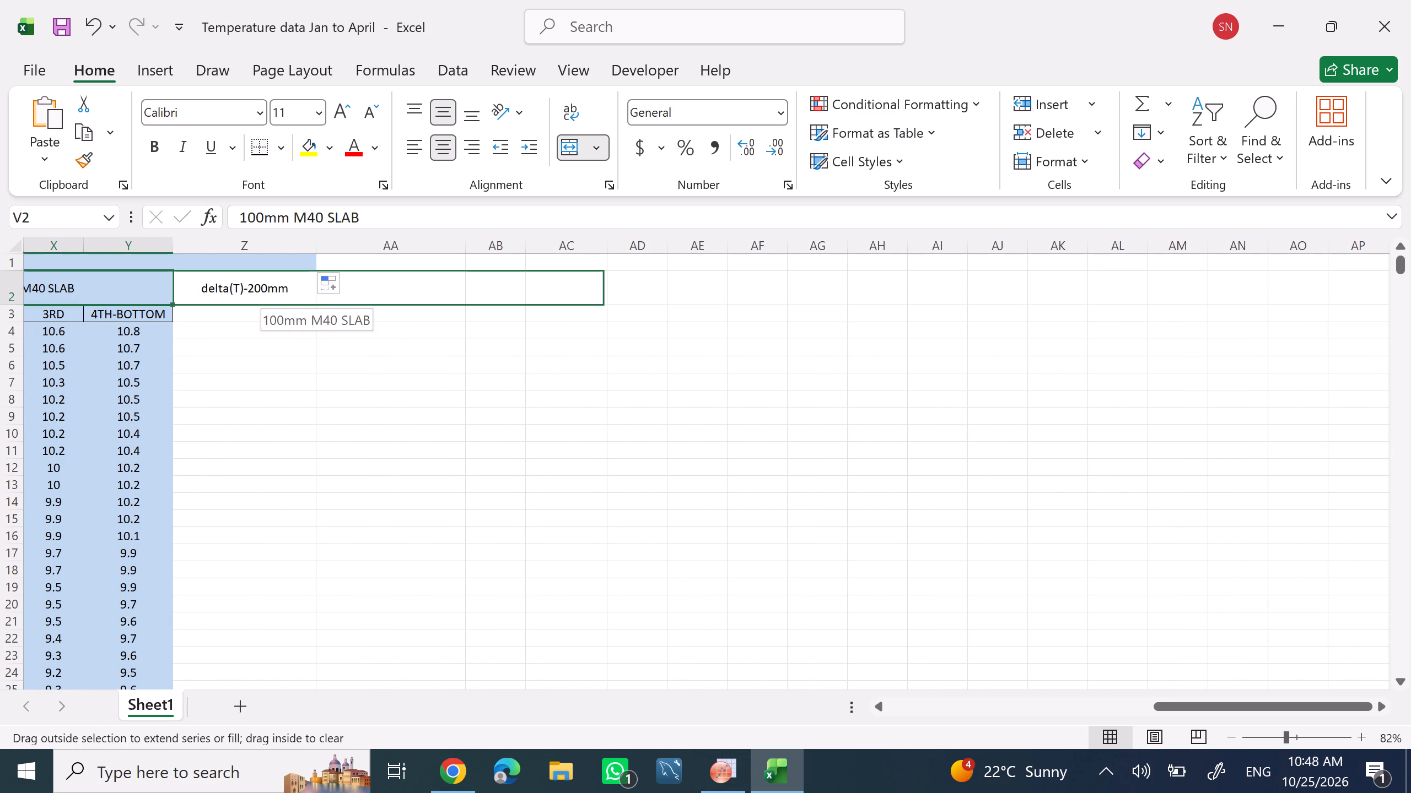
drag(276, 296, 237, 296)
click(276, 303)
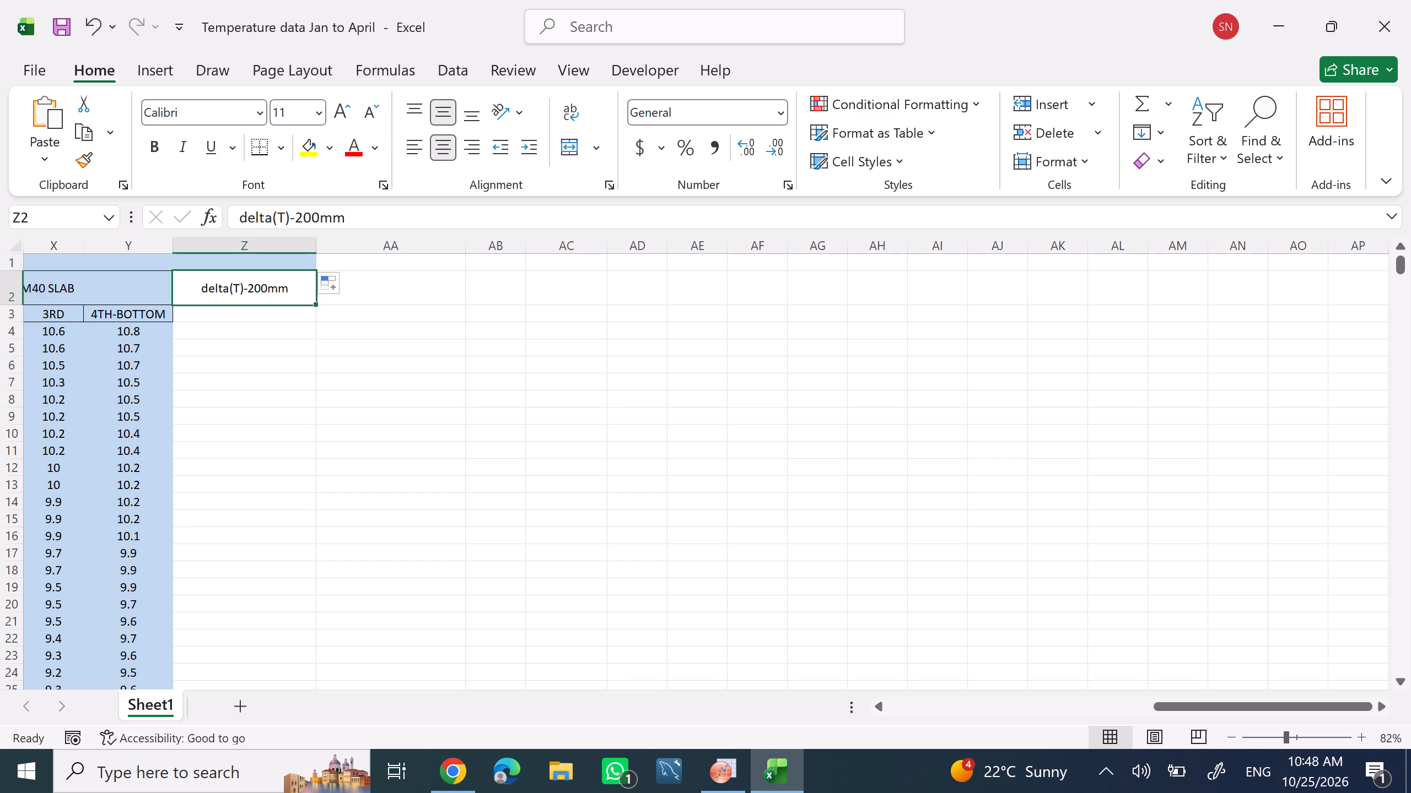
Paste the blank blue-filled cell from the clipboard into Z3, below the delta(T)-200mm heading.
click(449, 359)
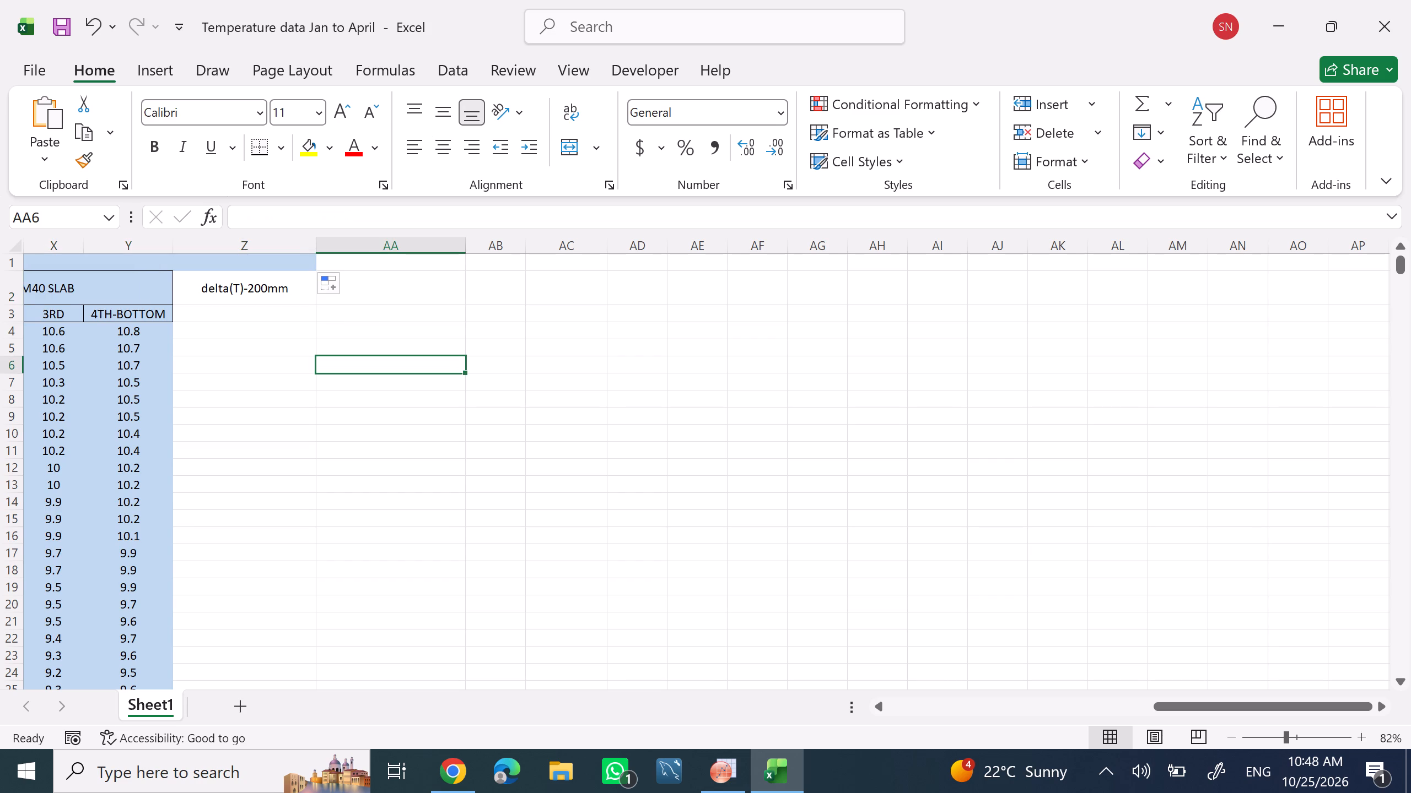
triple_click(878, 703)
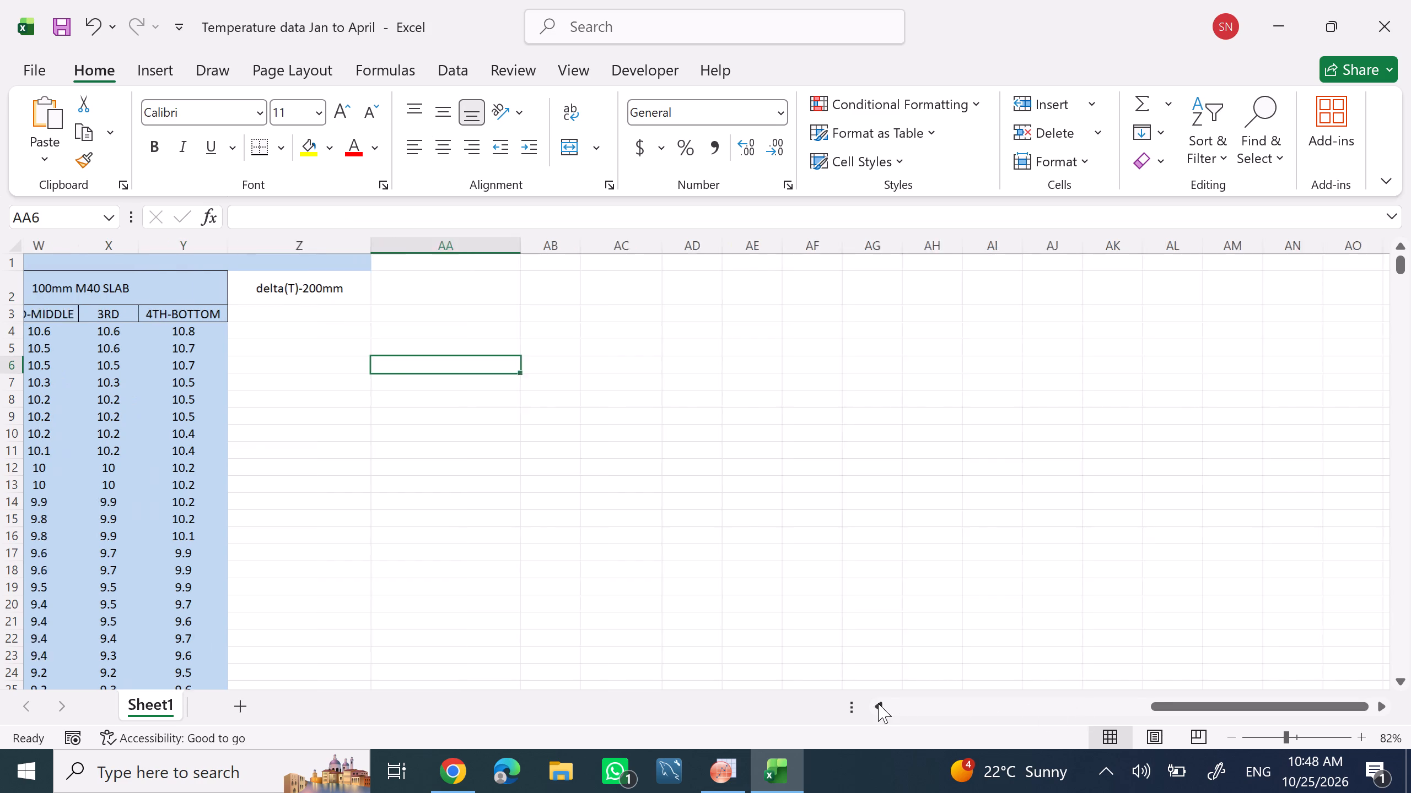
triple_click(877, 704)
triple_click(877, 705)
double_click(877, 705)
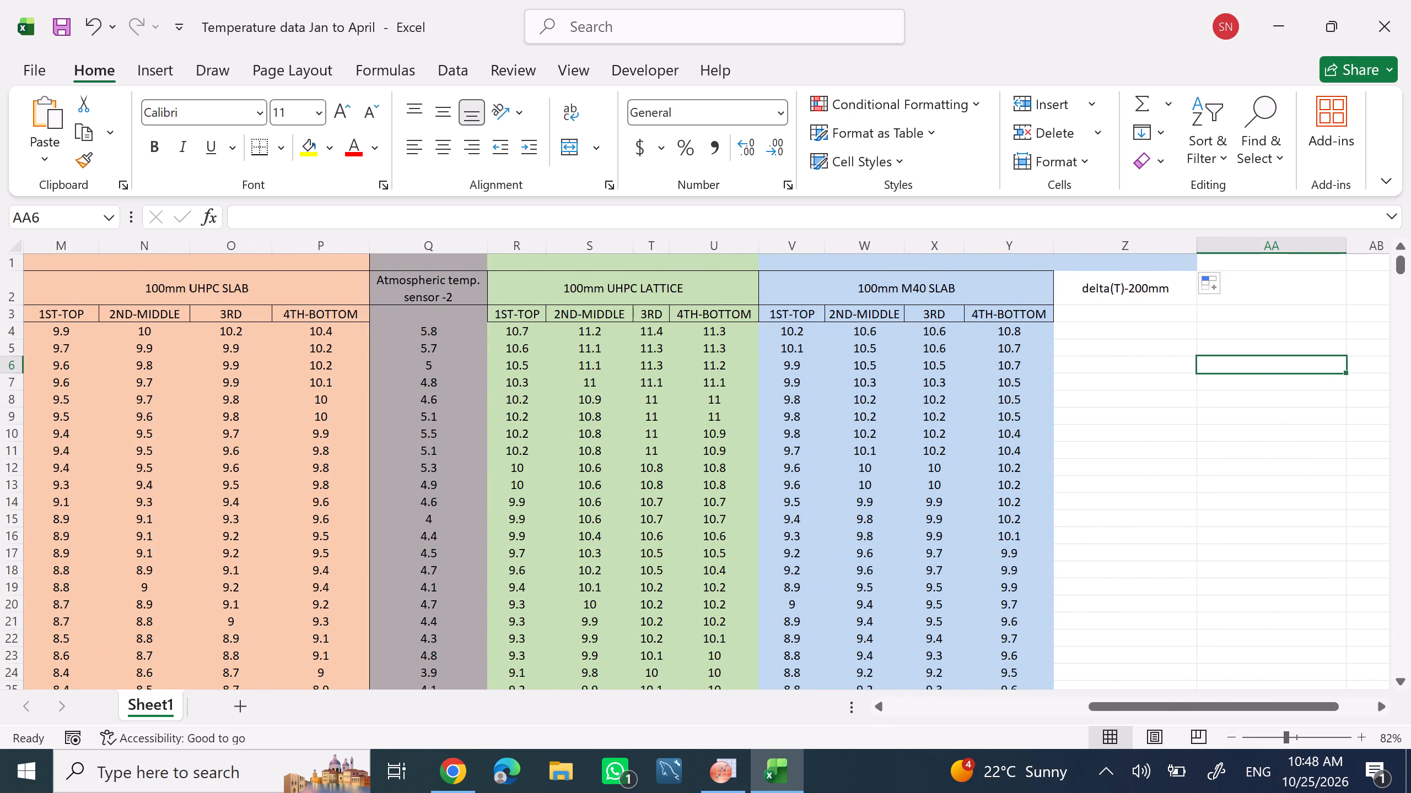
click(1126, 445)
click(1125, 309)
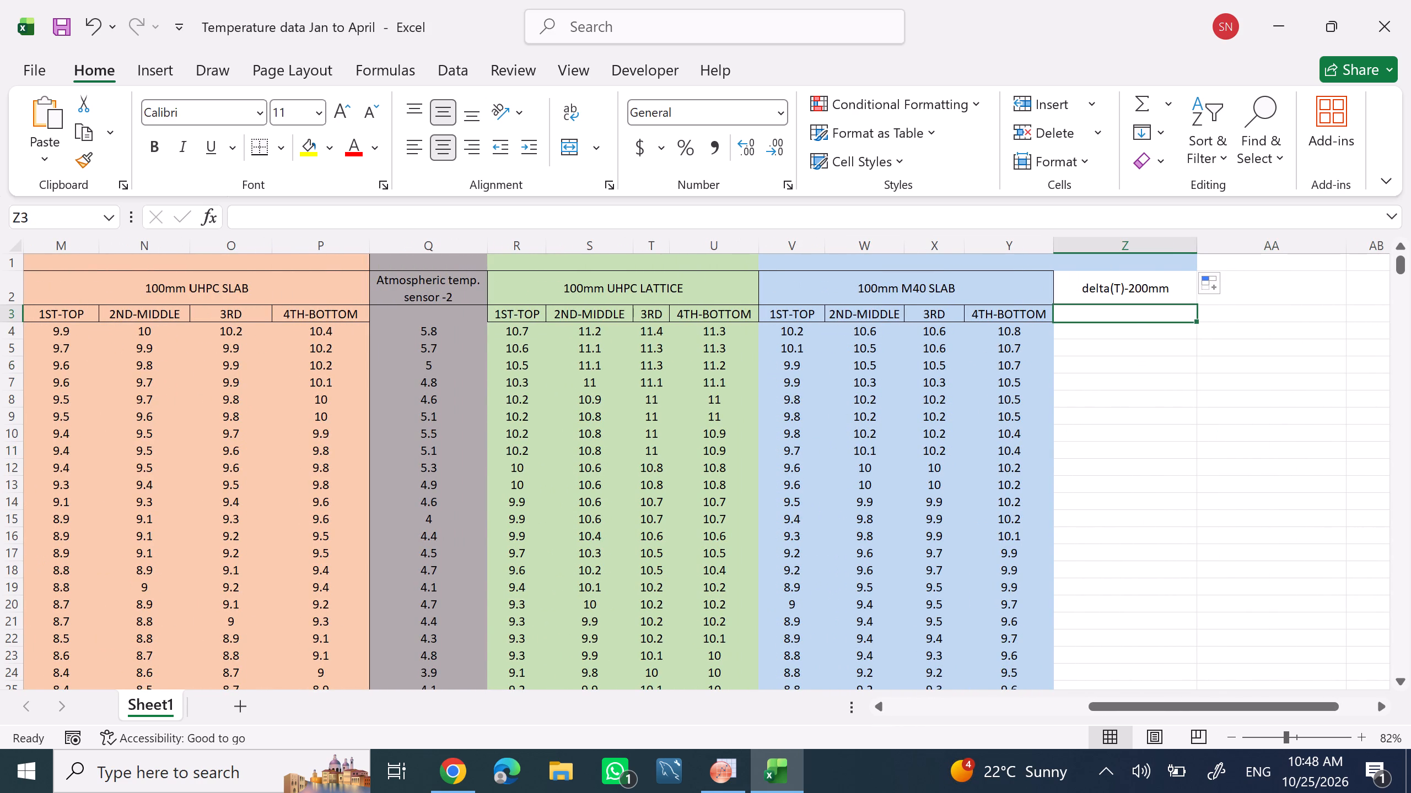
right_click(1125, 309)
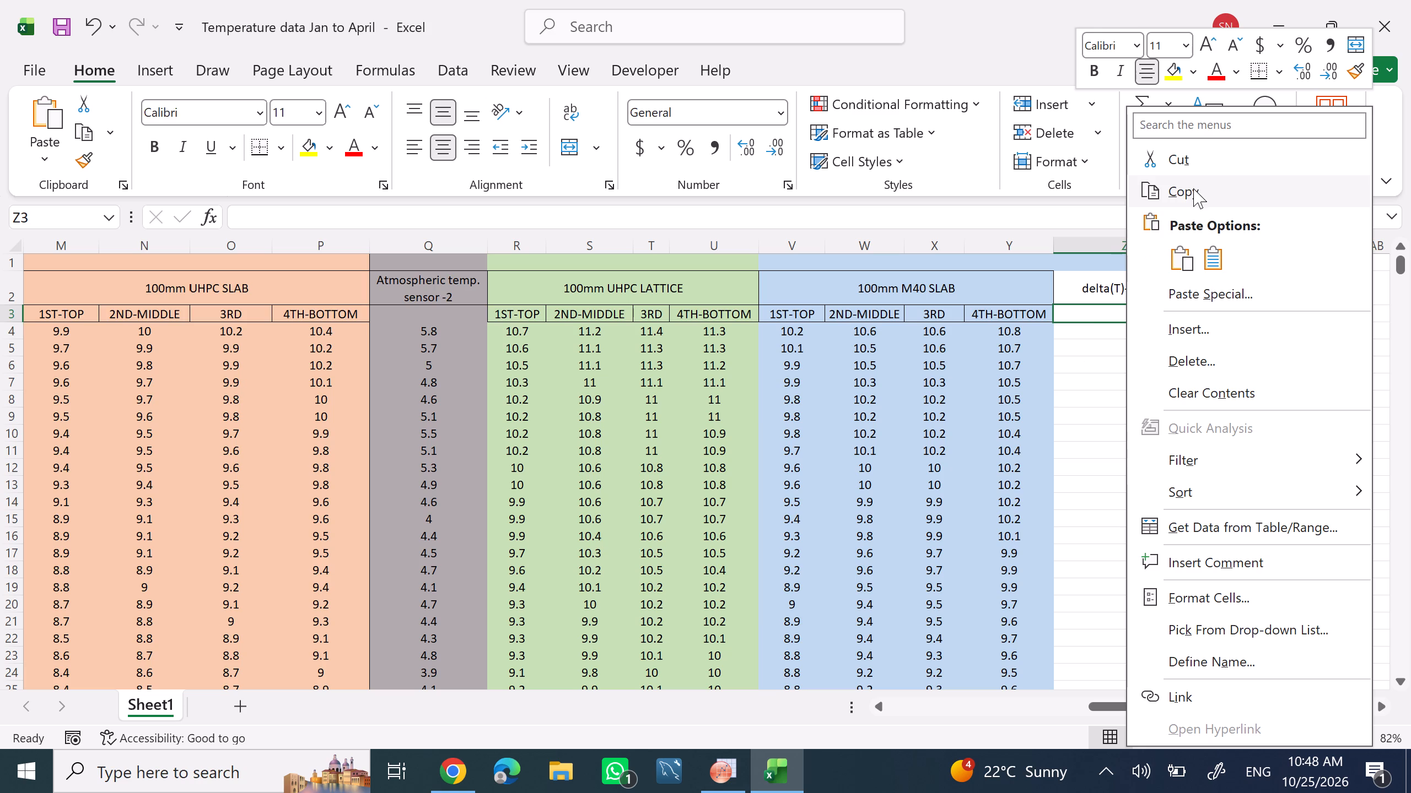
click(1175, 263)
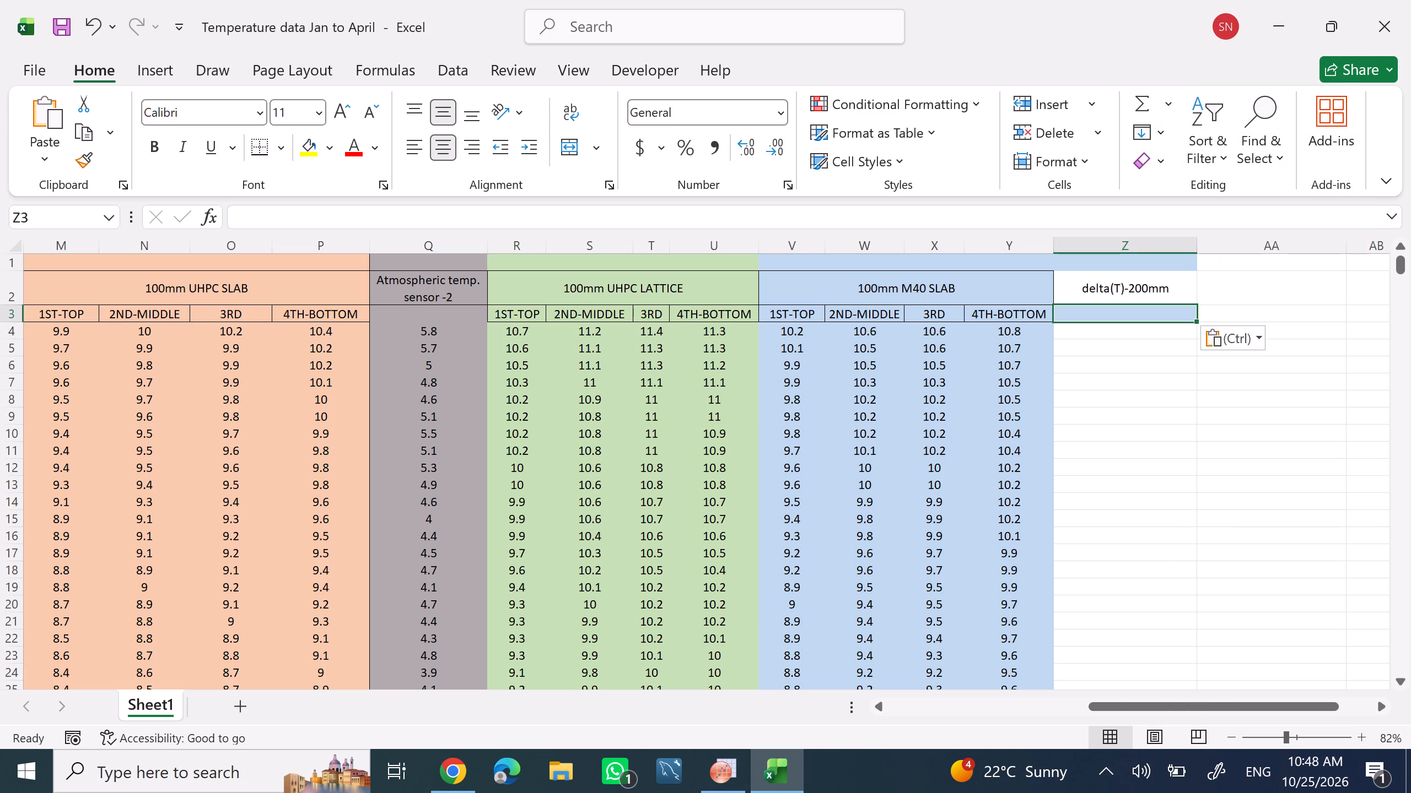
right_click(1164, 323)
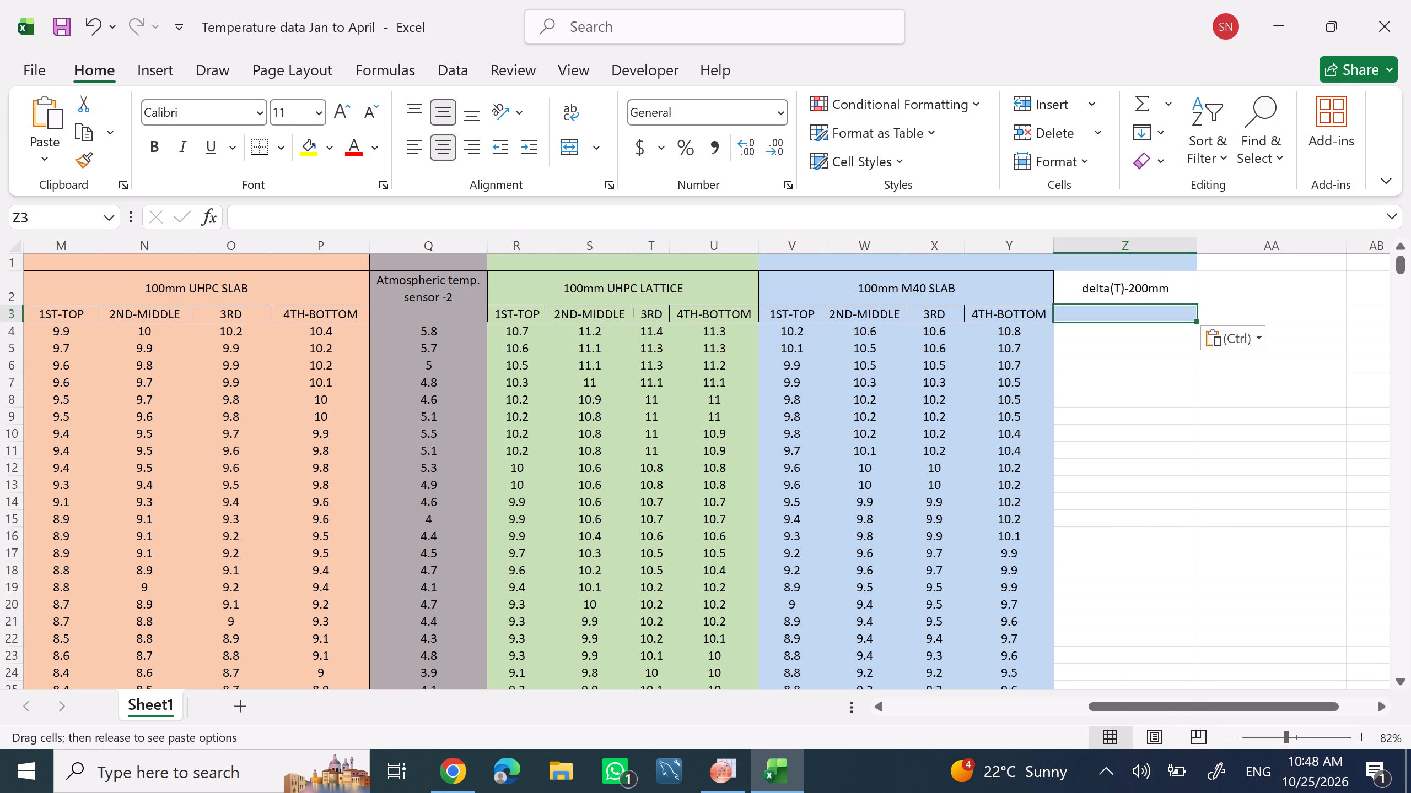
Delete the blue-filled cell Z3 below the delta(T)-200mm heading.
right_click(1159, 312)
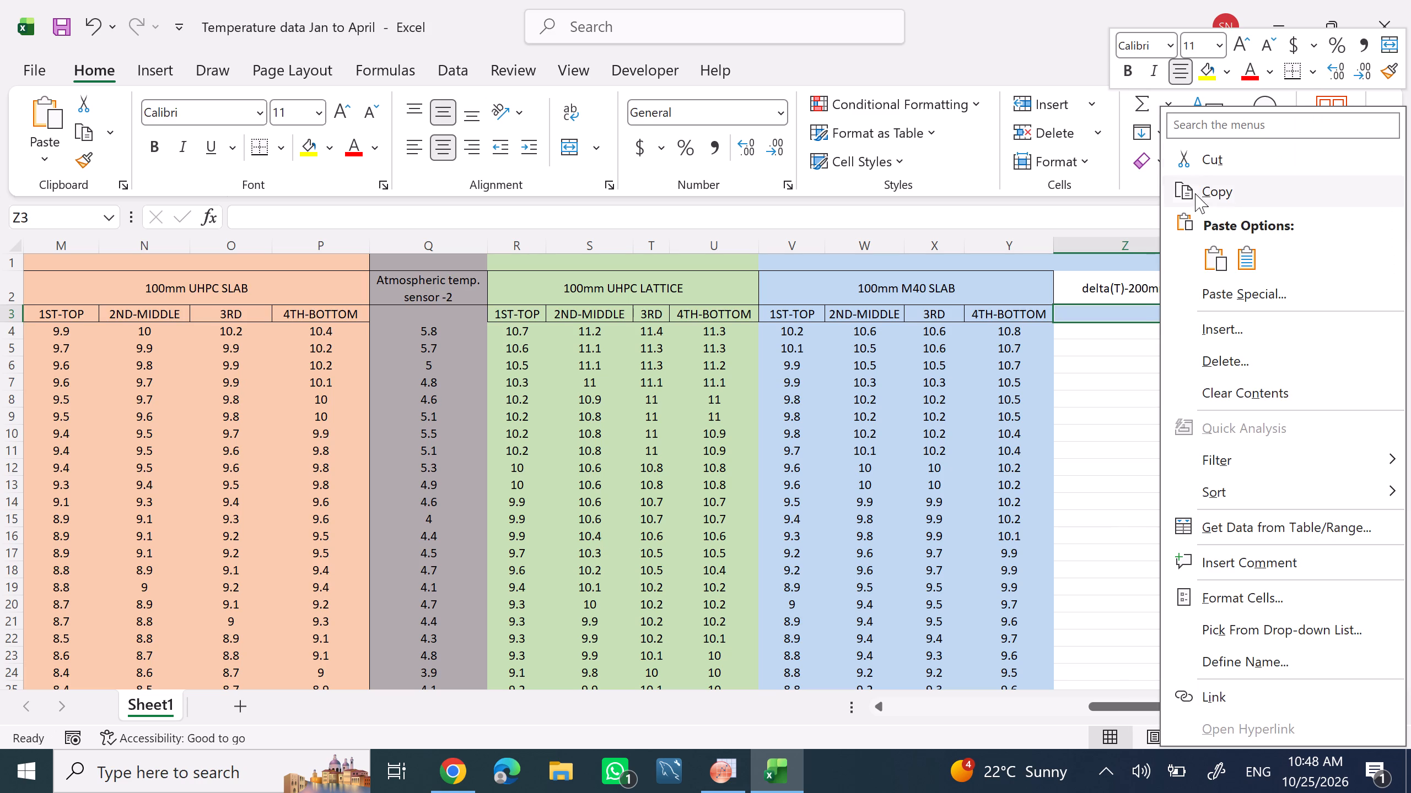
click(1222, 155)
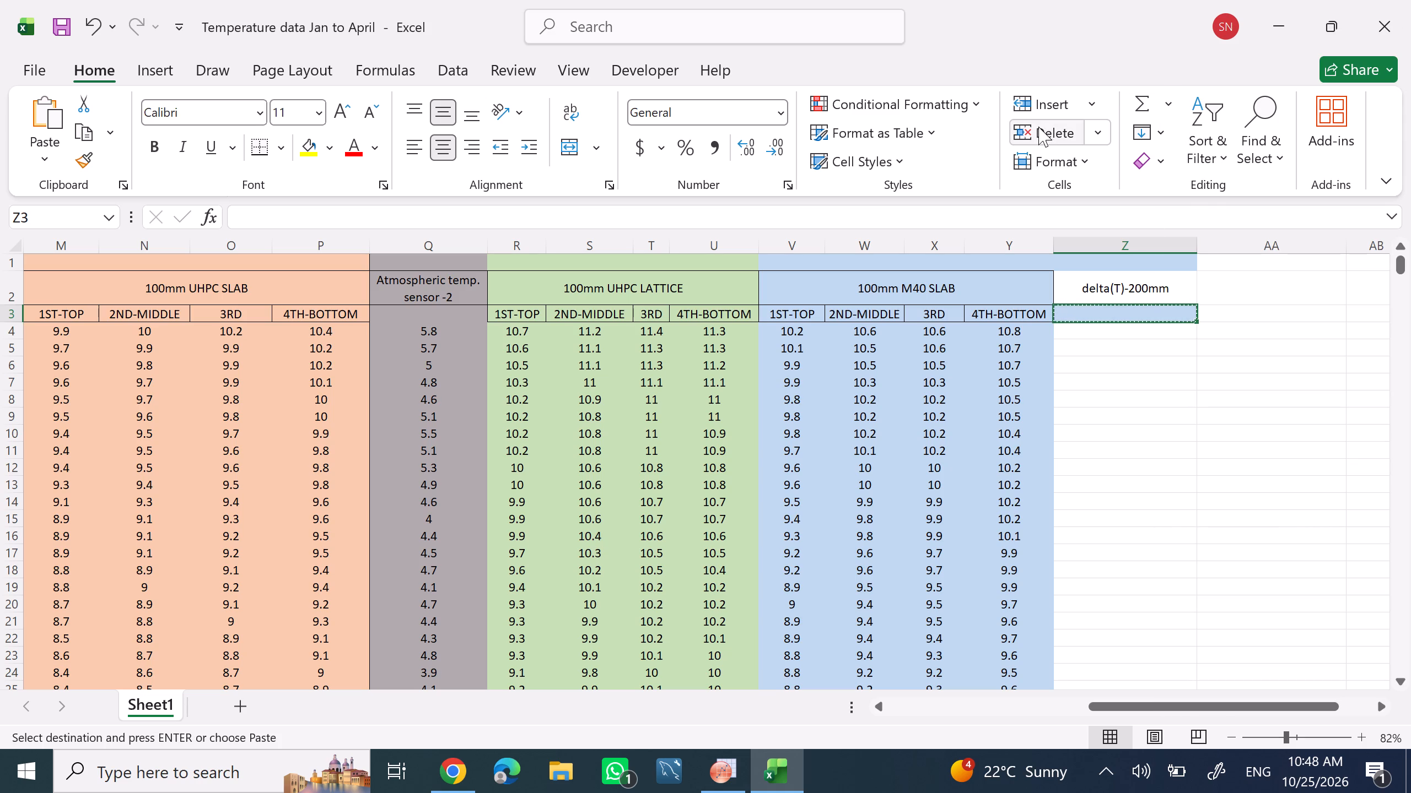
click(1038, 131)
click(1170, 410)
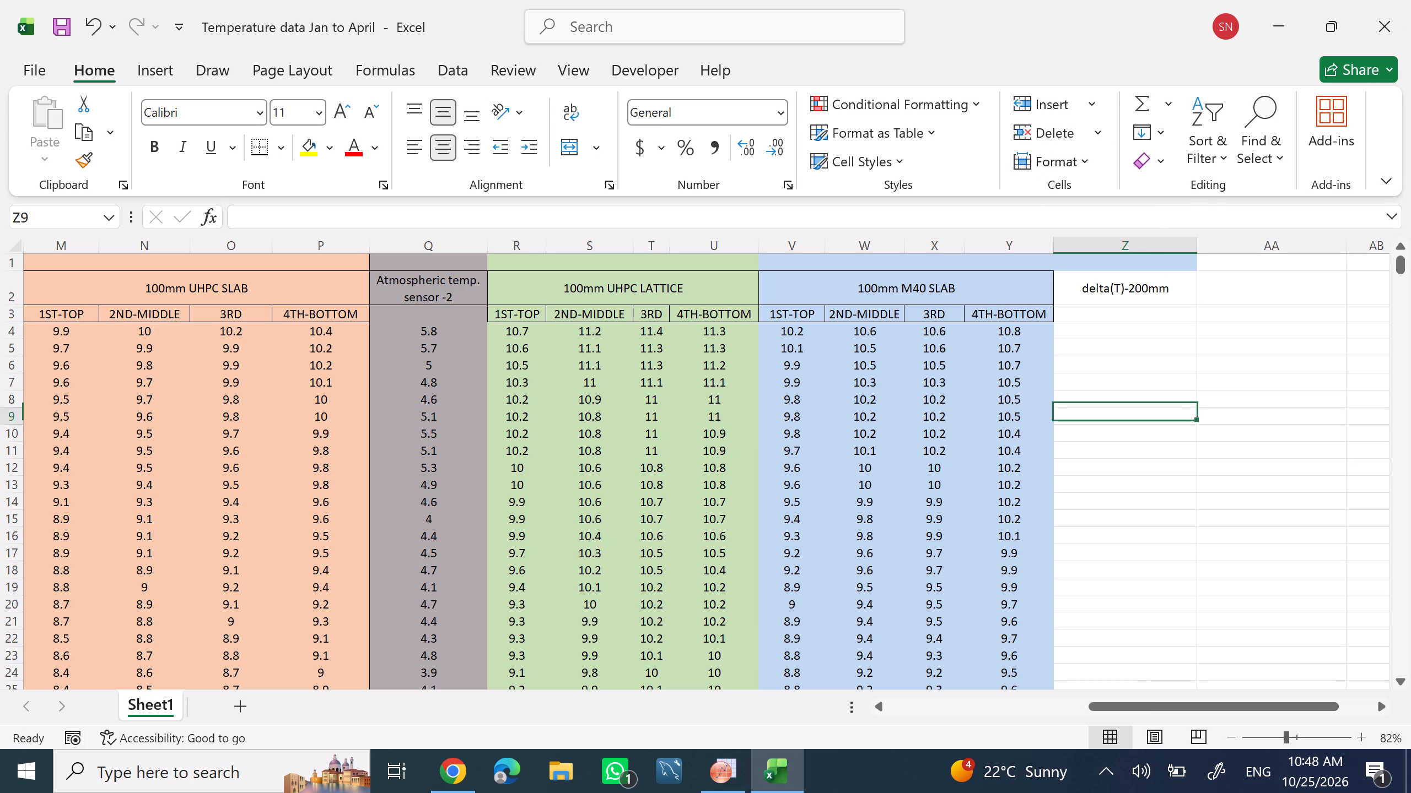
click(1145, 303)
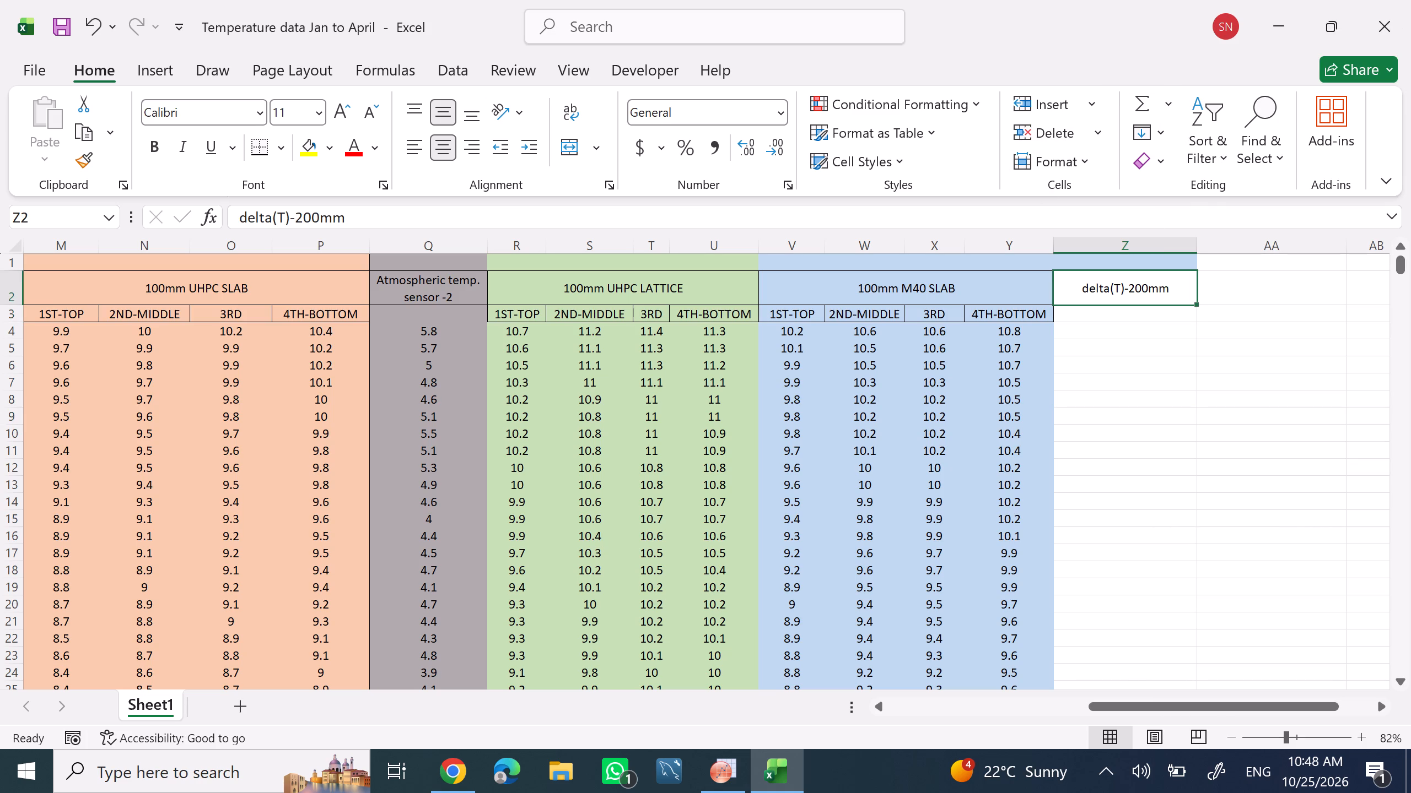
click(1140, 314)
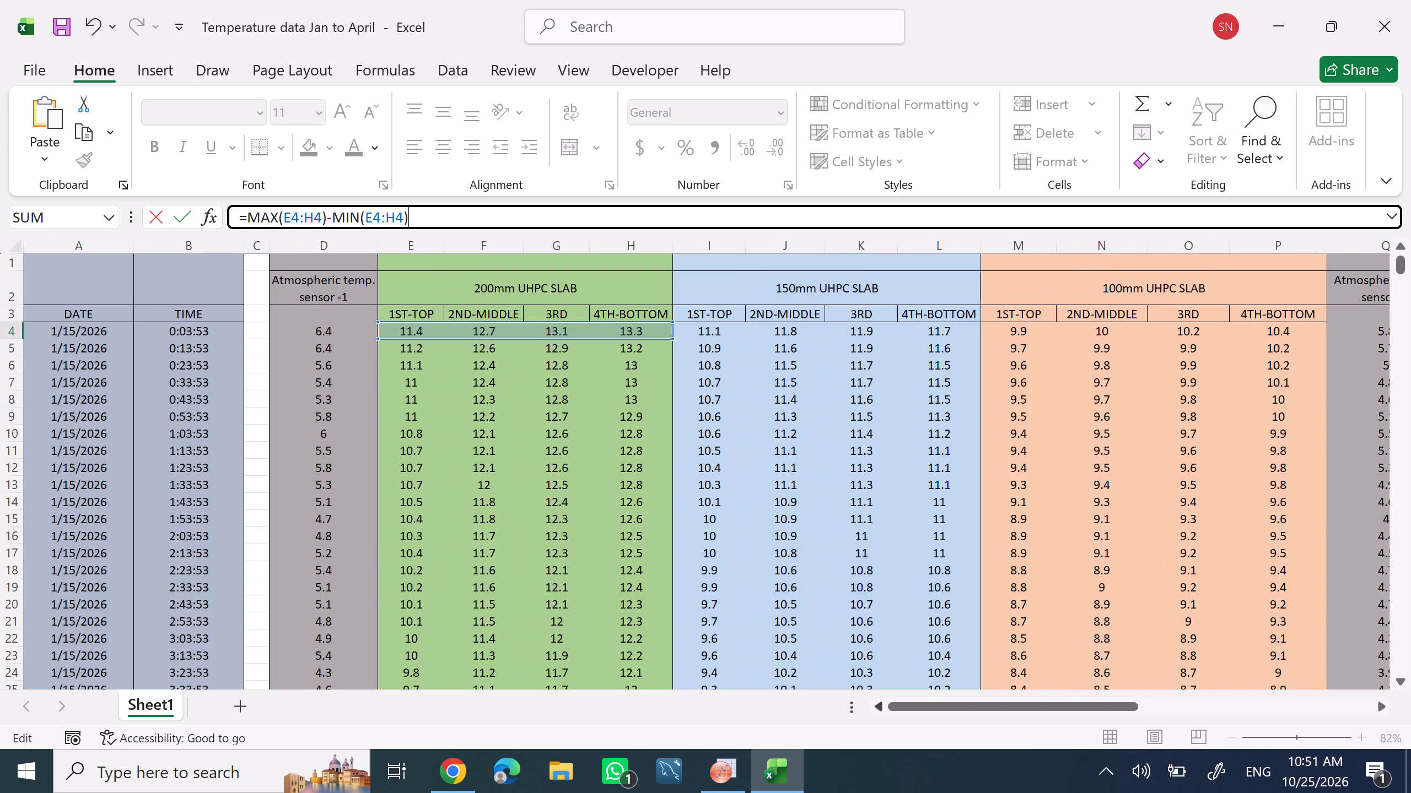
click(1373, 704)
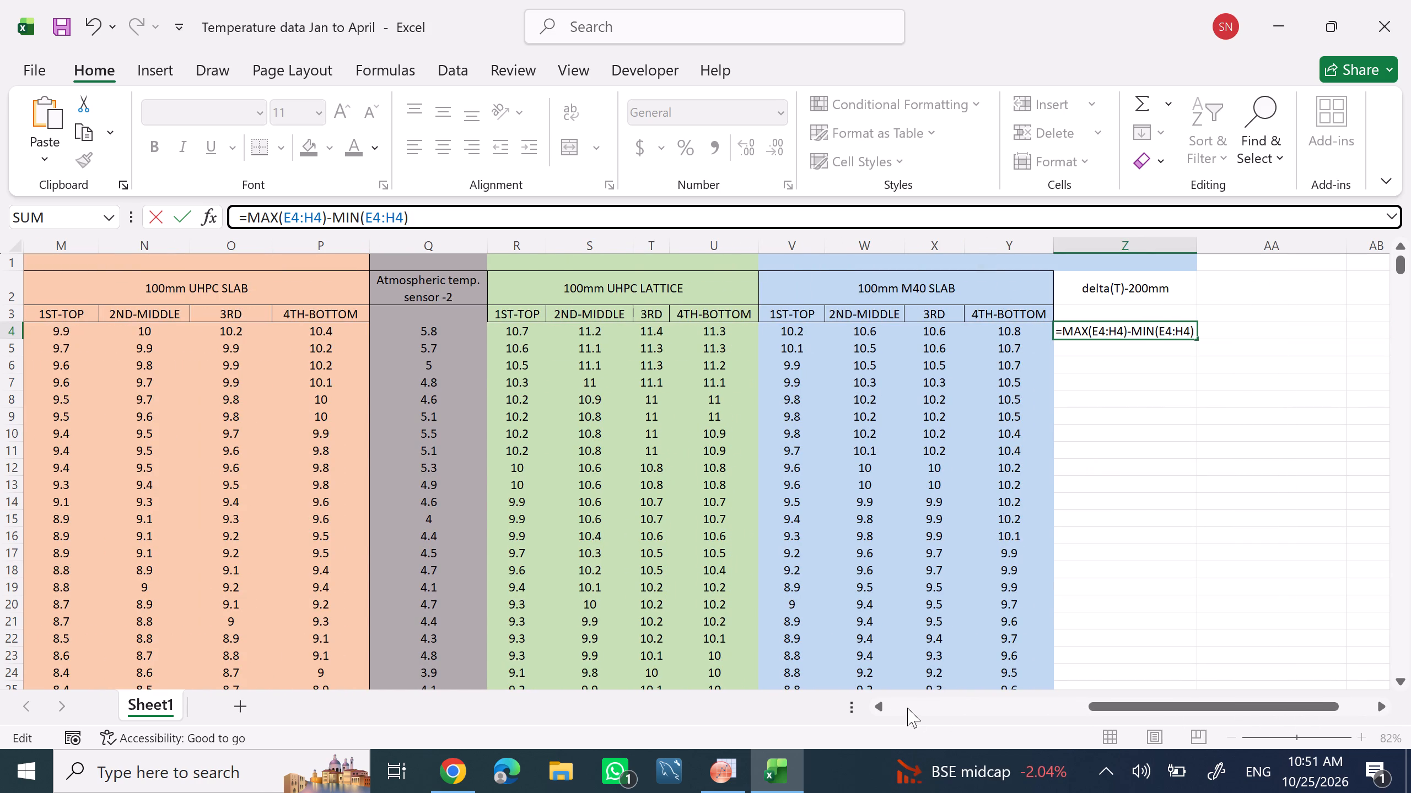
click(874, 705)
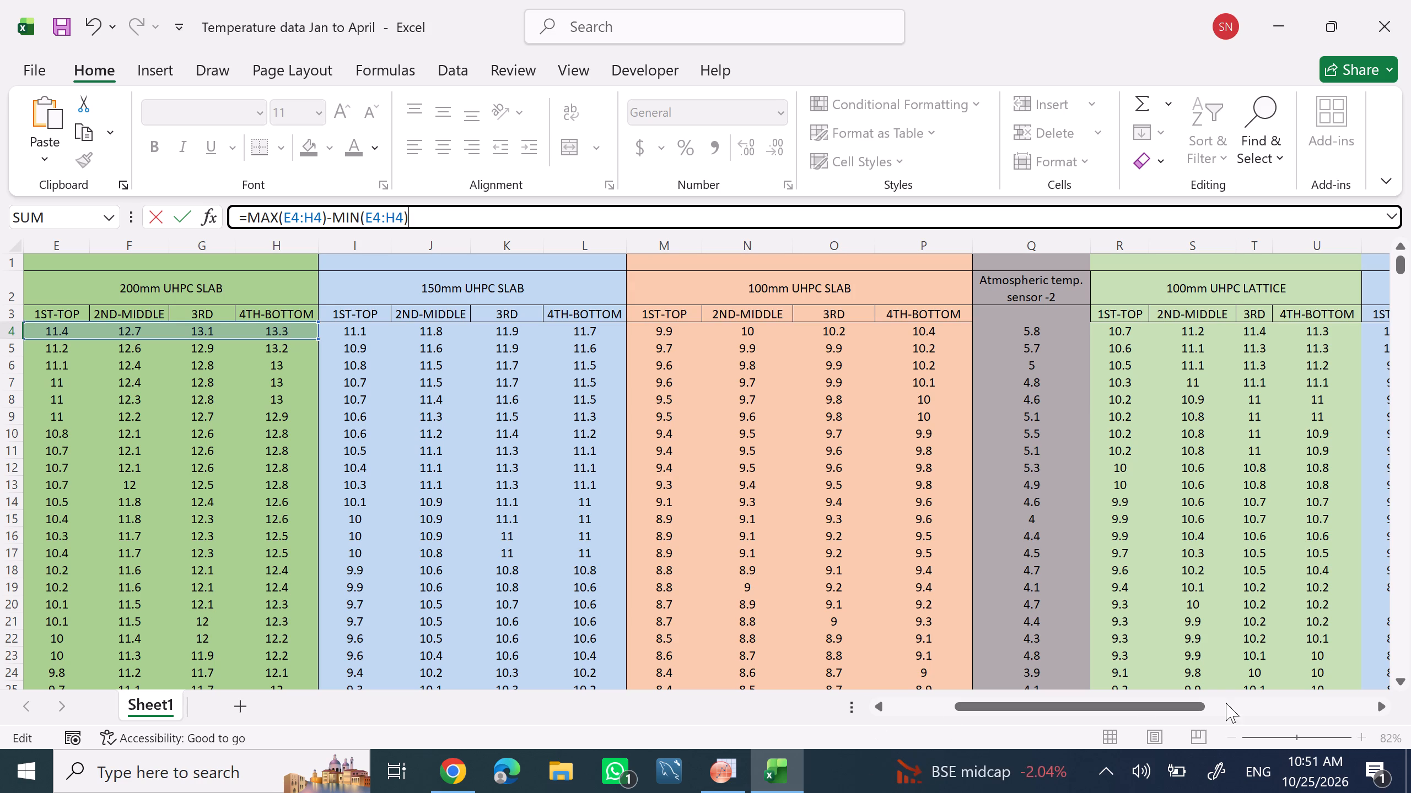
Commit the formula =MAX(E4:H4)-MIN(E4:H4) in cell Z4 under the delta(T)-200mm heading.
click(1386, 704)
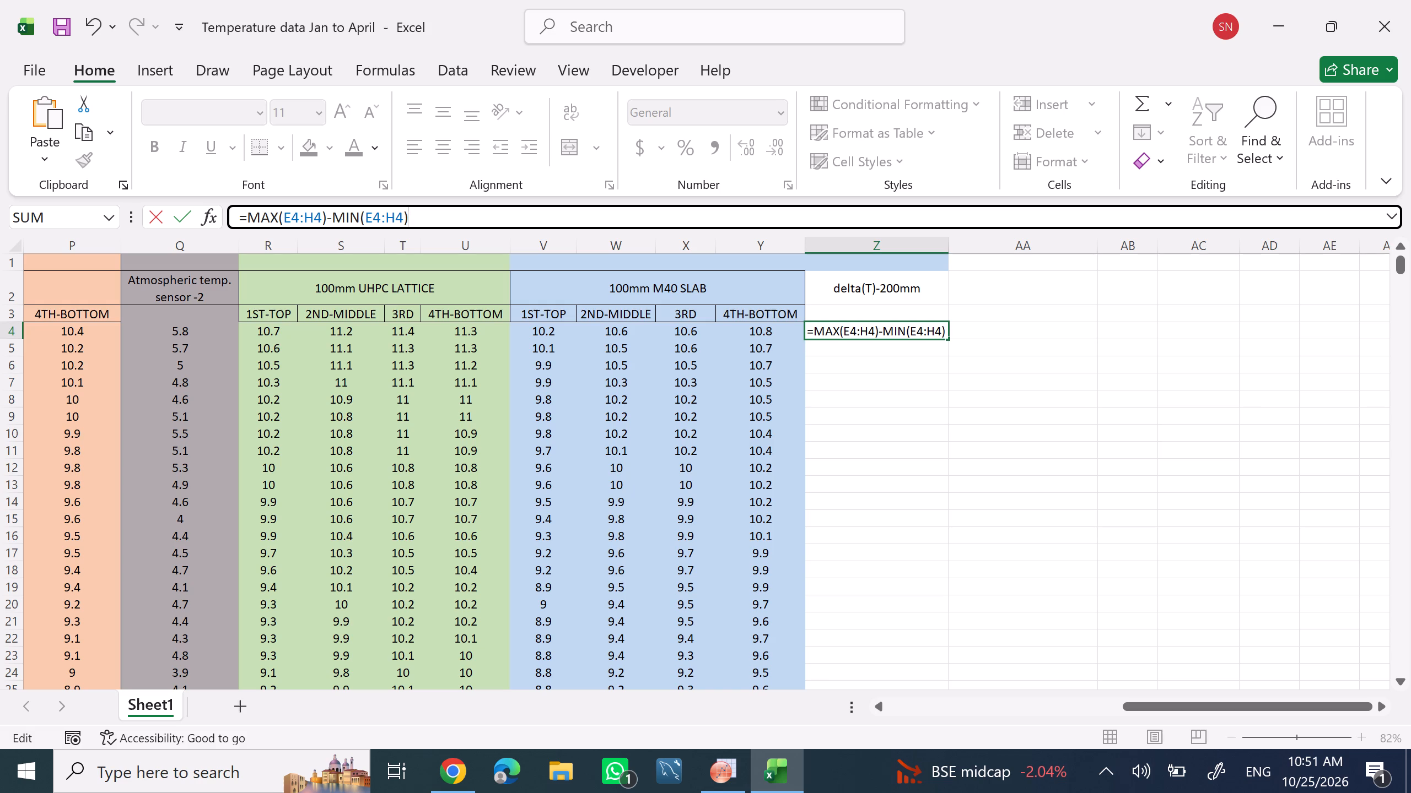
key(Return)
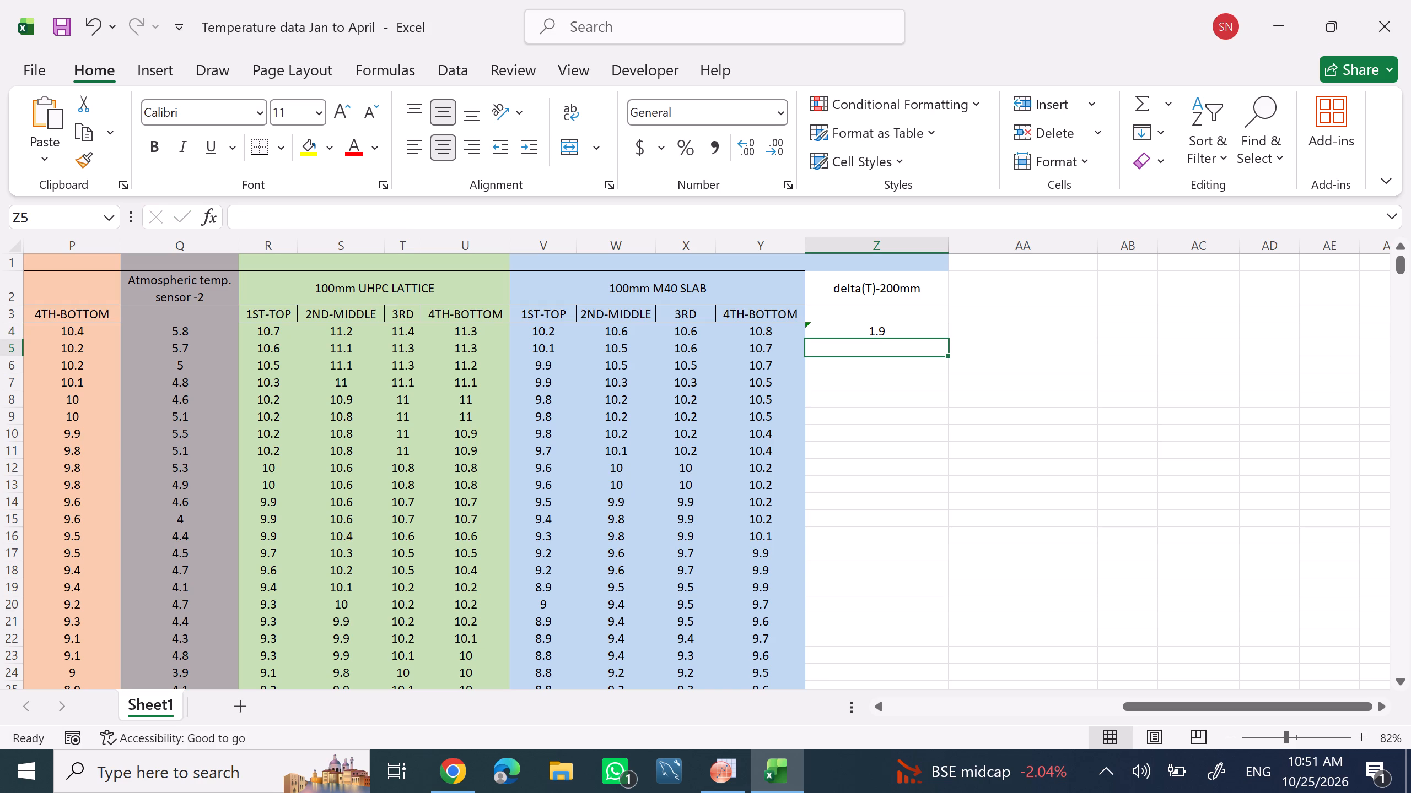
Fill the Z4 MAX-minus-MIN formula down column Z through row 8515.
click(907, 328)
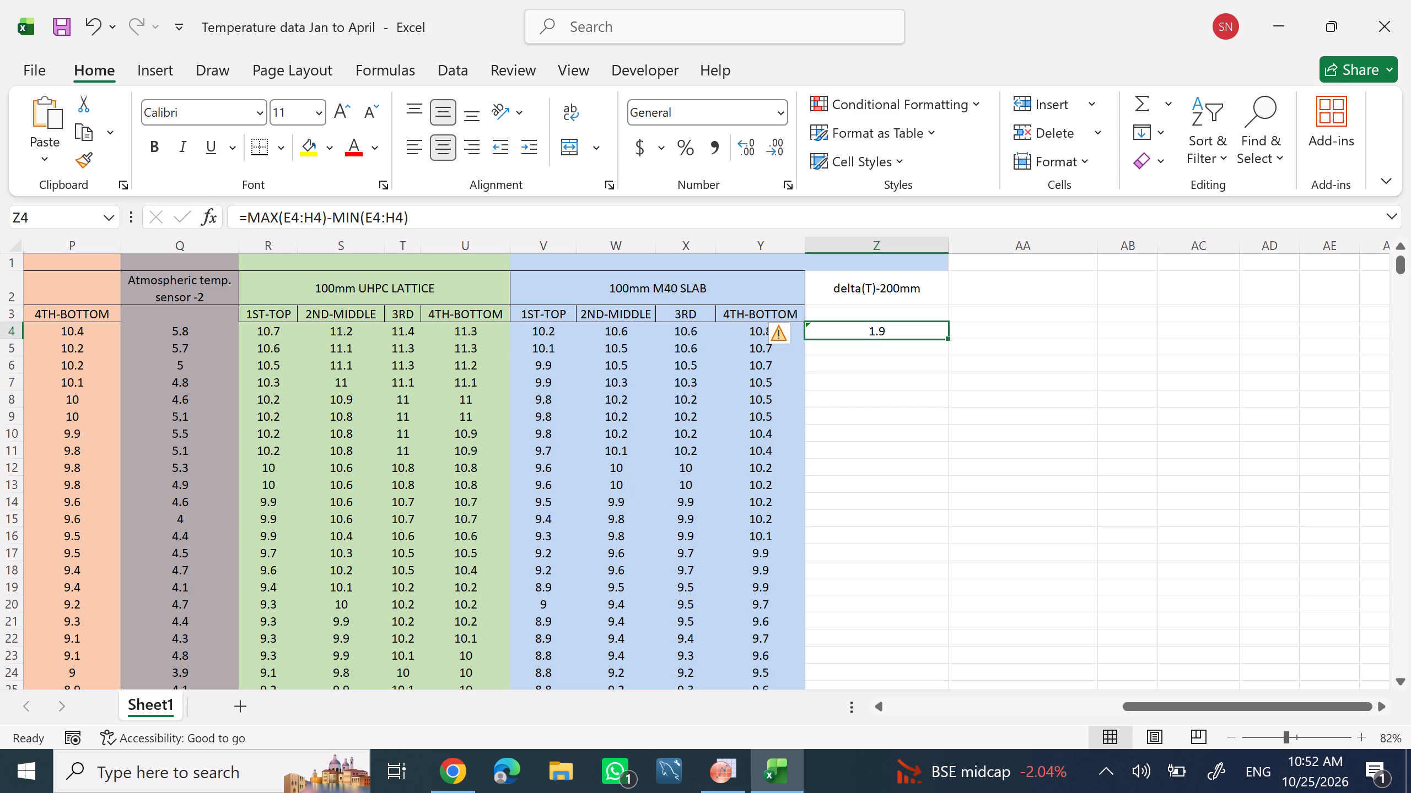
drag(944, 335, 939, 718)
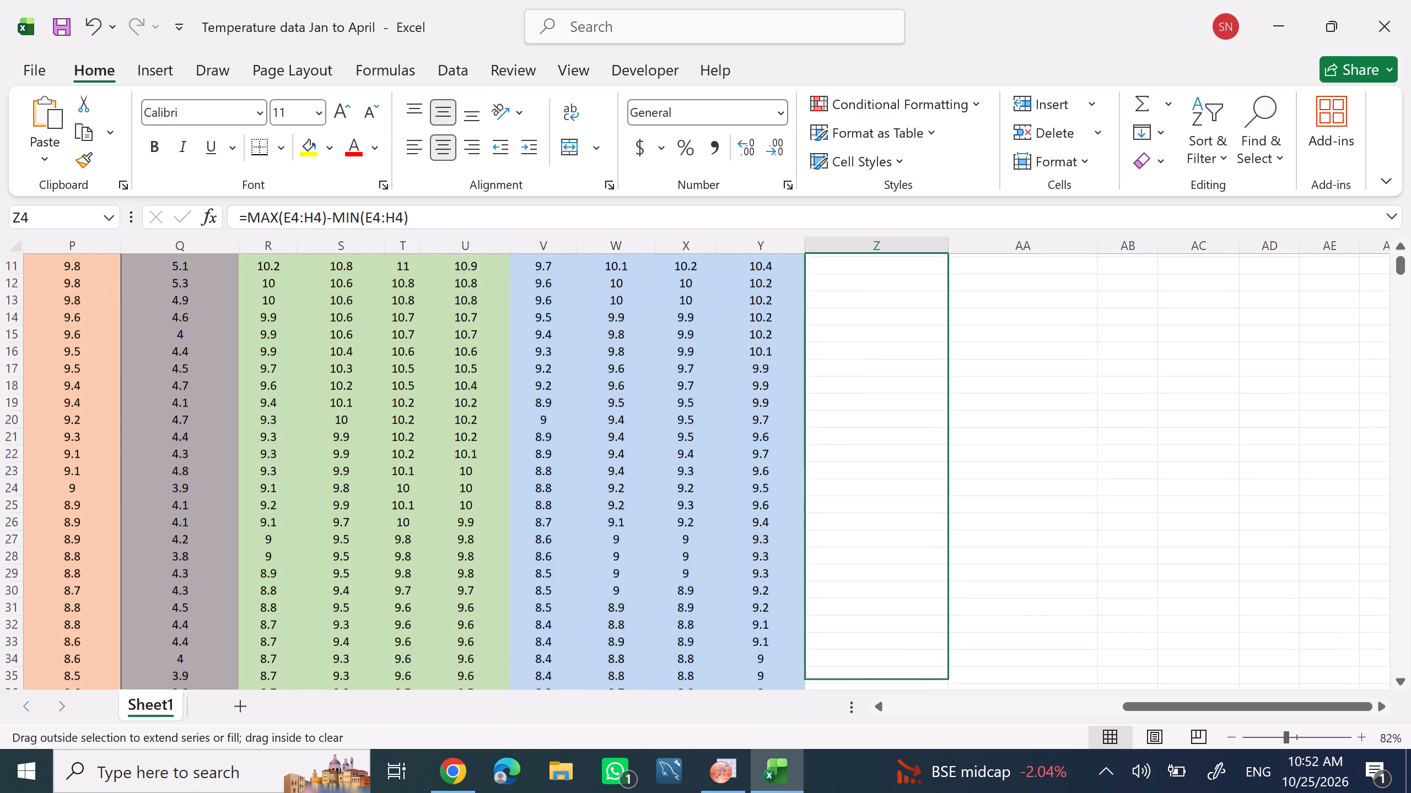
drag(939, 718, 951, 715)
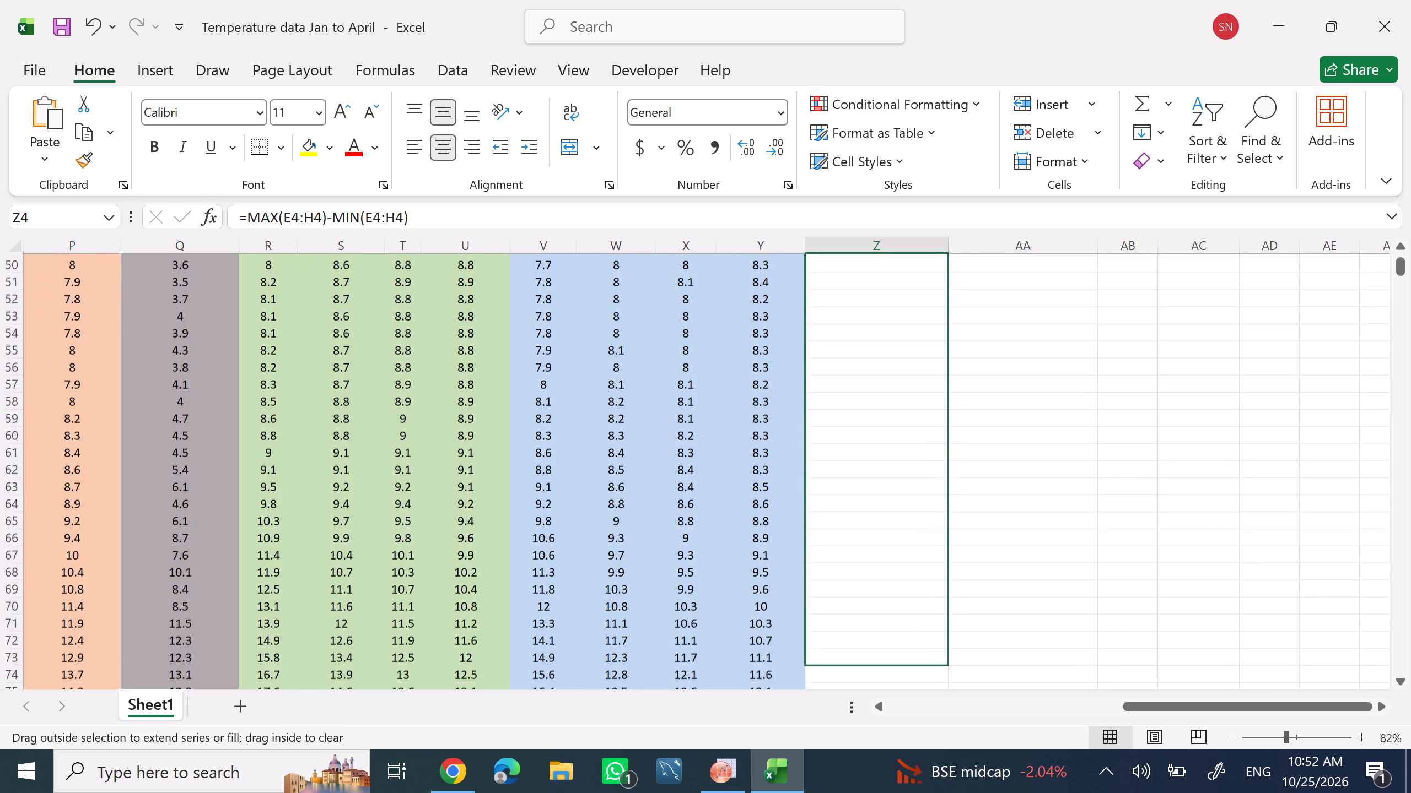
drag(951, 715, 965, 792)
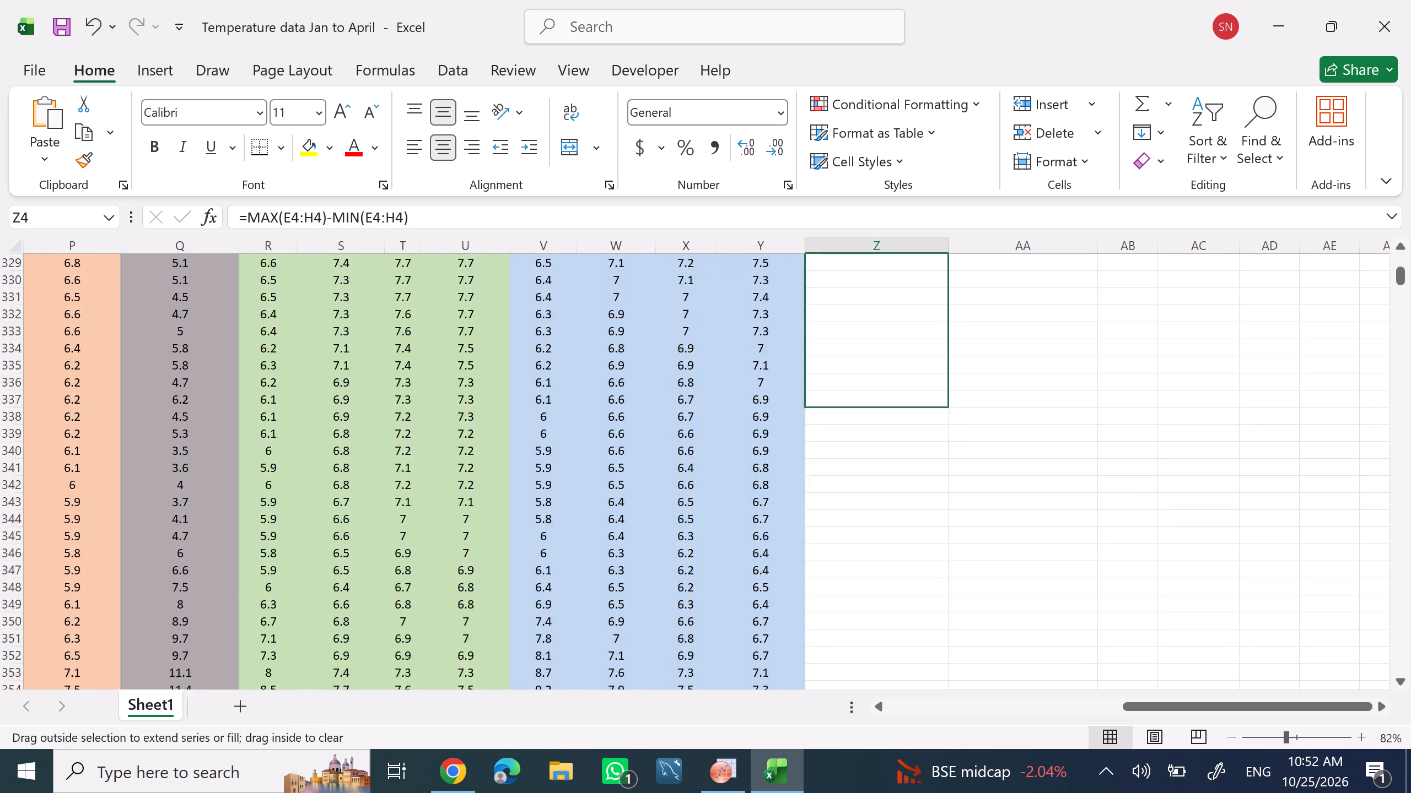
drag(965, 792, 967, 790)
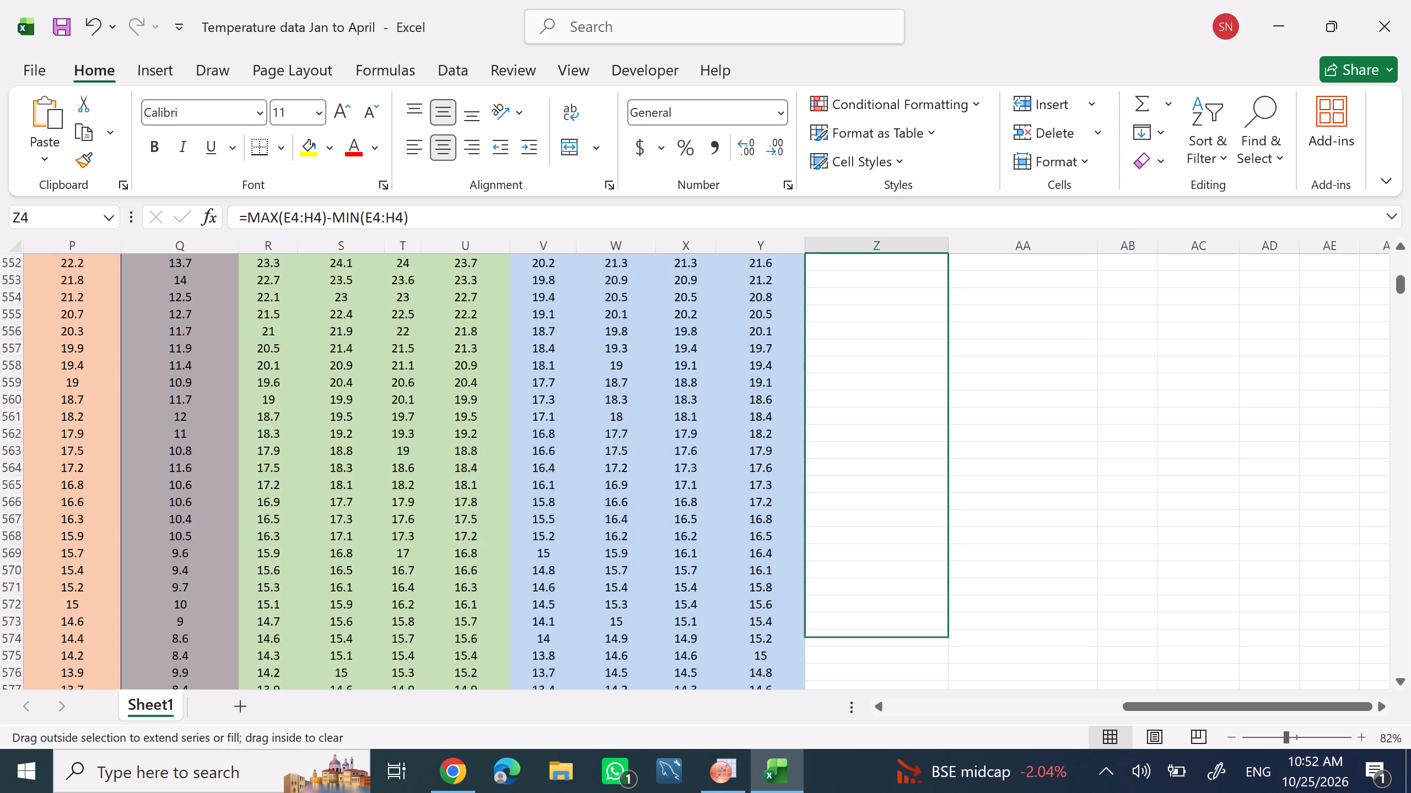
drag(967, 790, 970, 788)
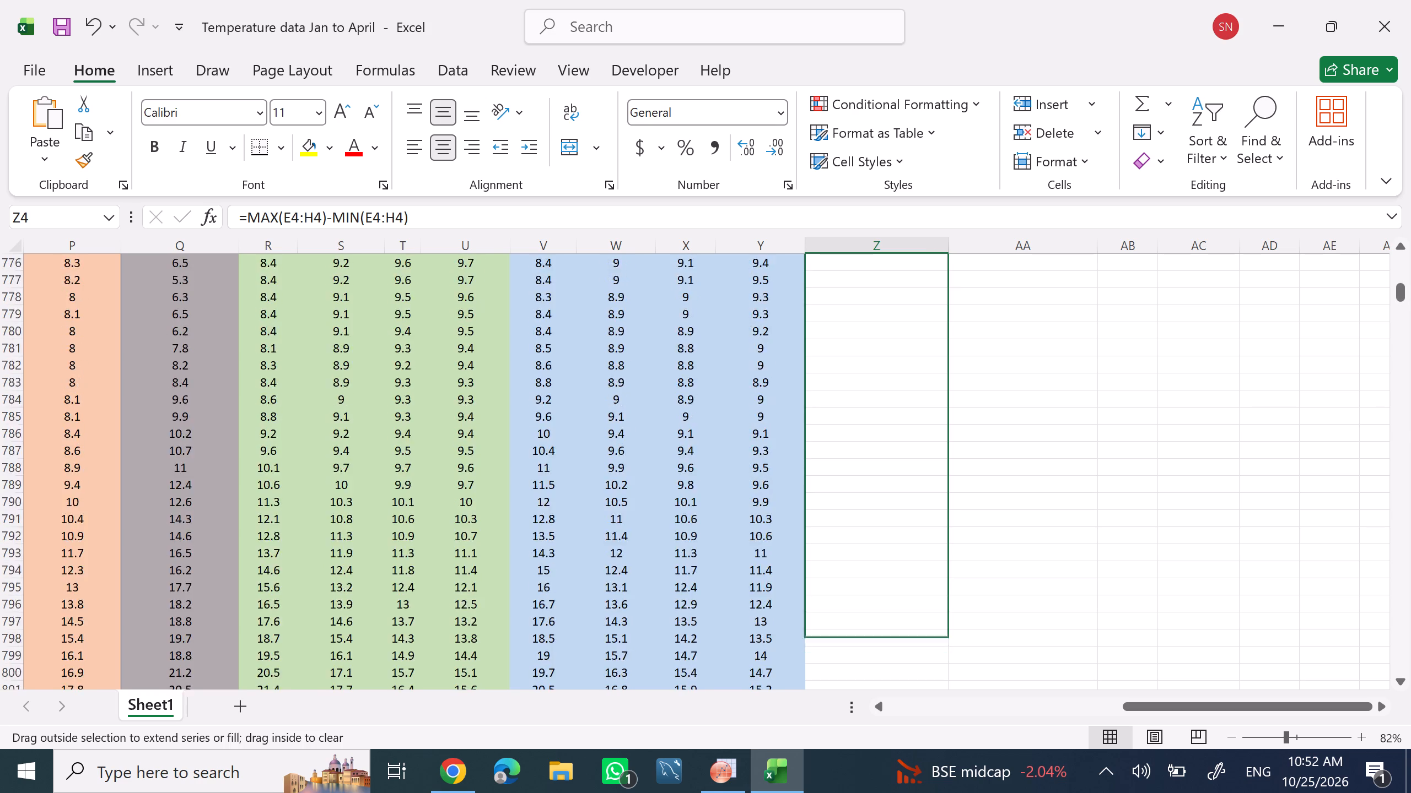
drag(970, 788, 974, 785)
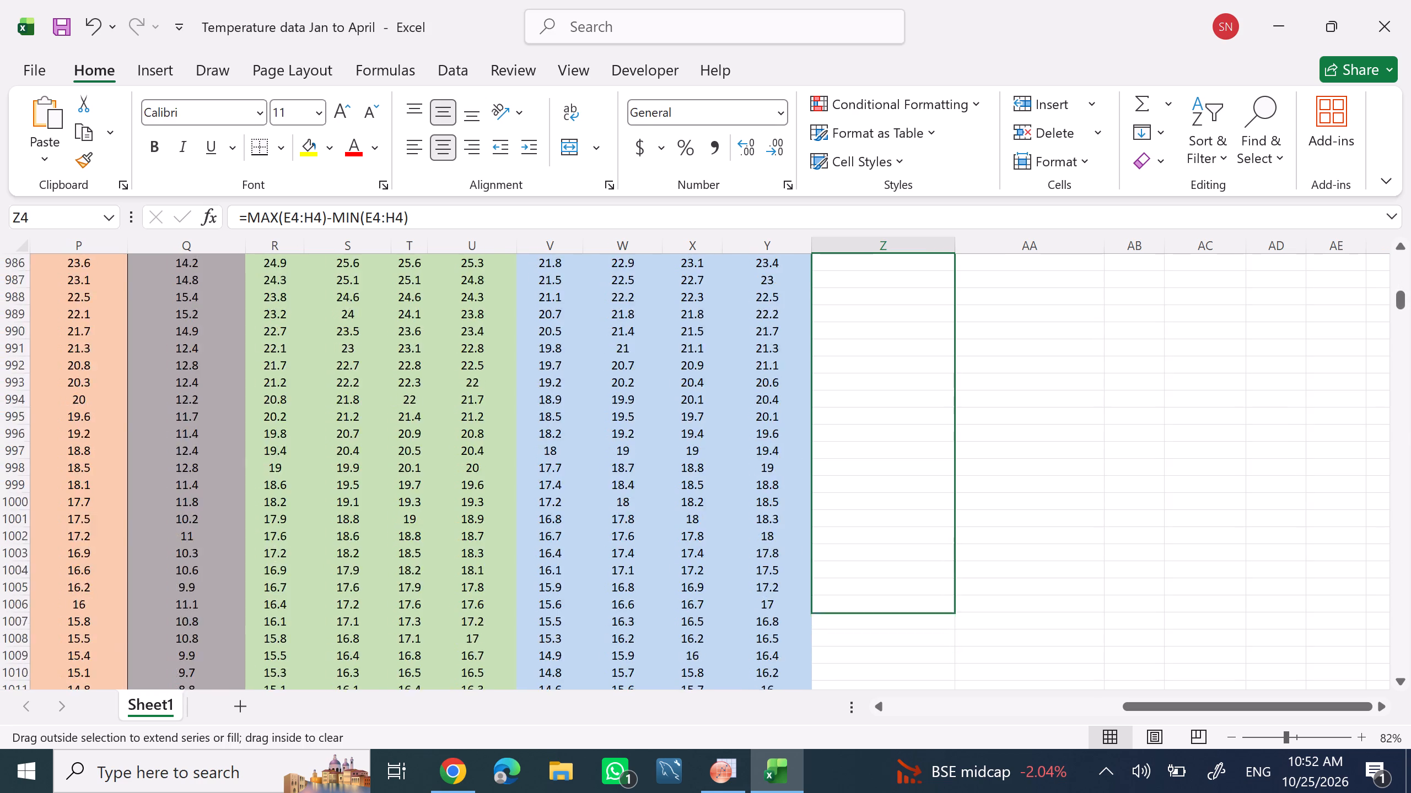
drag(974, 785, 976, 784)
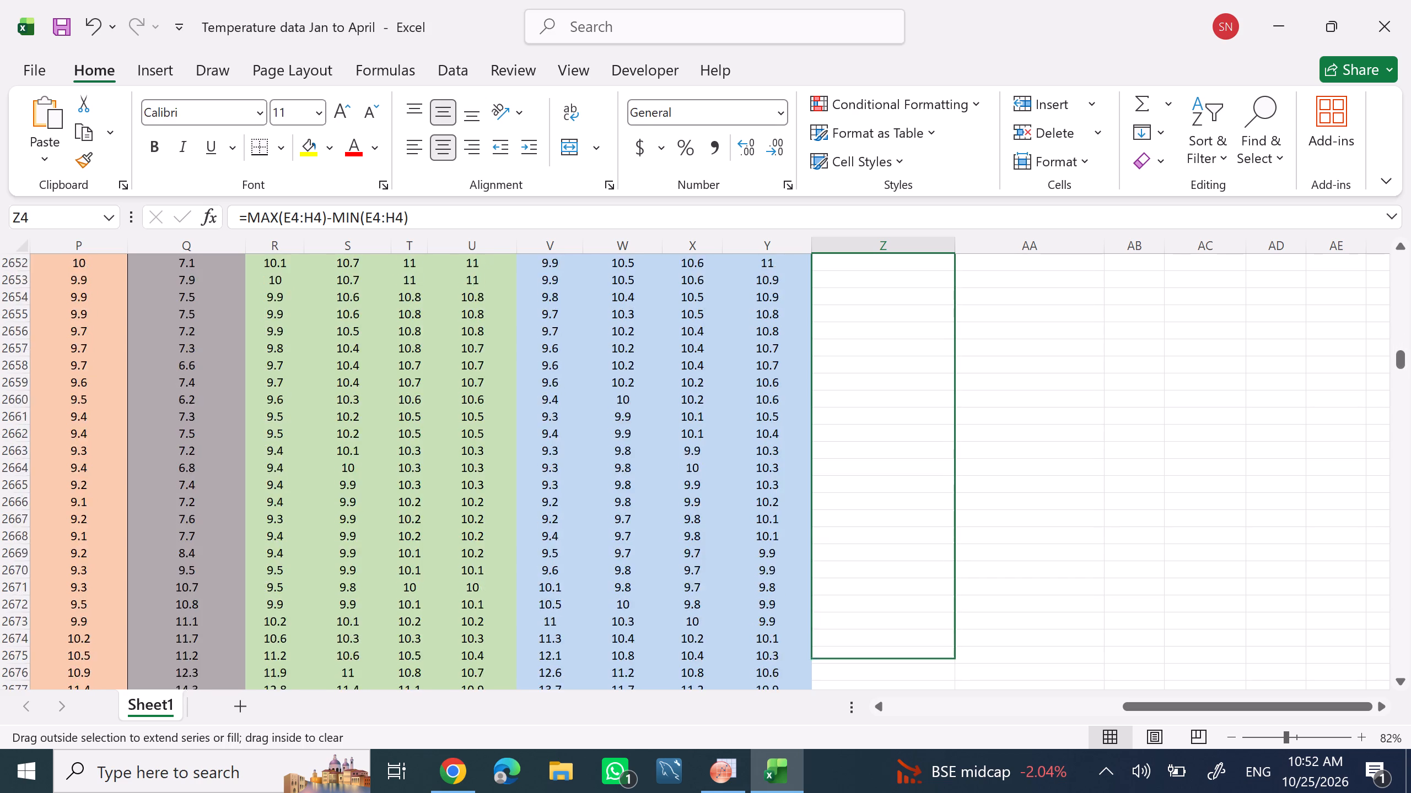
drag(976, 784, 967, 792)
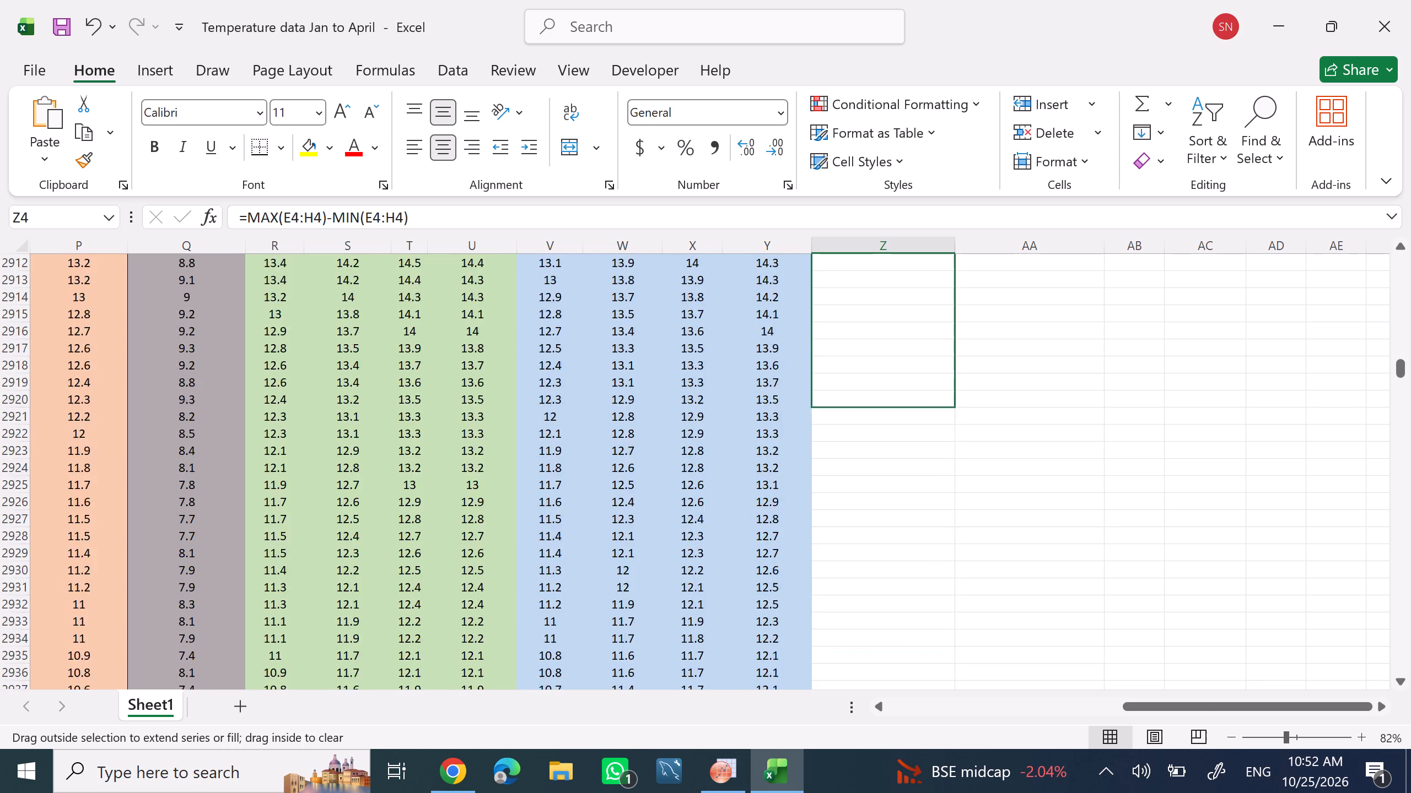
drag(967, 792, 965, 792)
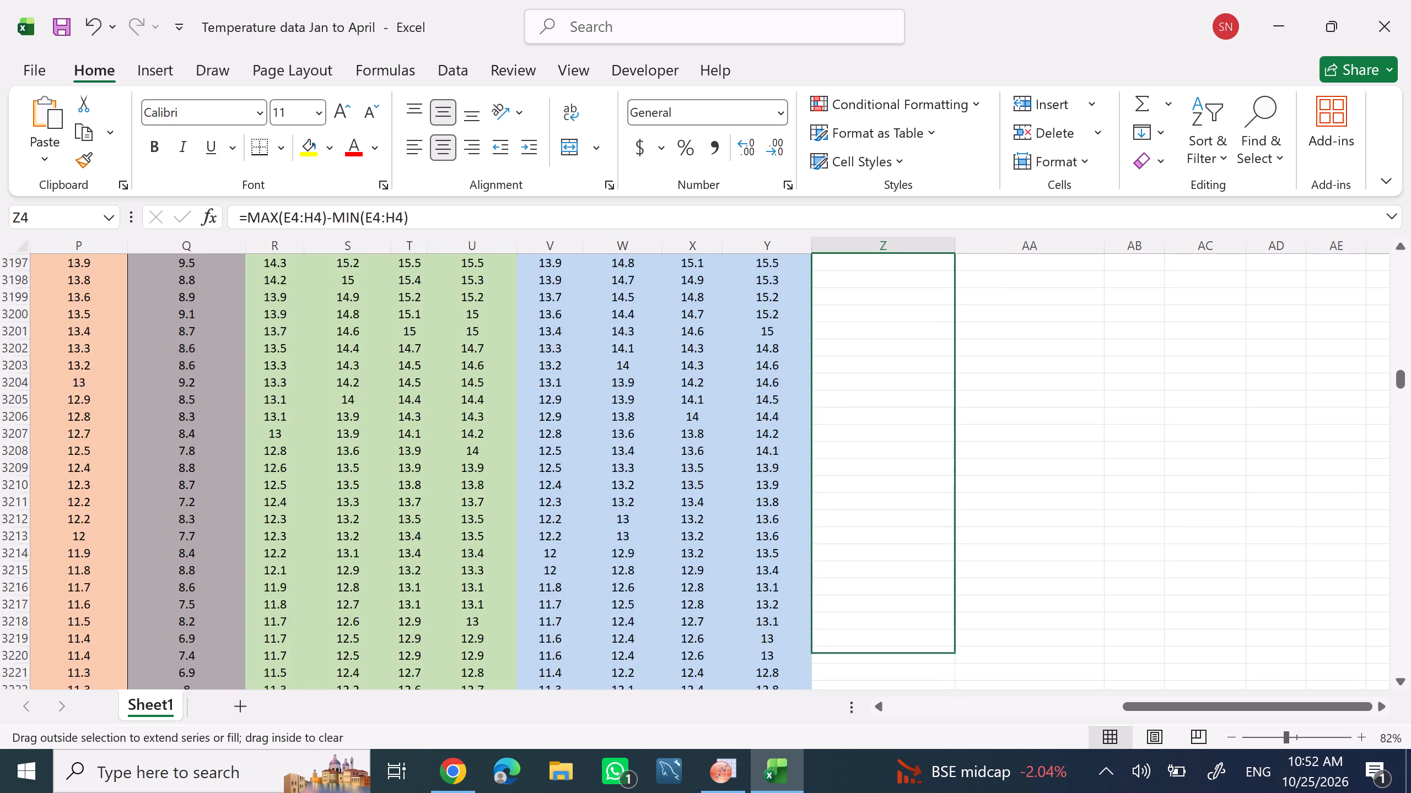
drag(965, 792, 964, 792)
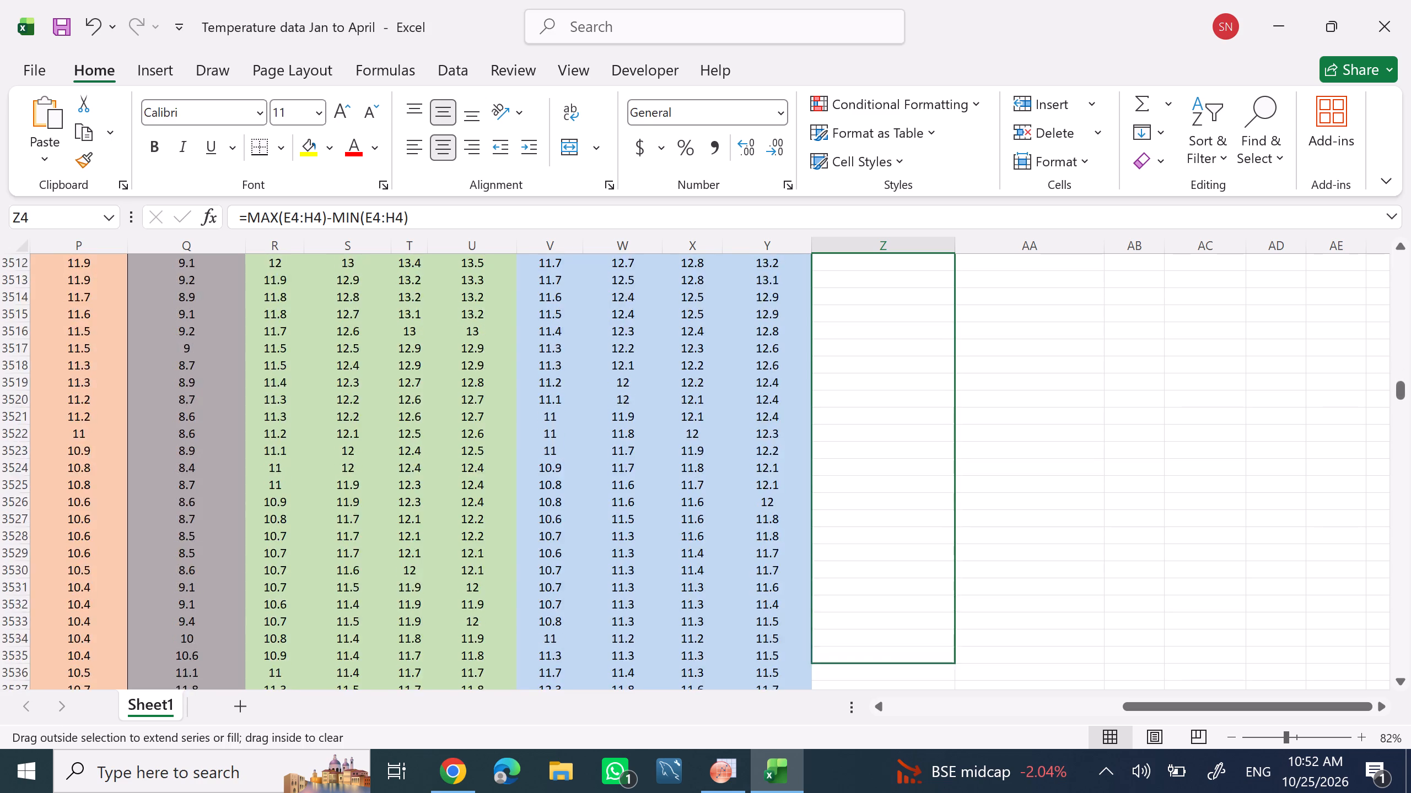
drag(964, 792, 958, 792)
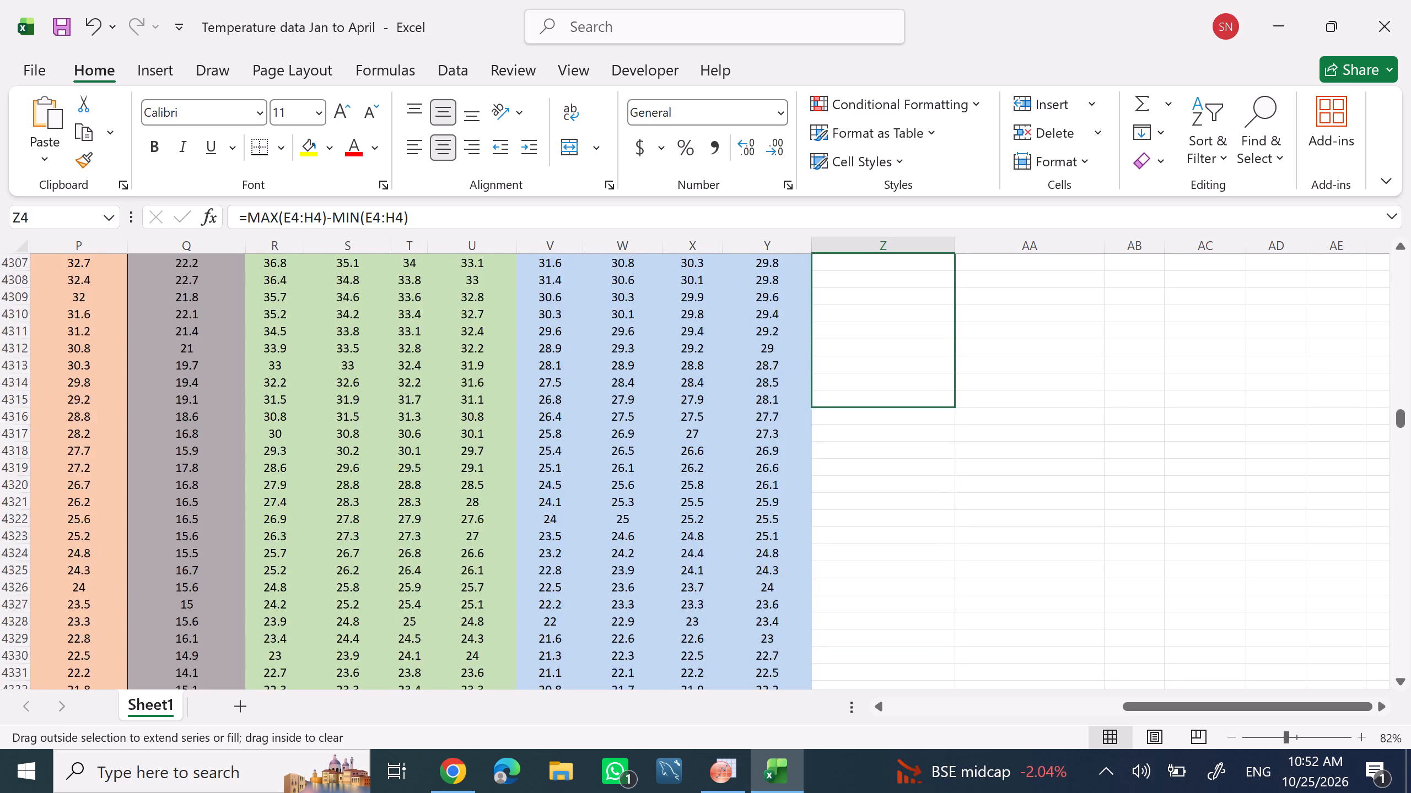
drag(958, 792, 955, 792)
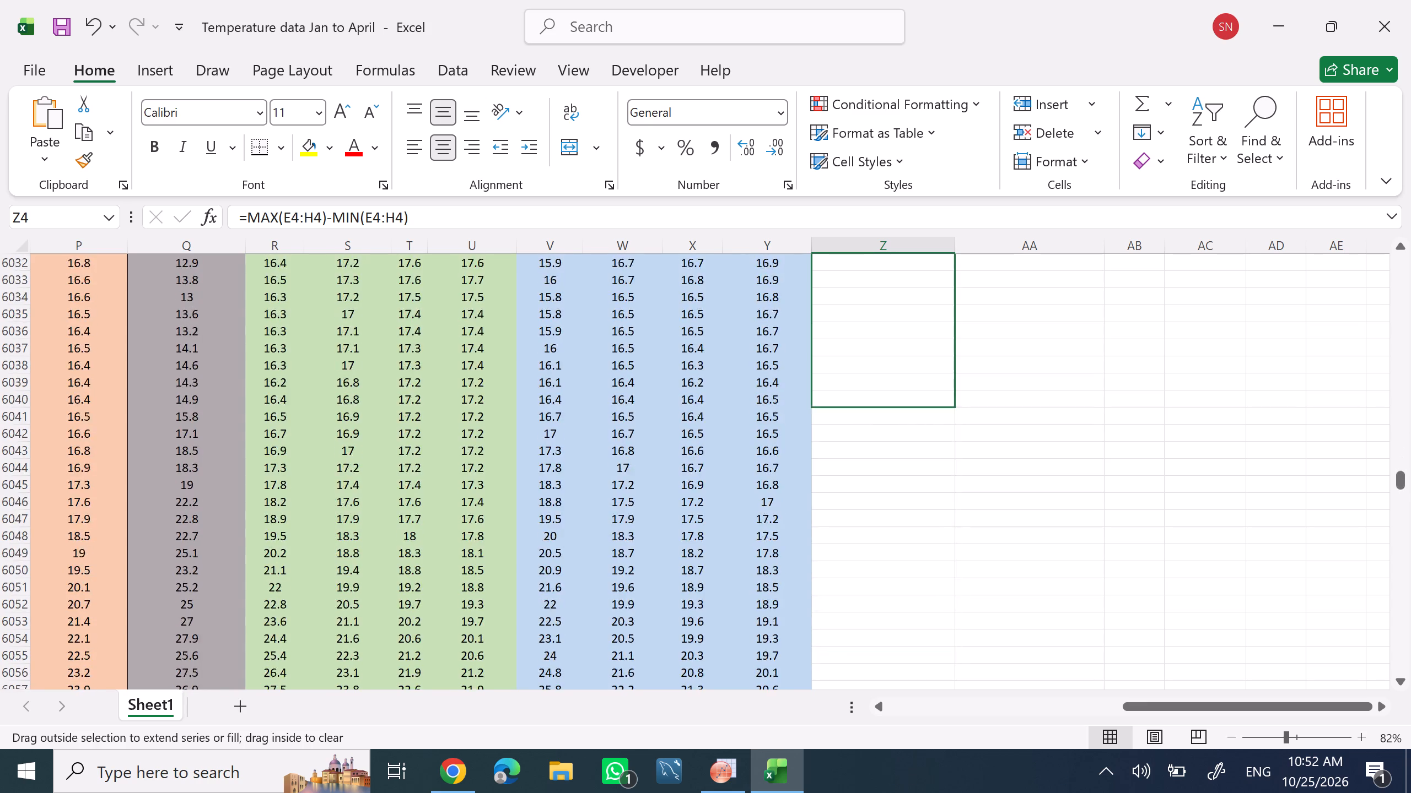
drag(955, 792, 954, 792)
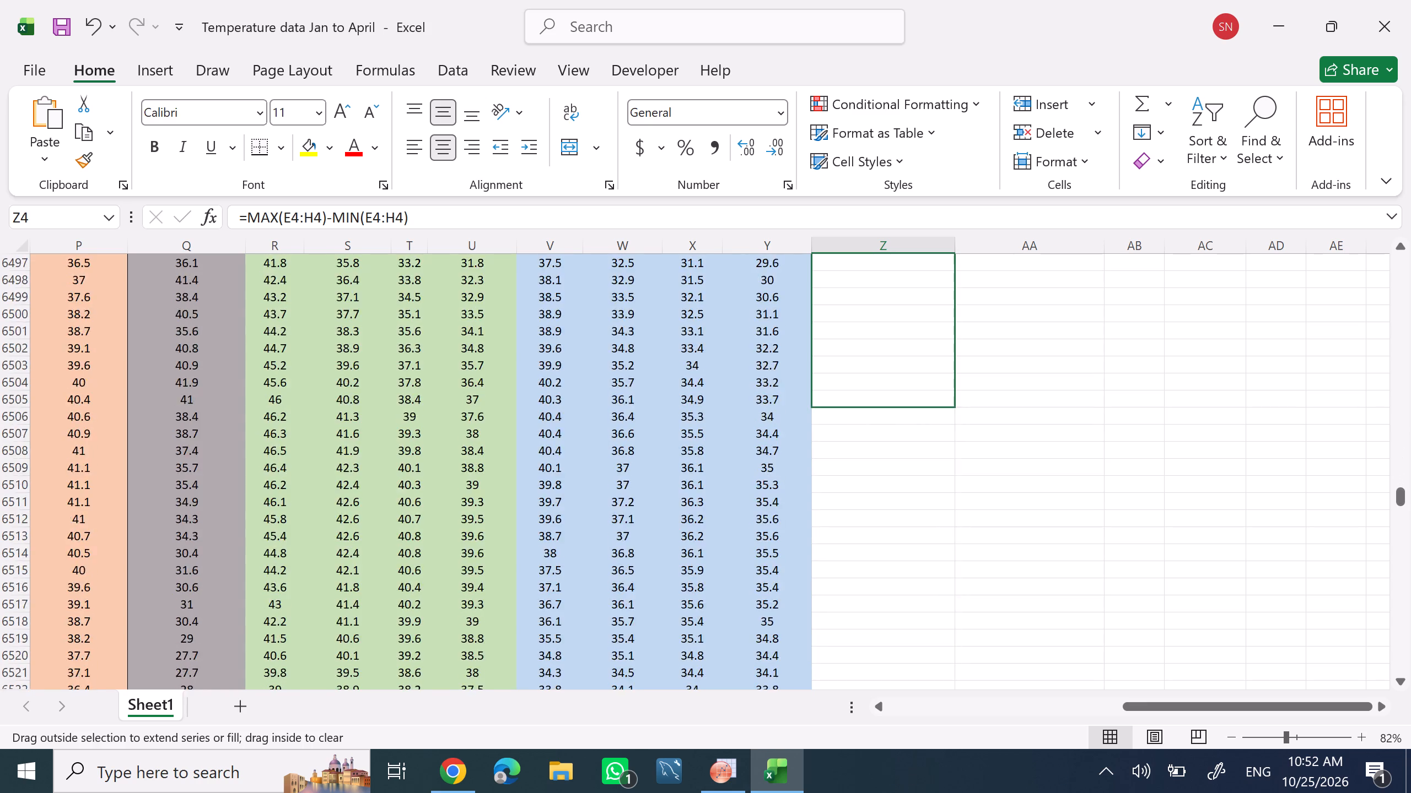
drag(954, 792, 942, 792)
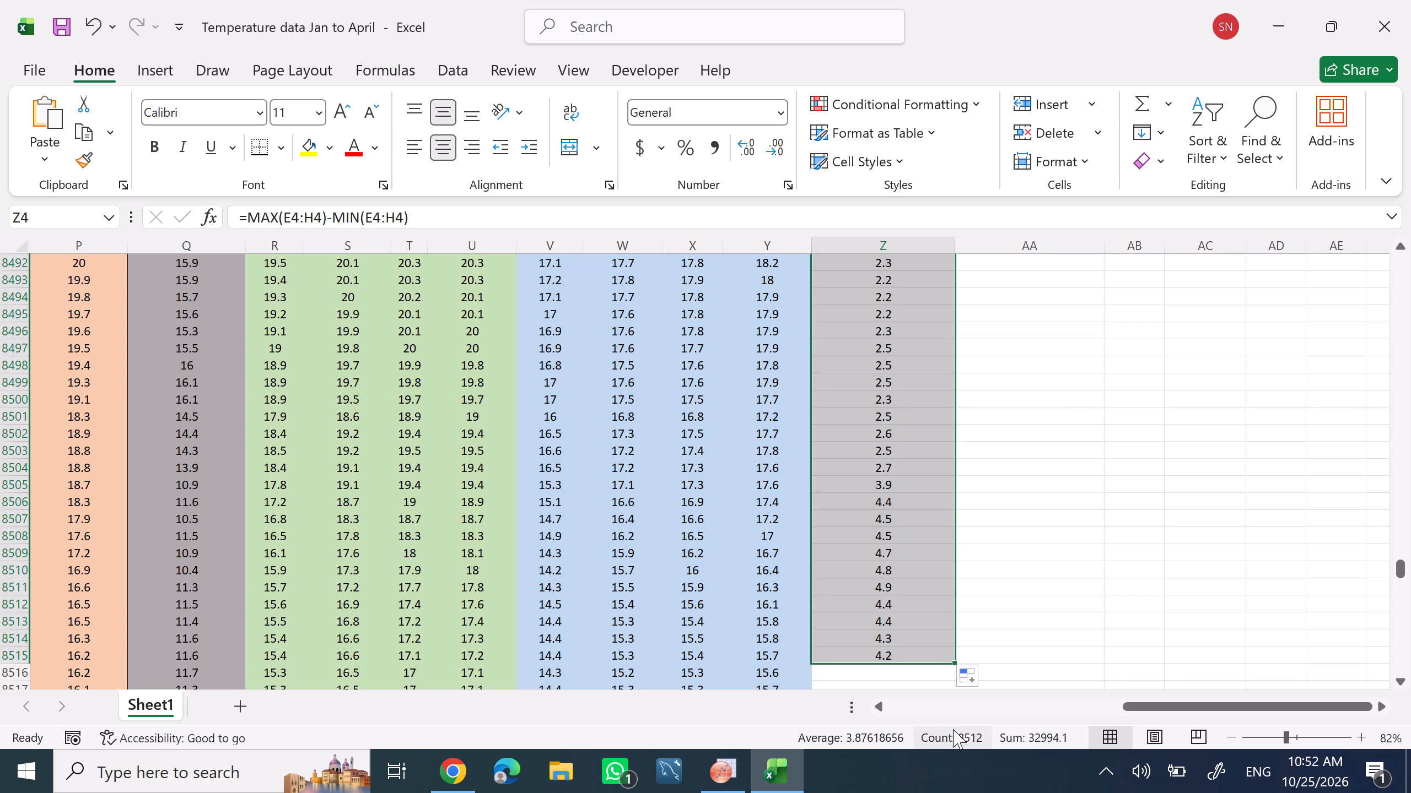
Extend the column Z formula fill from row 8515 down to the last data row, 11152.
scroll(926, 621, down, 4)
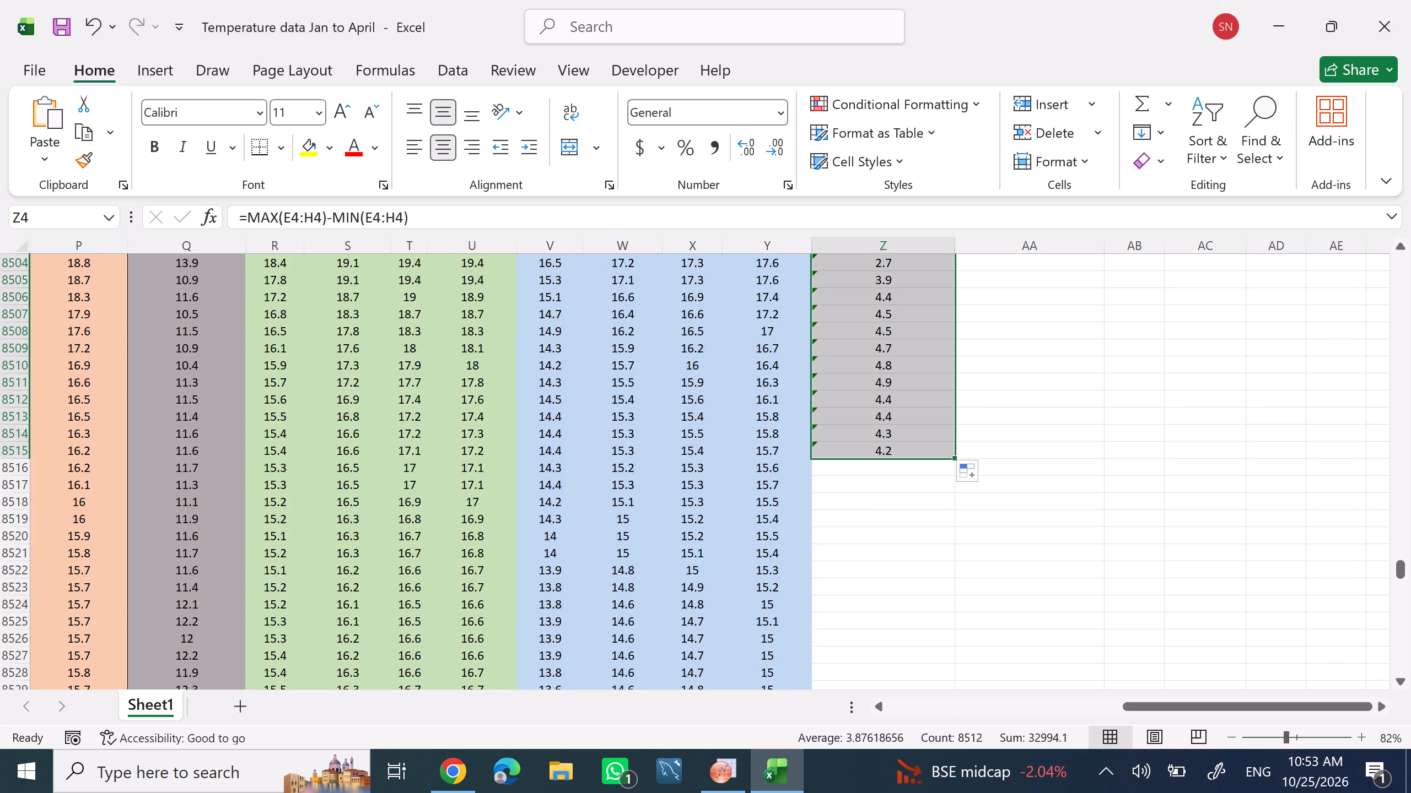
scroll(925, 607, down, 4)
scroll(846, 427, up, 2)
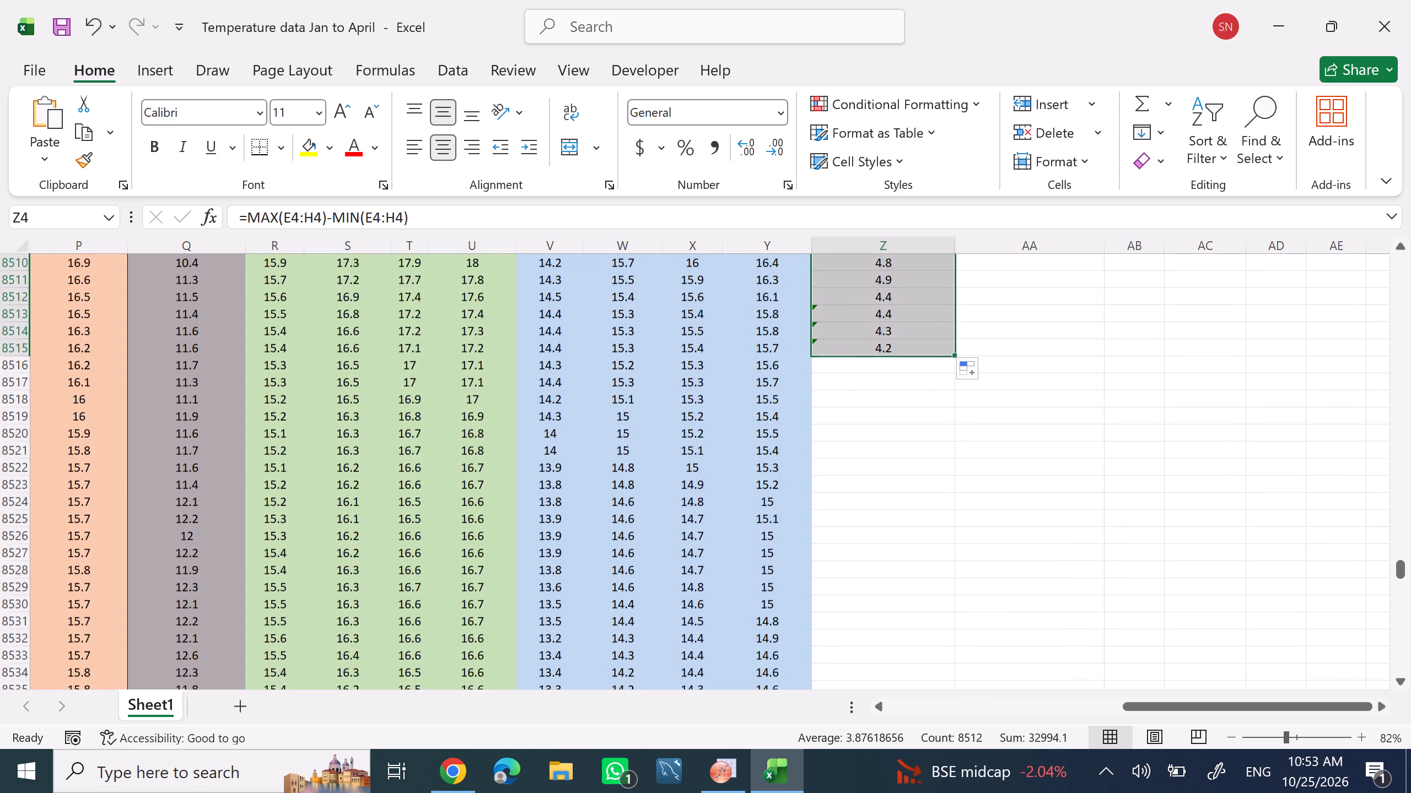
drag(952, 354, 958, 484)
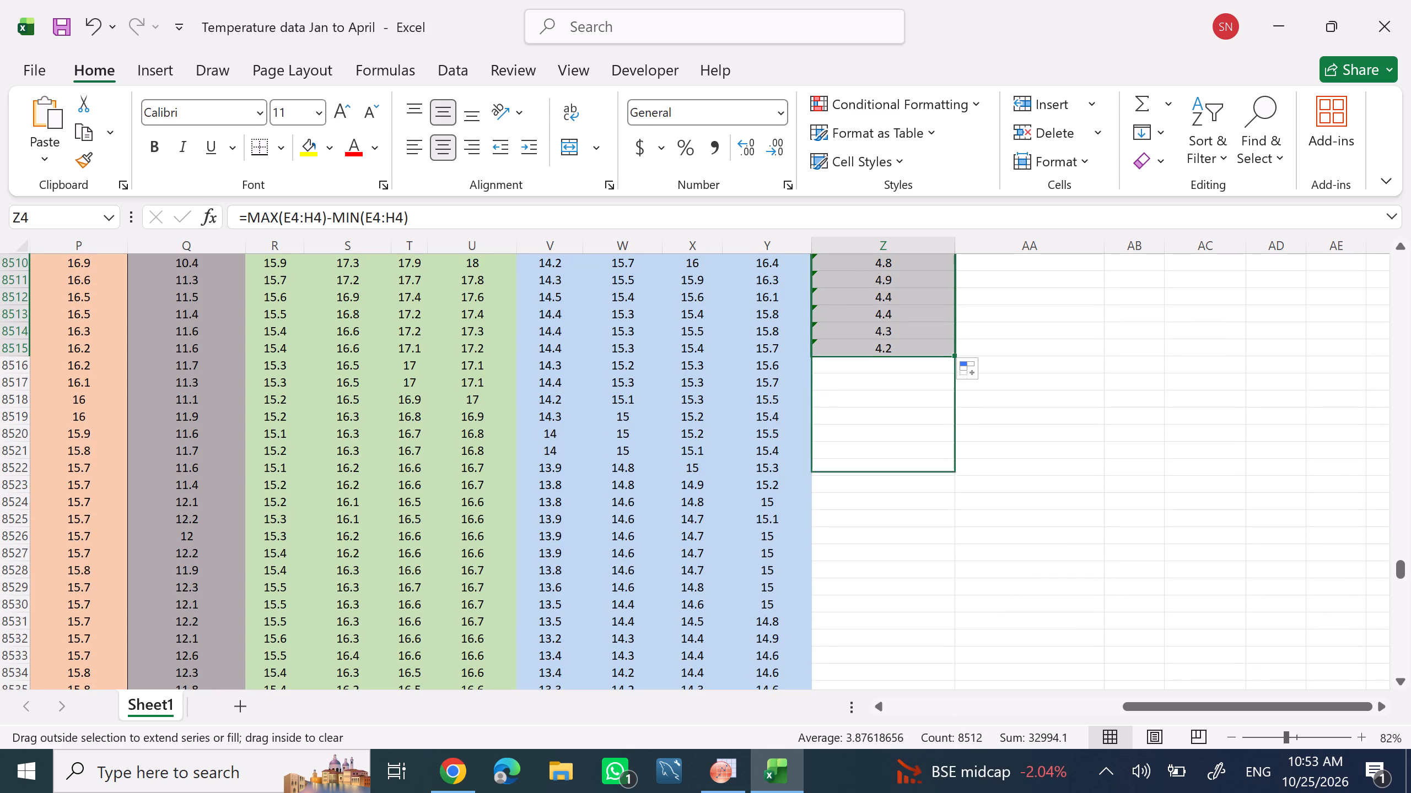
drag(958, 484, 1022, 792)
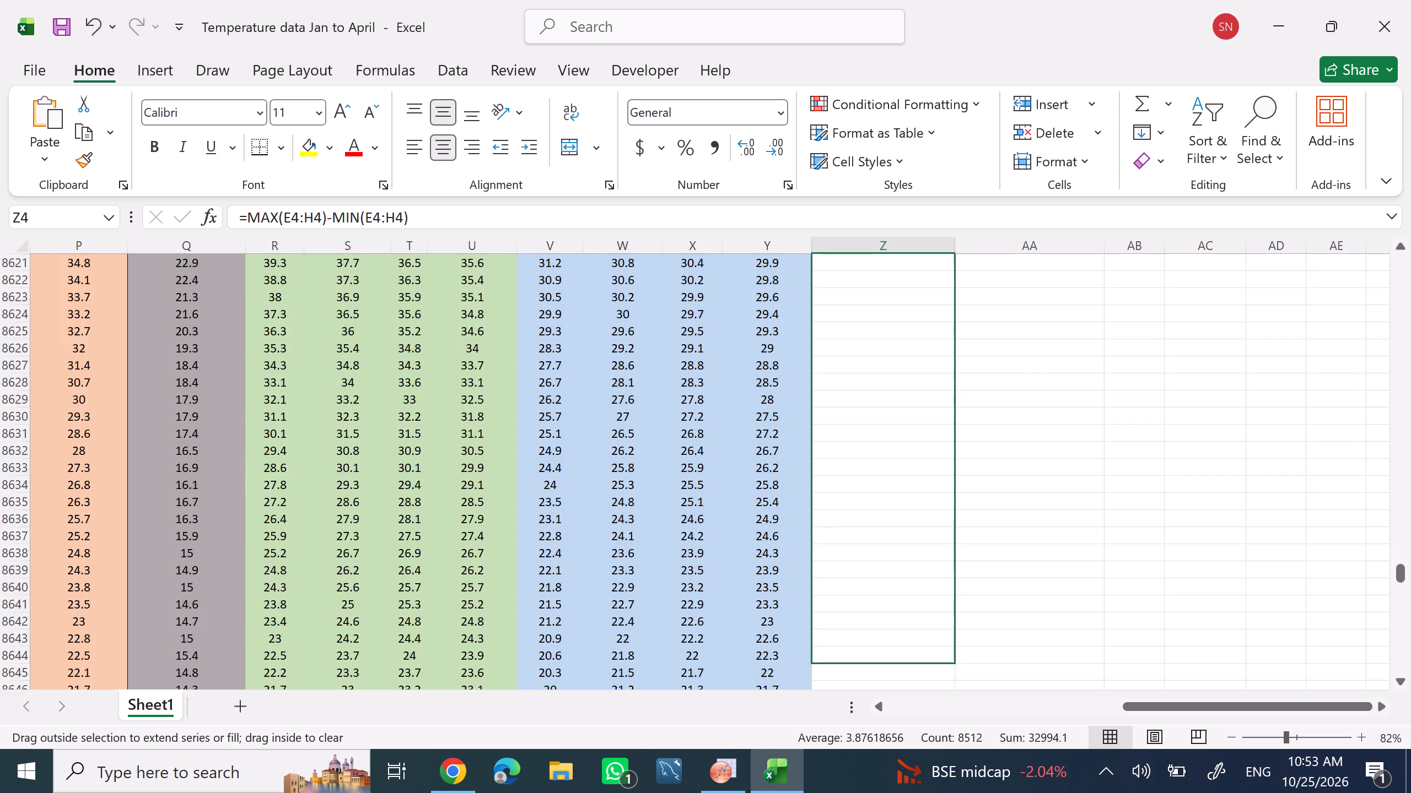
drag(1022, 792, 1022, 792)
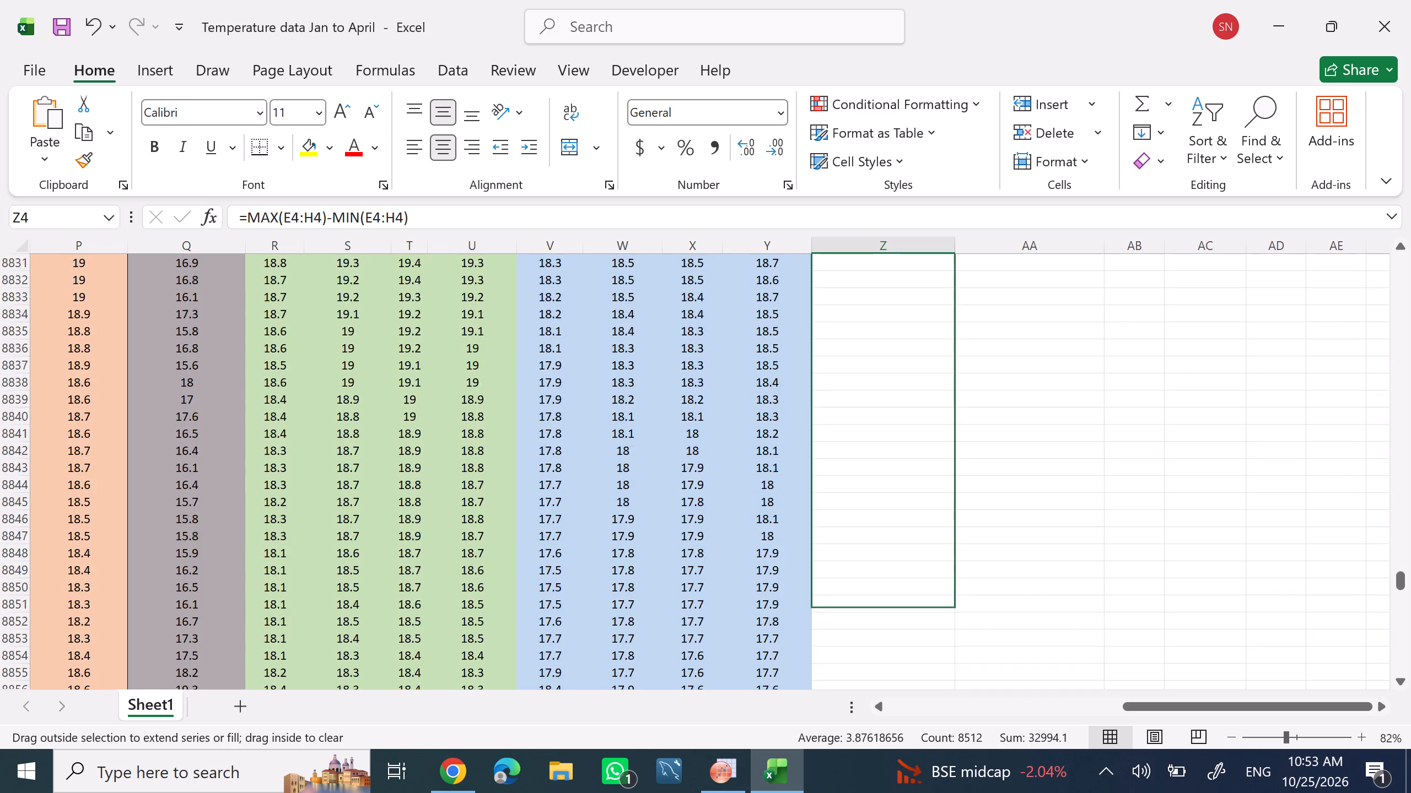
drag(1022, 792, 1007, 792)
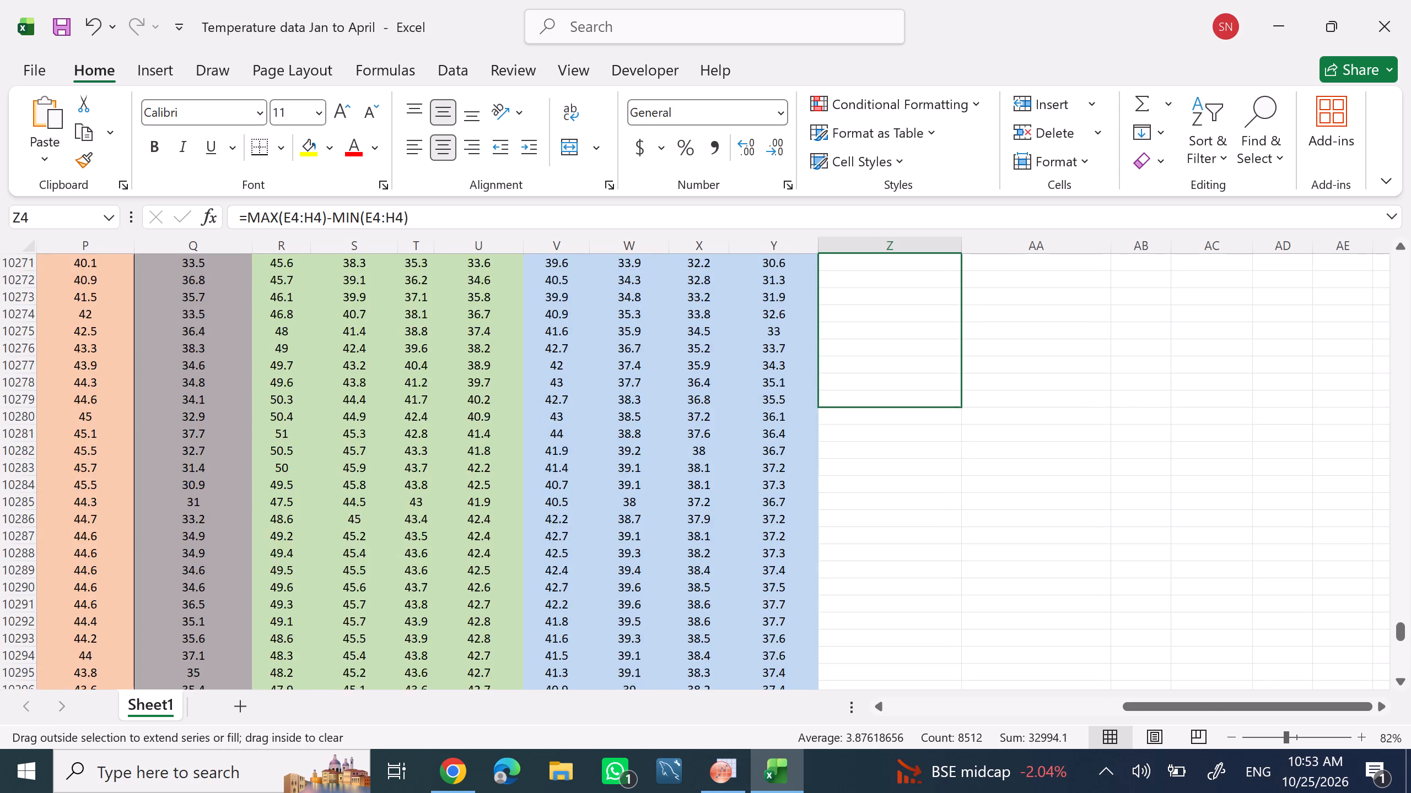
drag(1007, 792, 1004, 792)
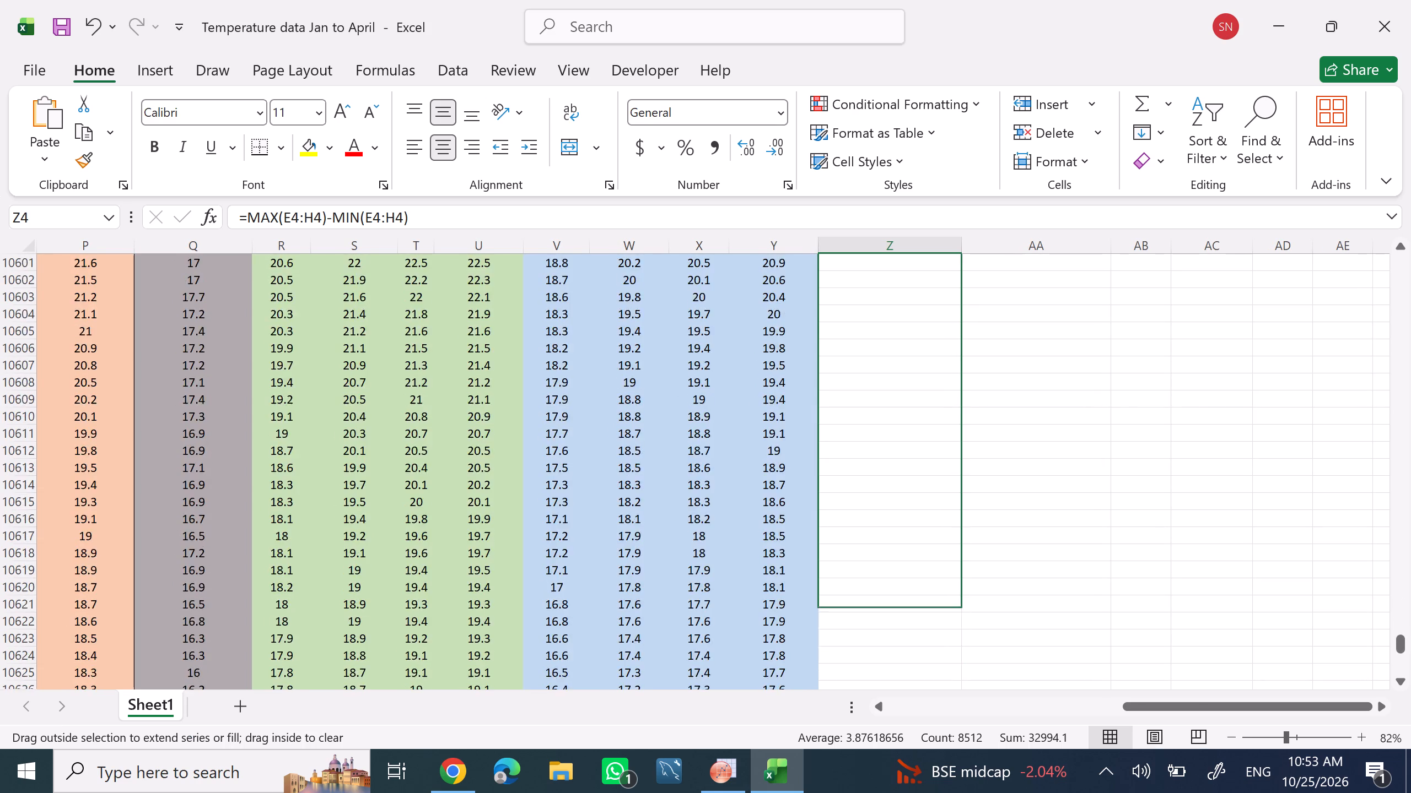
drag(1004, 792, 1000, 792)
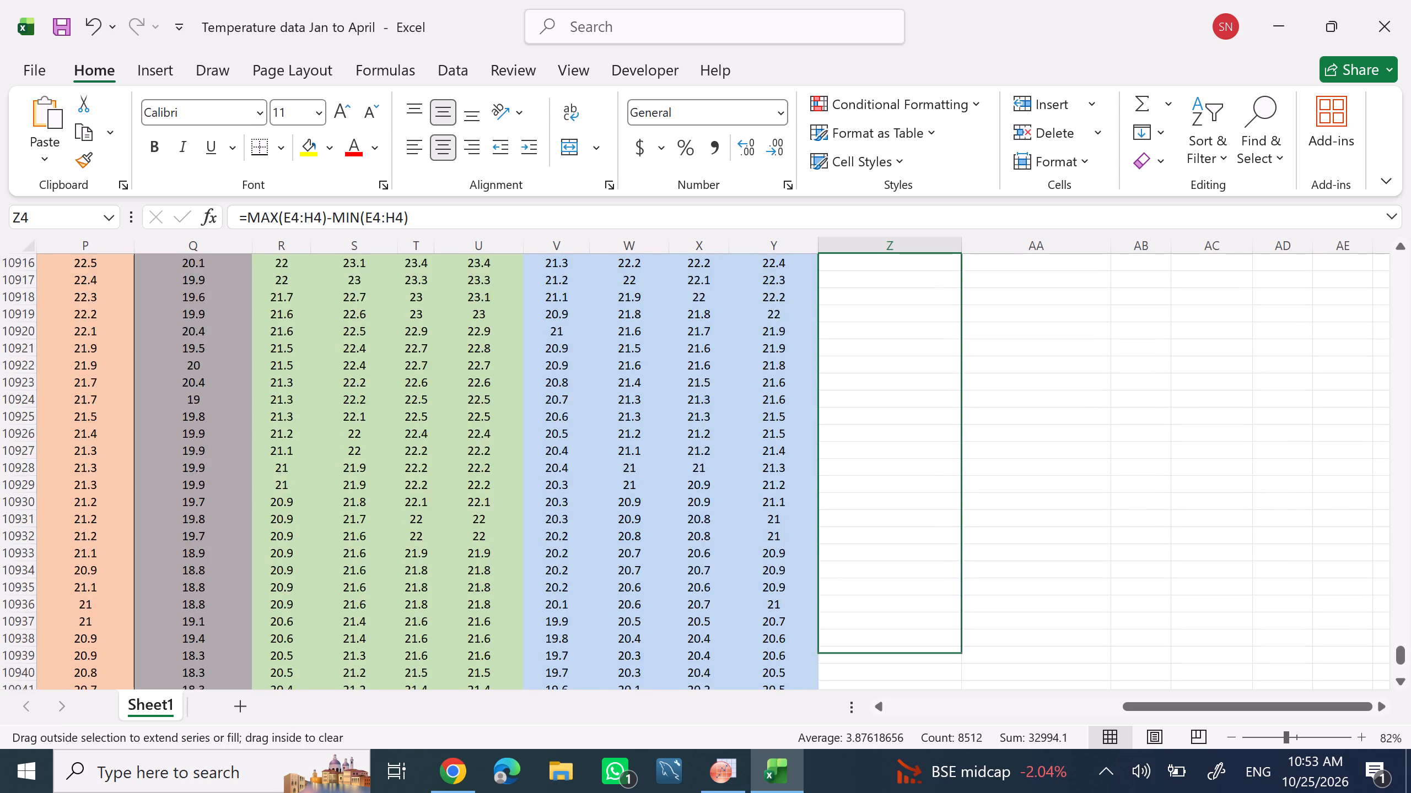
drag(1000, 792, 993, 792)
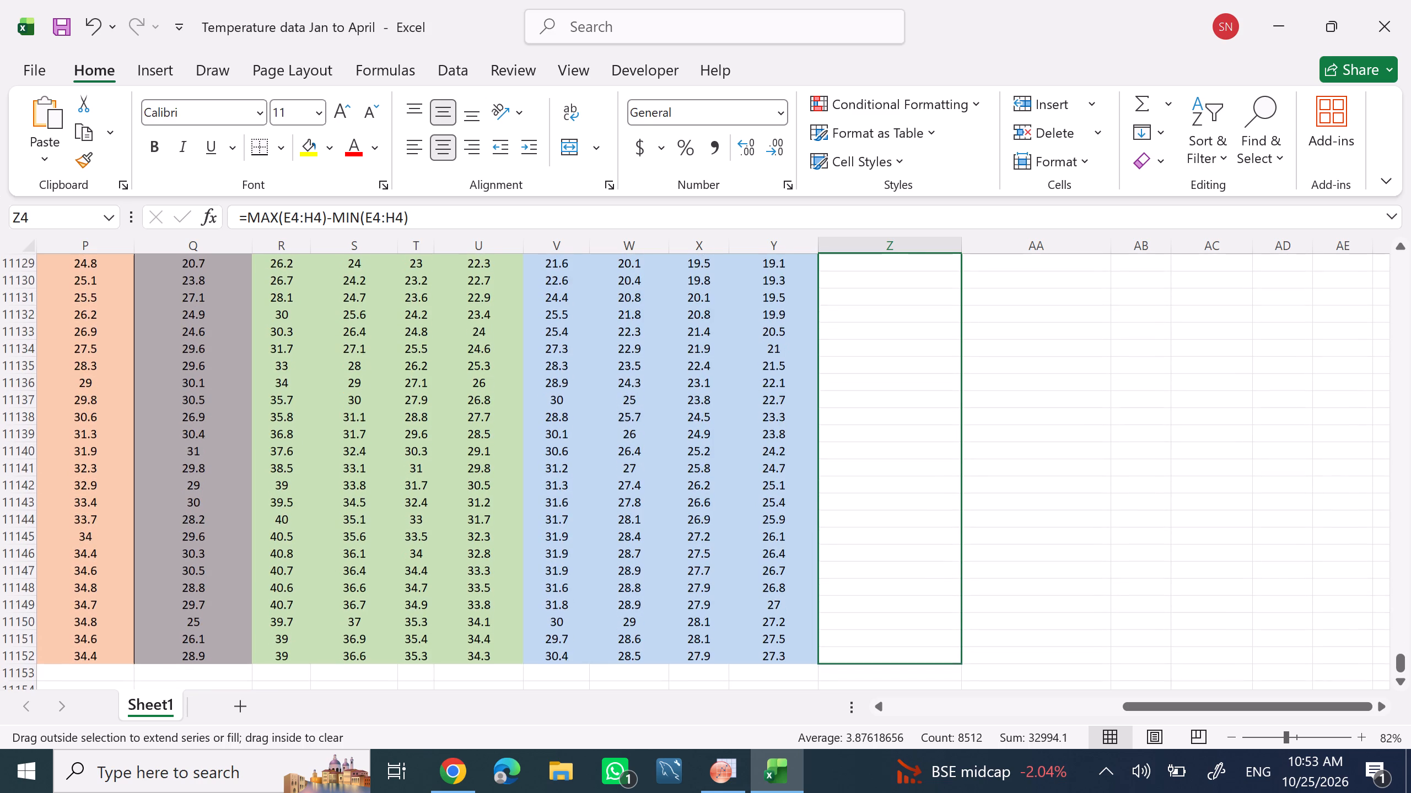
drag(993, 792, 879, 269)
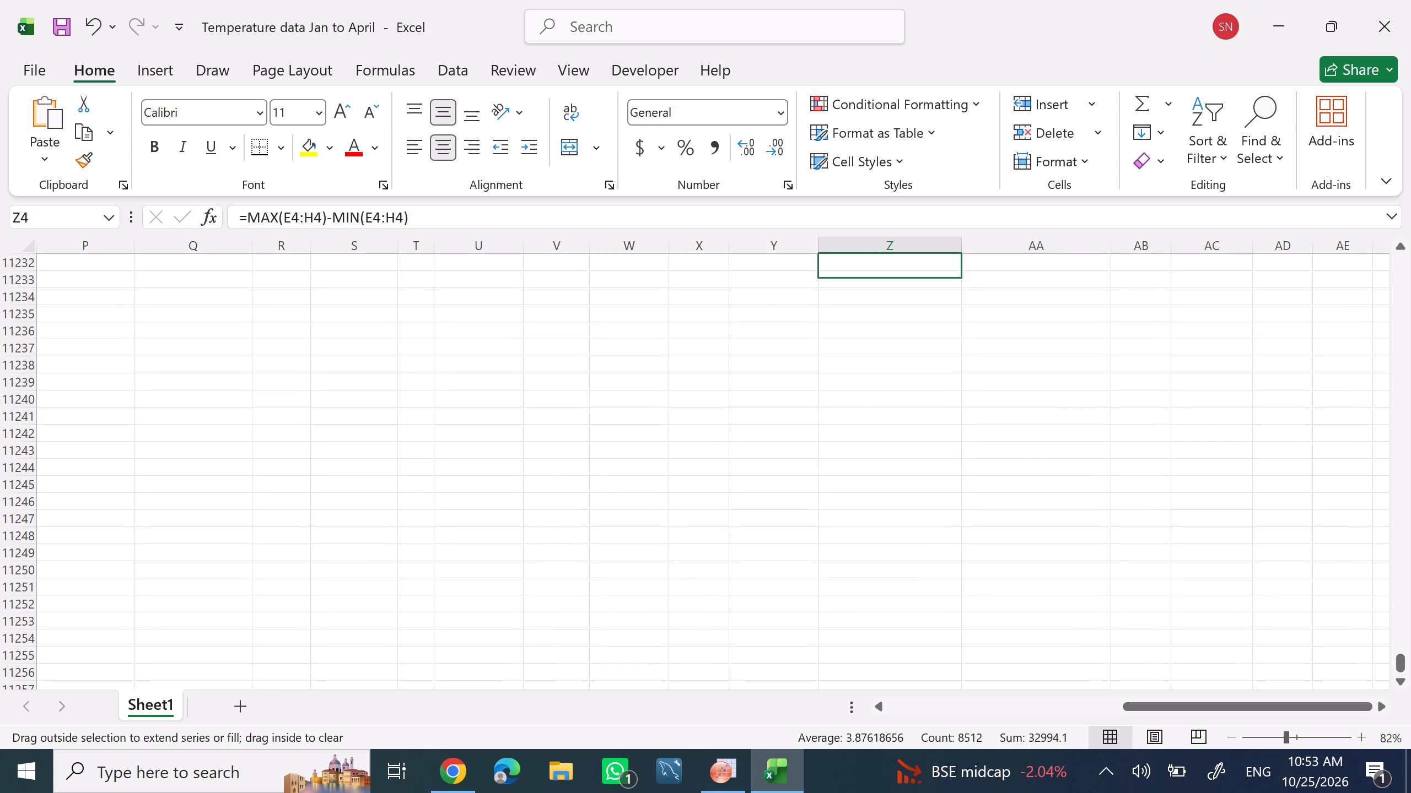
drag(879, 269, 870, 236)
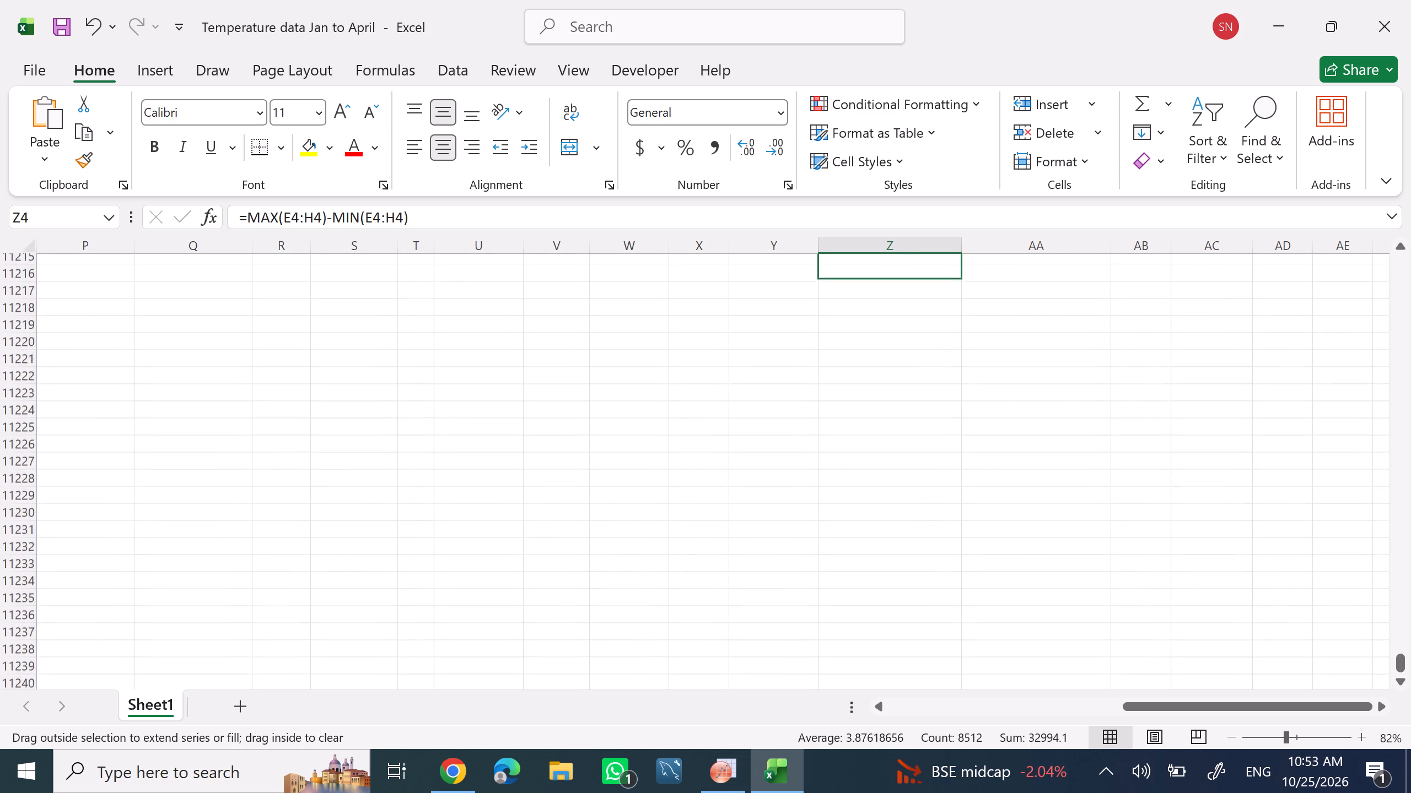
drag(870, 236, 868, 238)
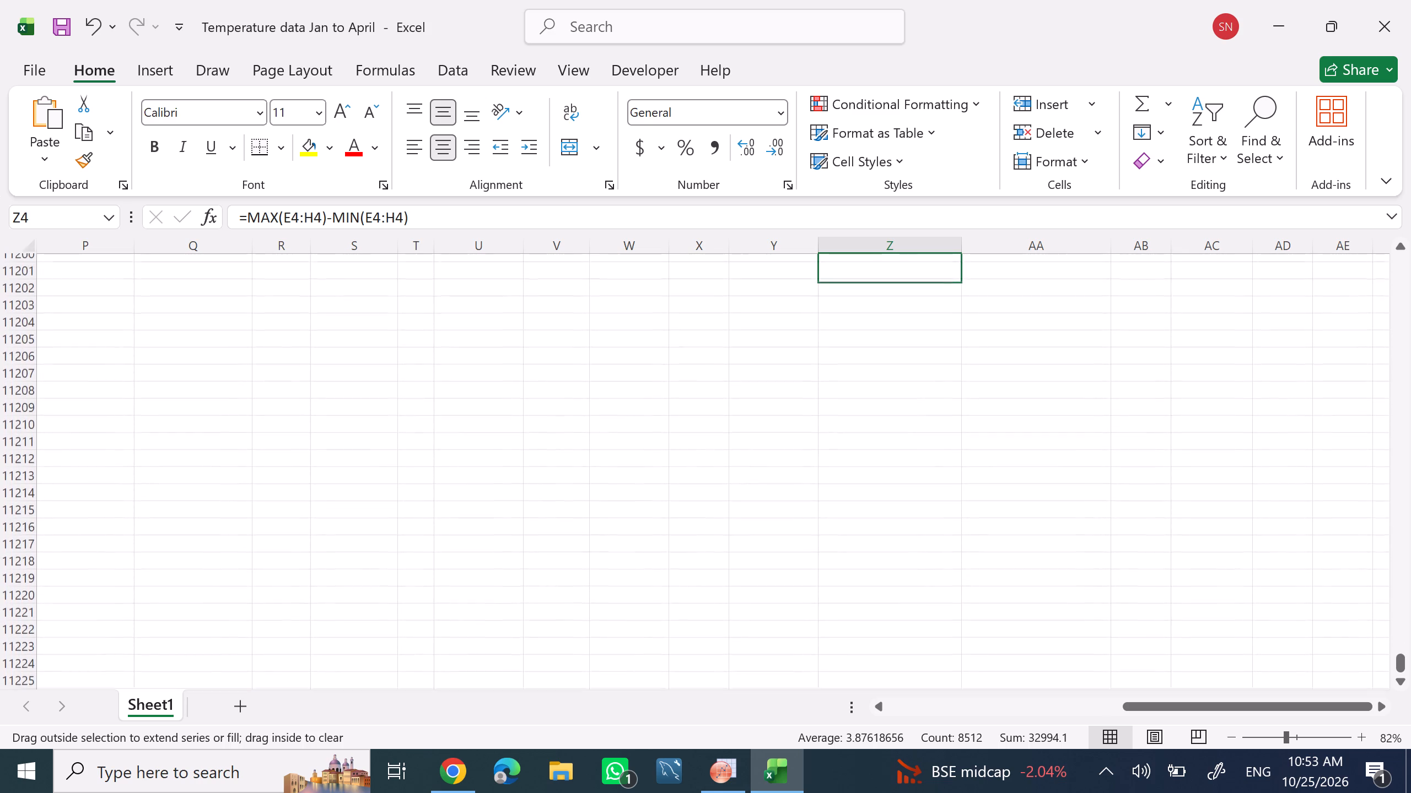
drag(868, 238, 863, 181)
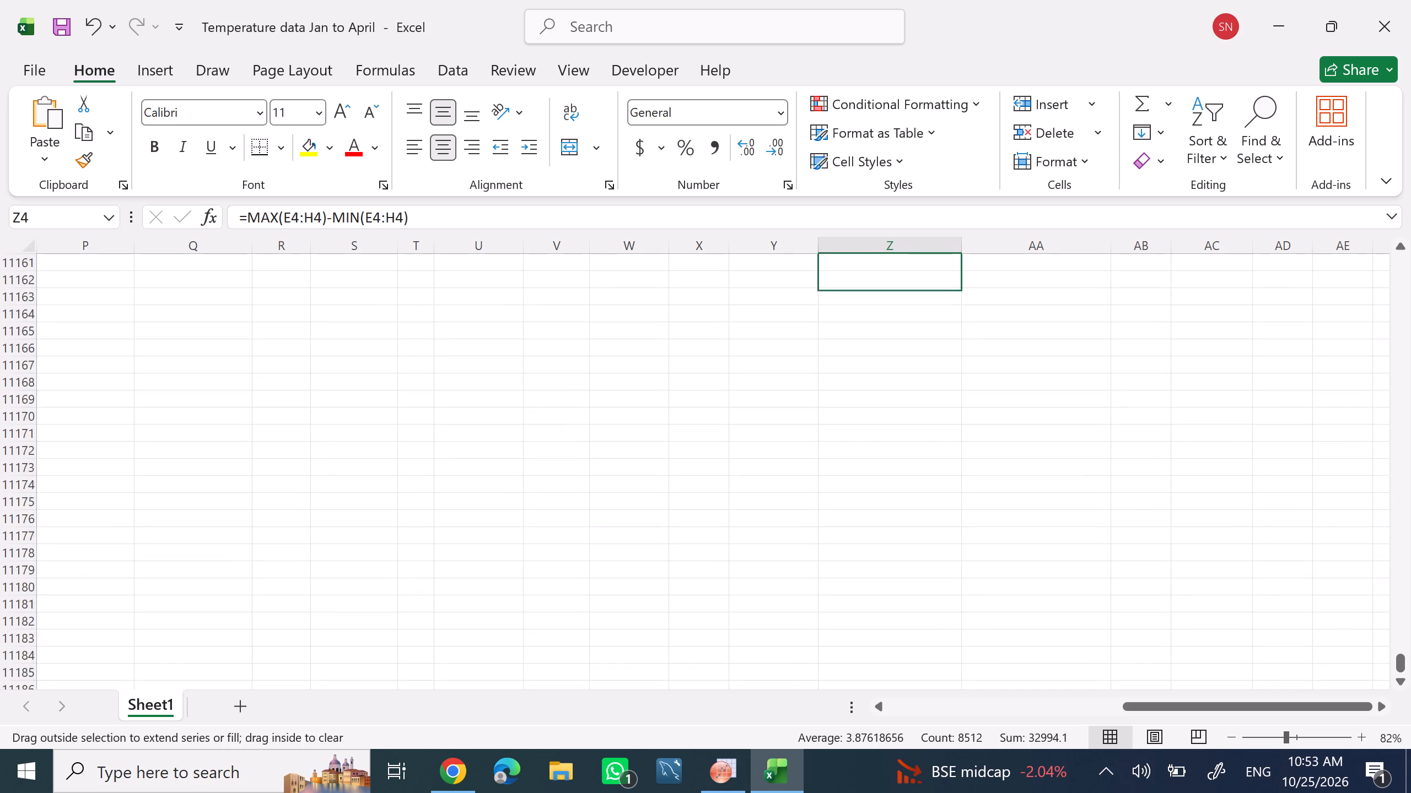
drag(863, 181, 827, 245)
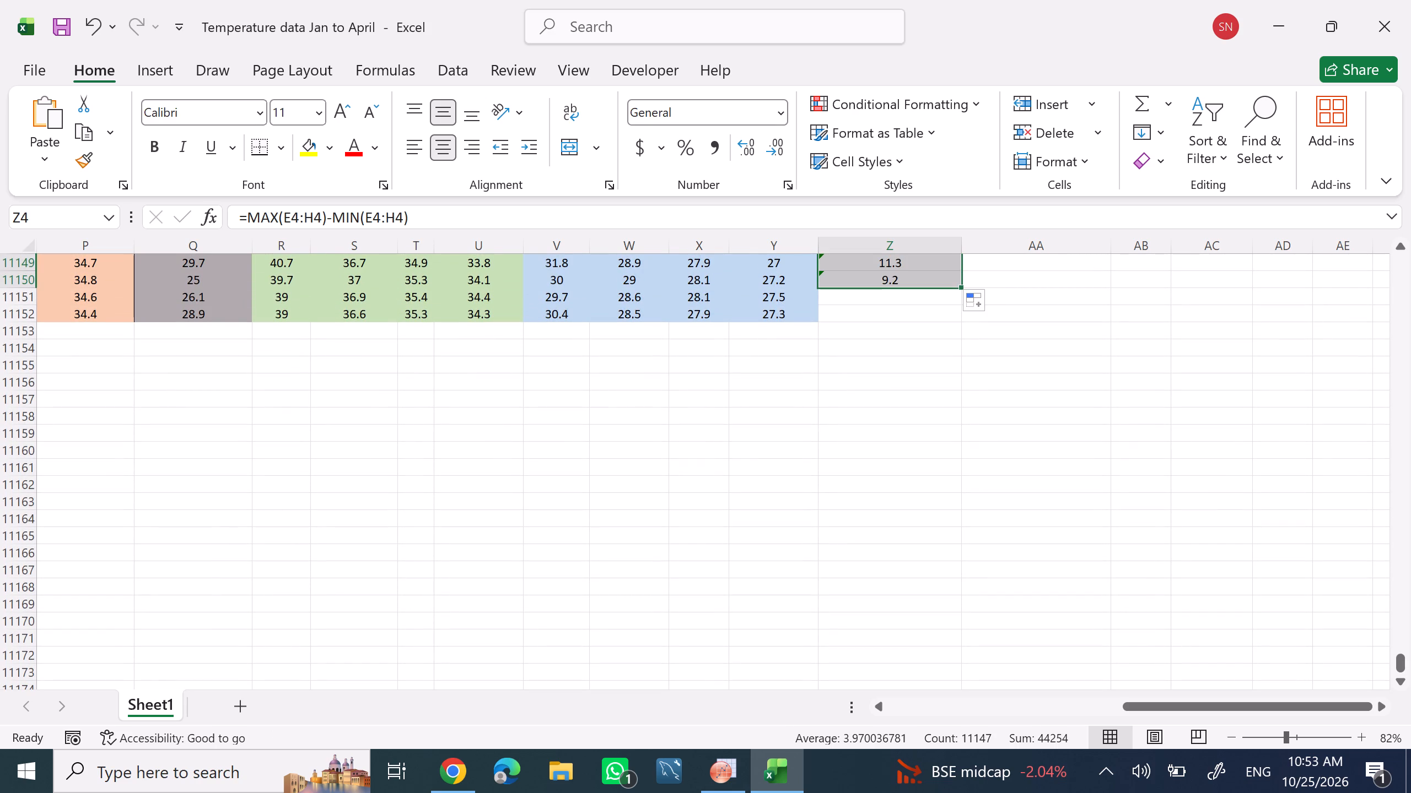
drag(961, 287, 958, 326)
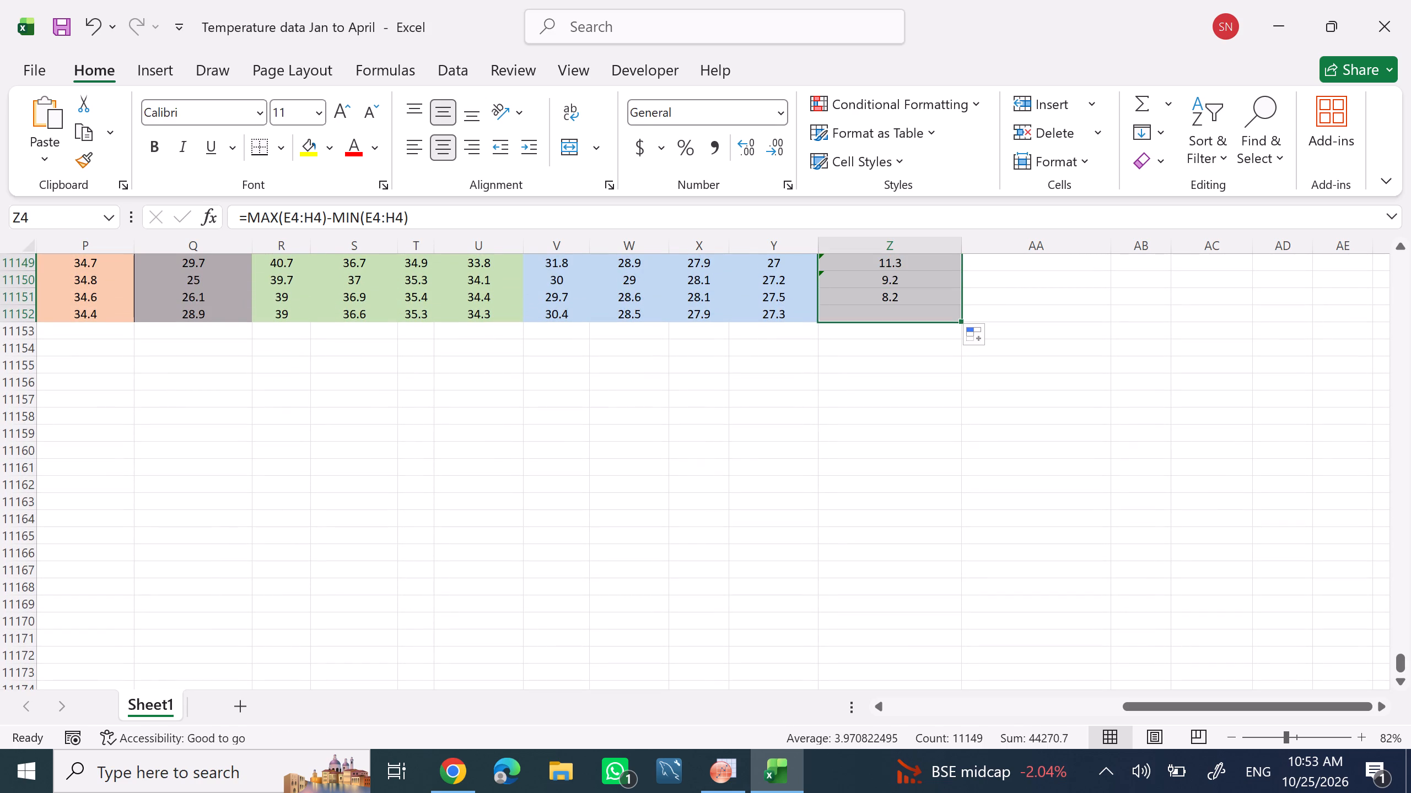
Review the filled column Z values from below the last data row back up to the delta(T)-200mm heading.
click(881, 509)
scroll(881, 509, up, 8)
scroll(881, 509, down, 1)
scroll(881, 509, up, 7)
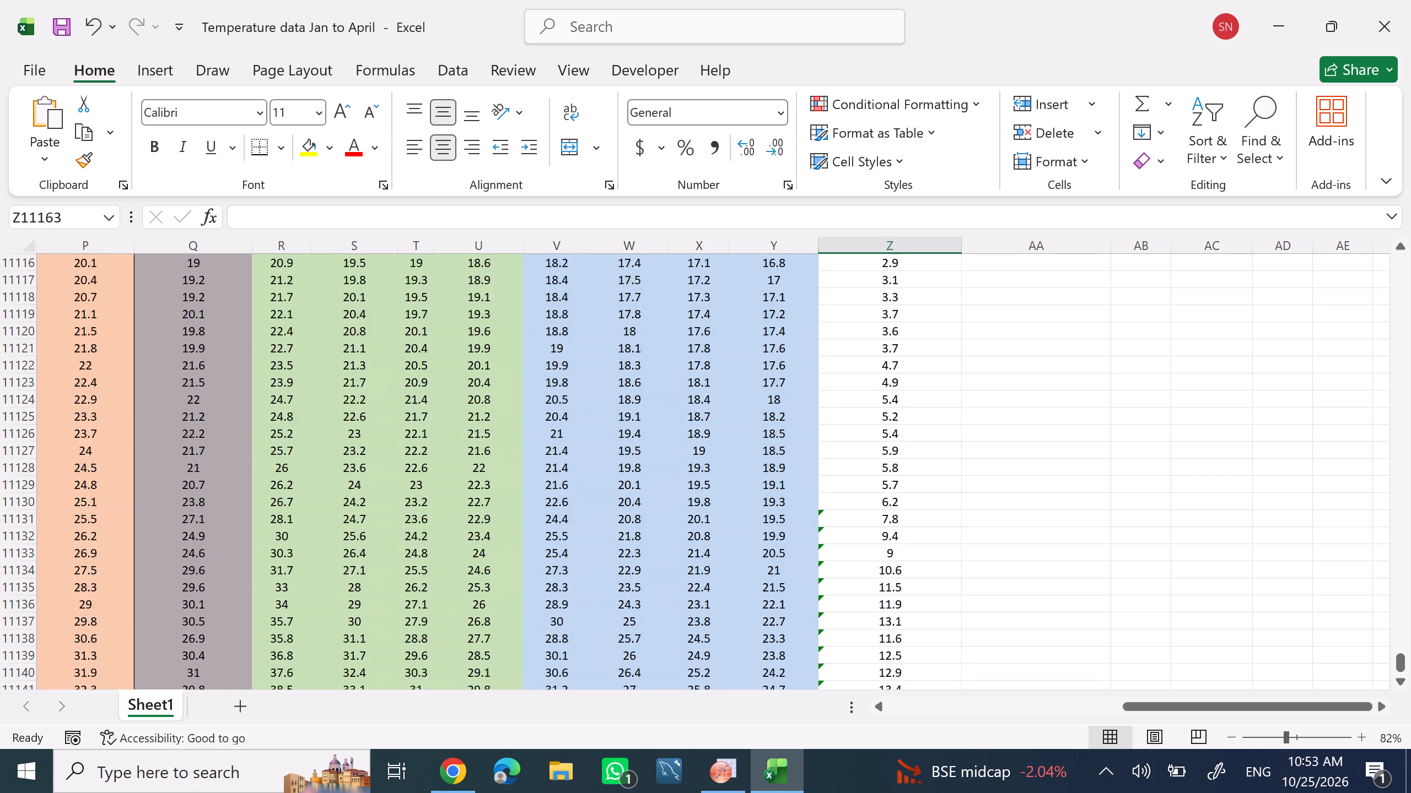
scroll(880, 508, up, 10)
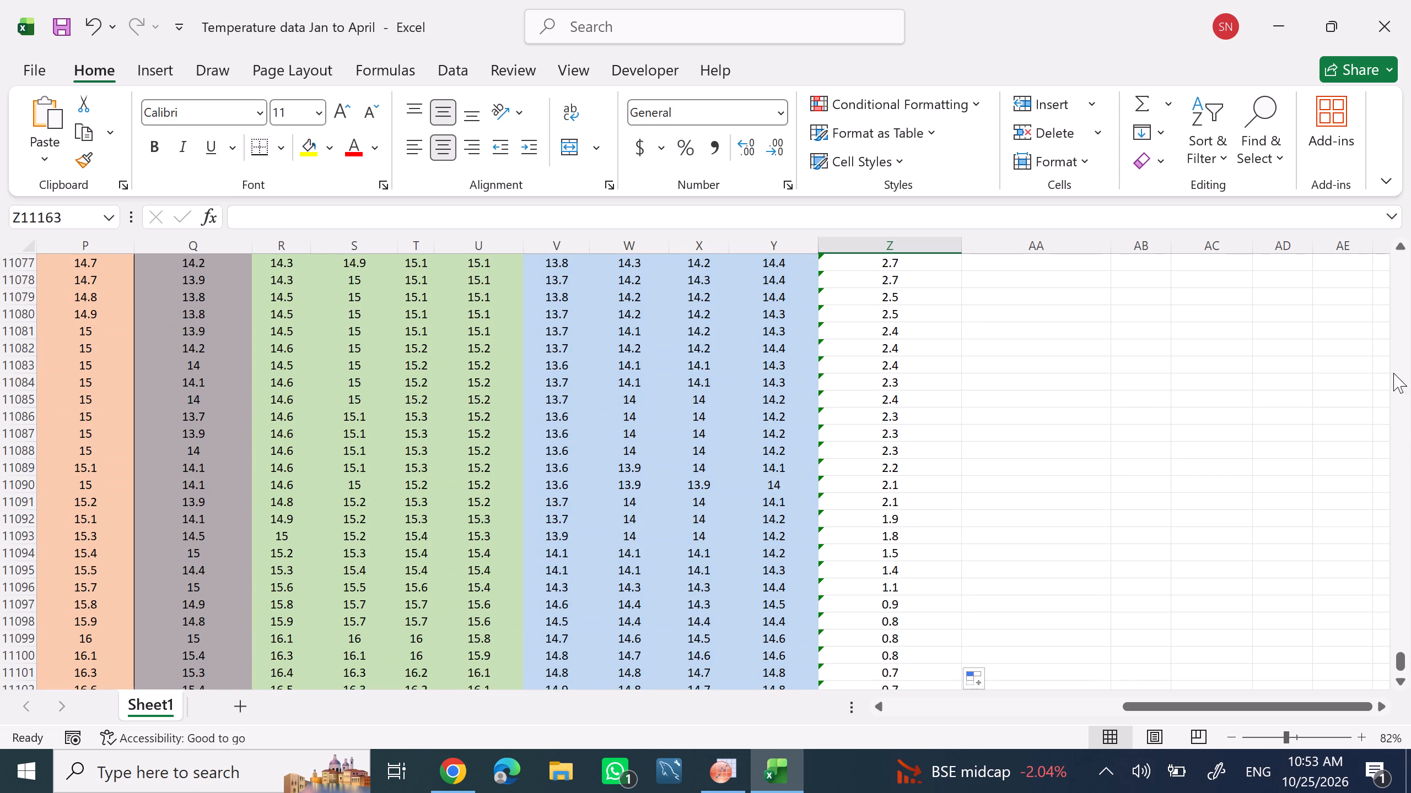
drag(1396, 376, 1390, 370)
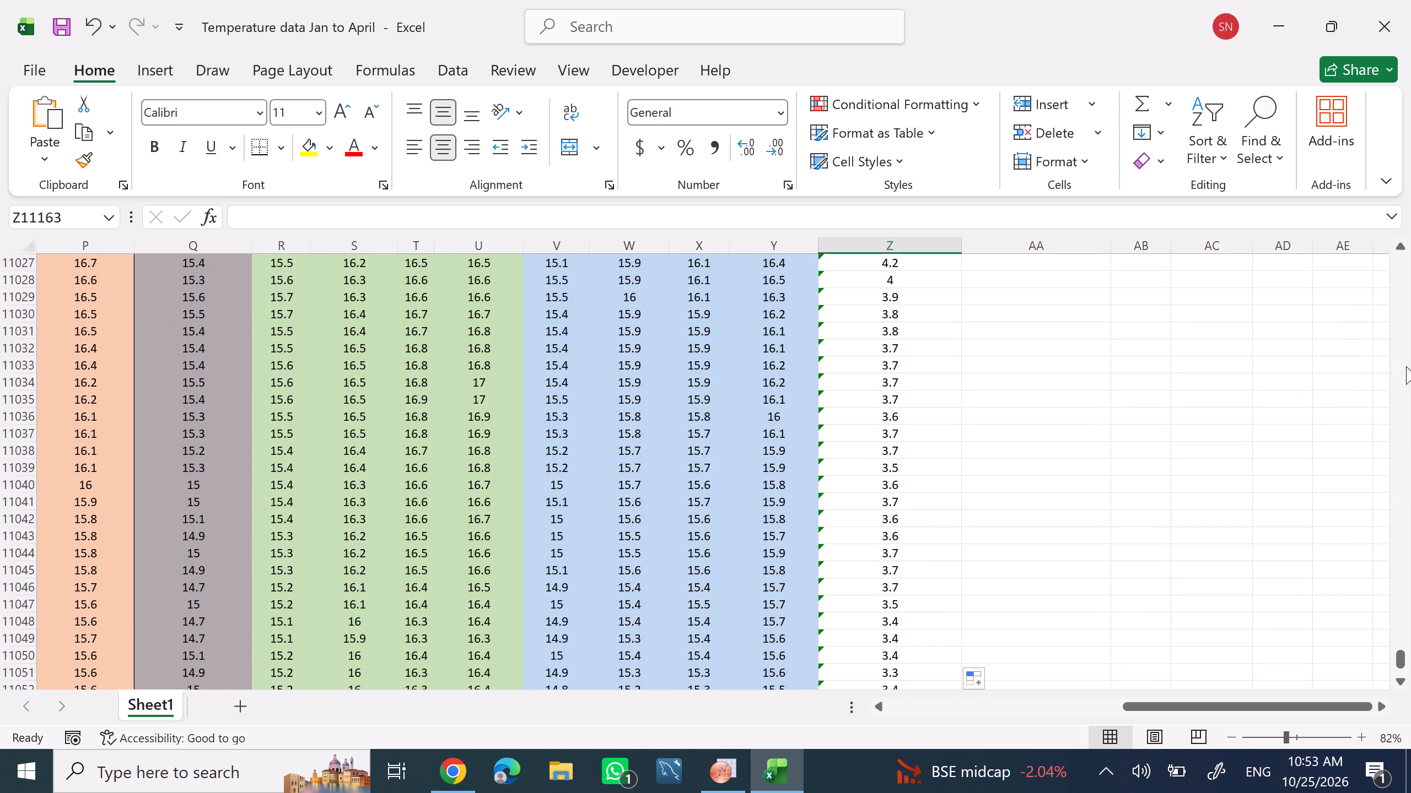
drag(1406, 366, 1374, 360)
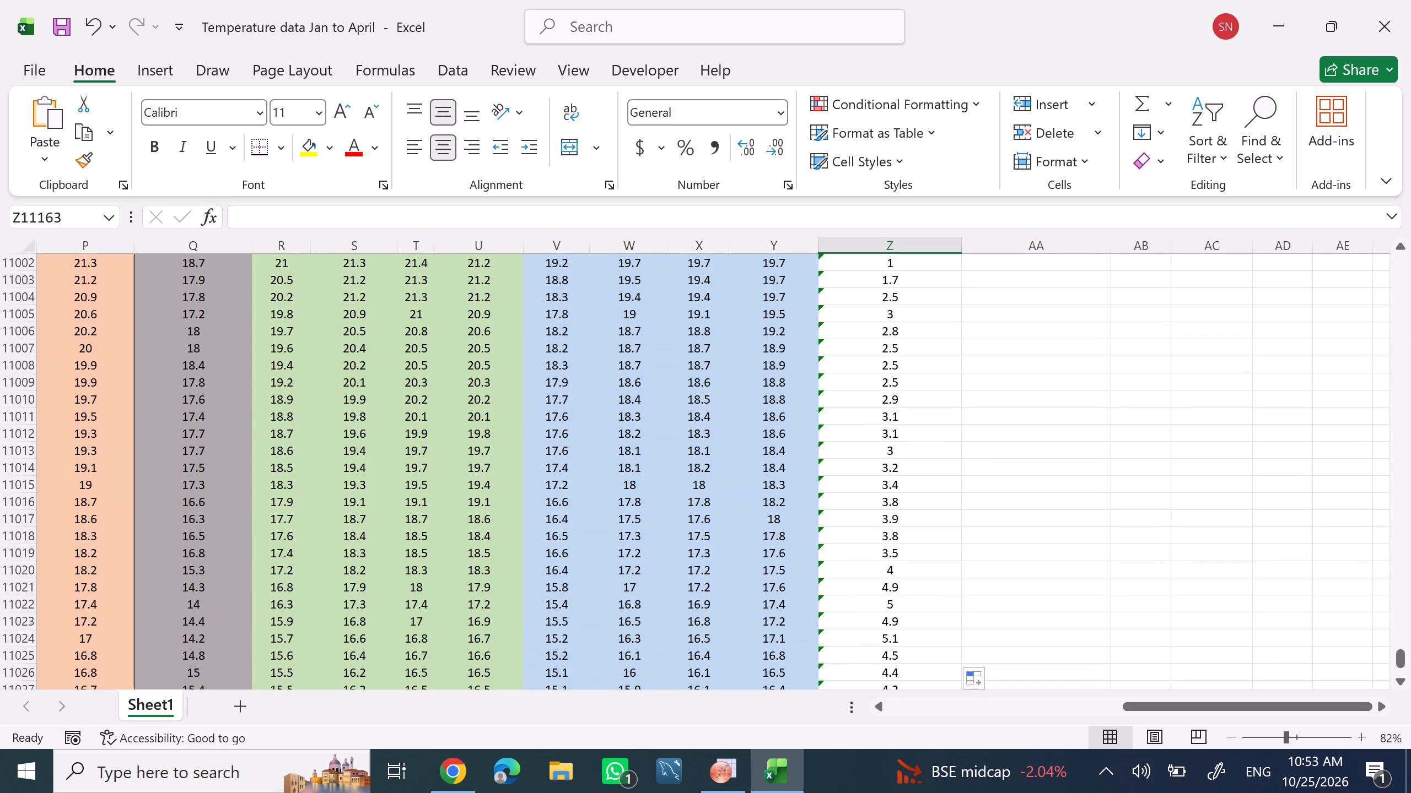
drag(1405, 463, 1410, 356)
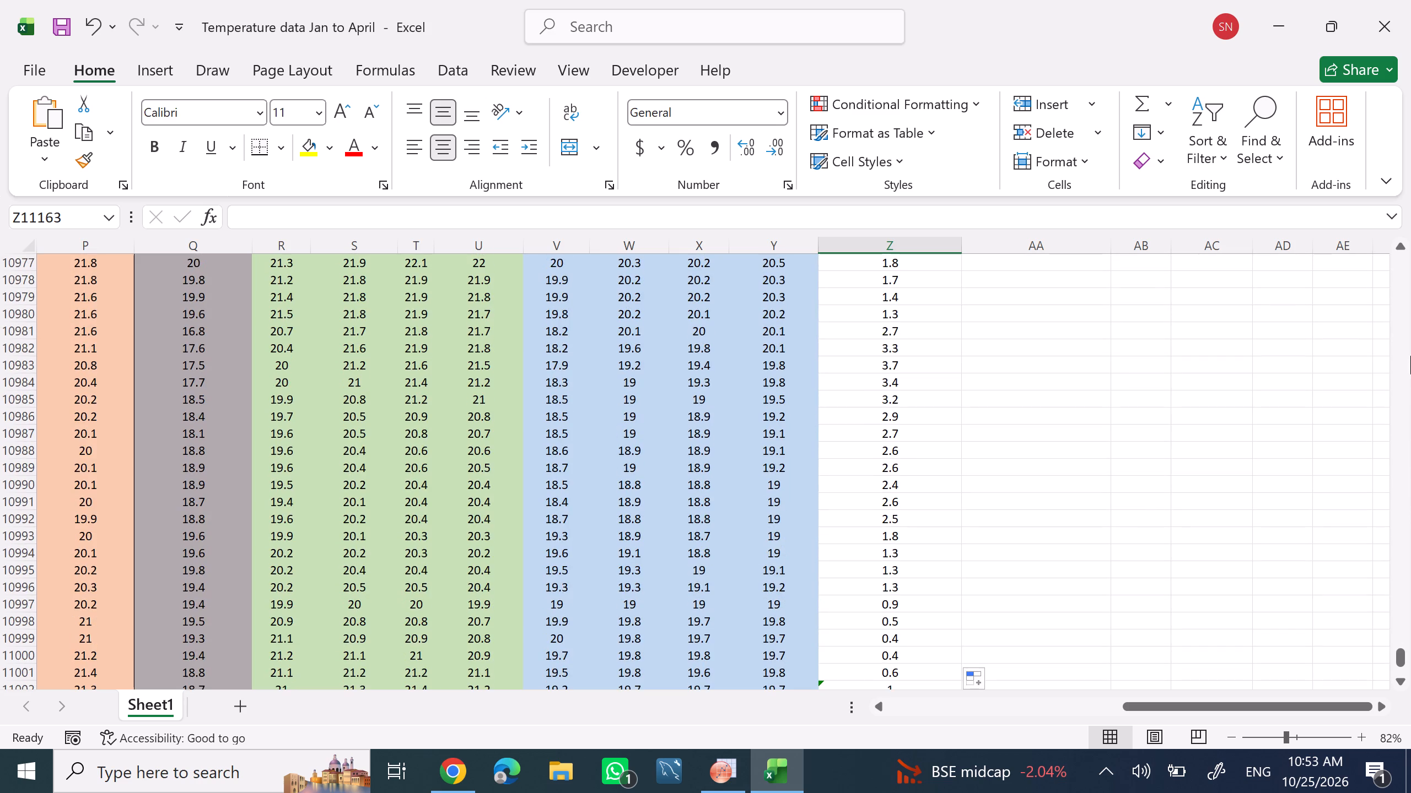
drag(1410, 356, 956, 513)
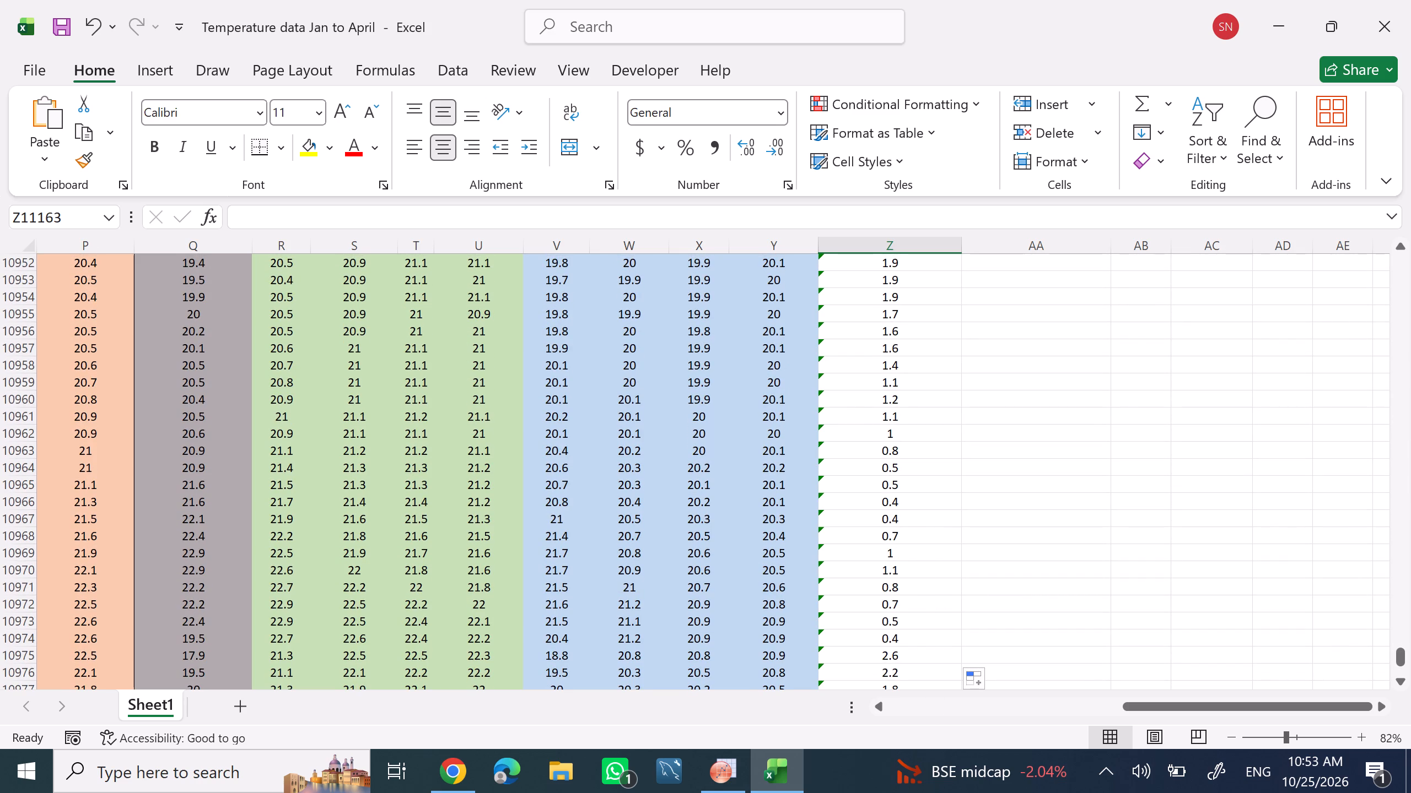
drag(1407, 463, 1410, 247)
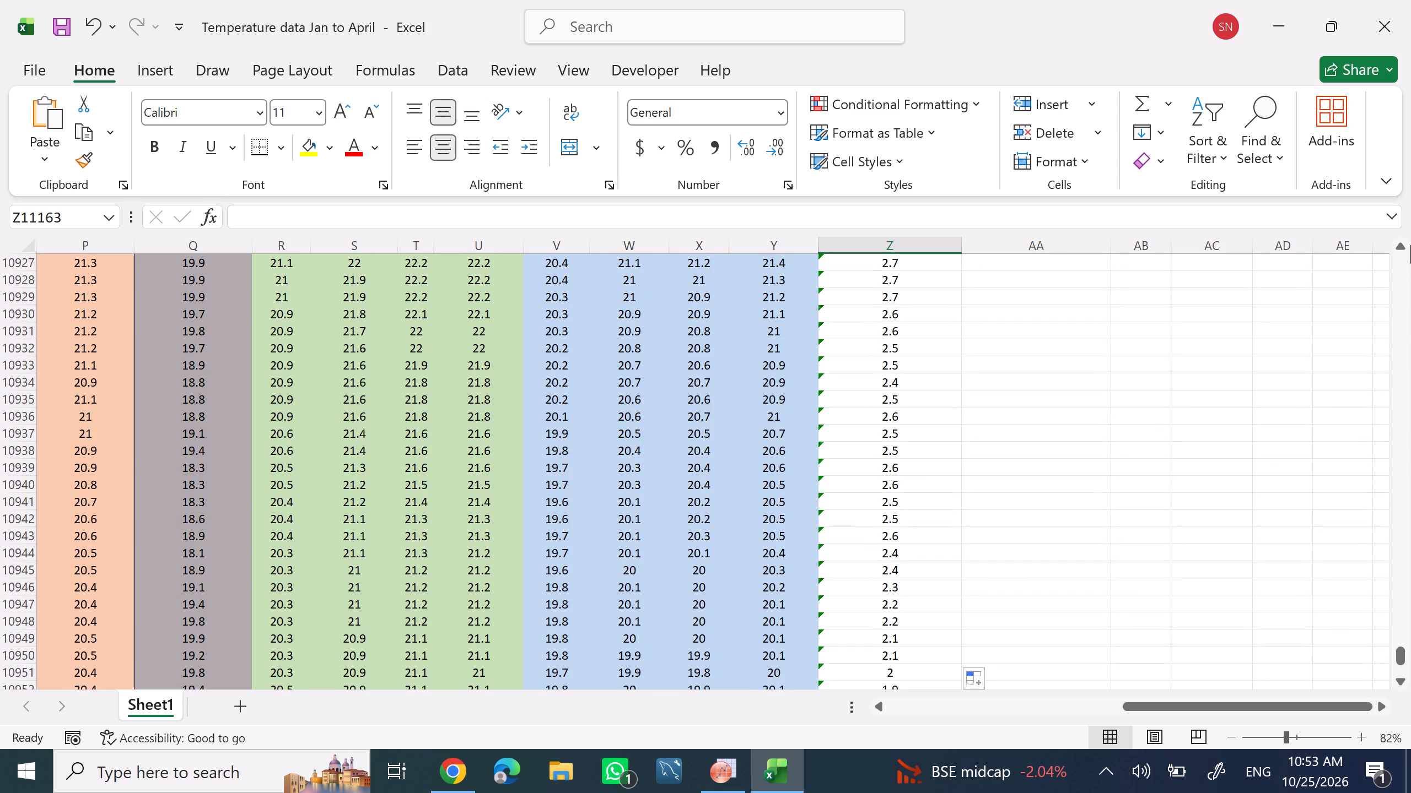
scroll(1341, 284, up, 1)
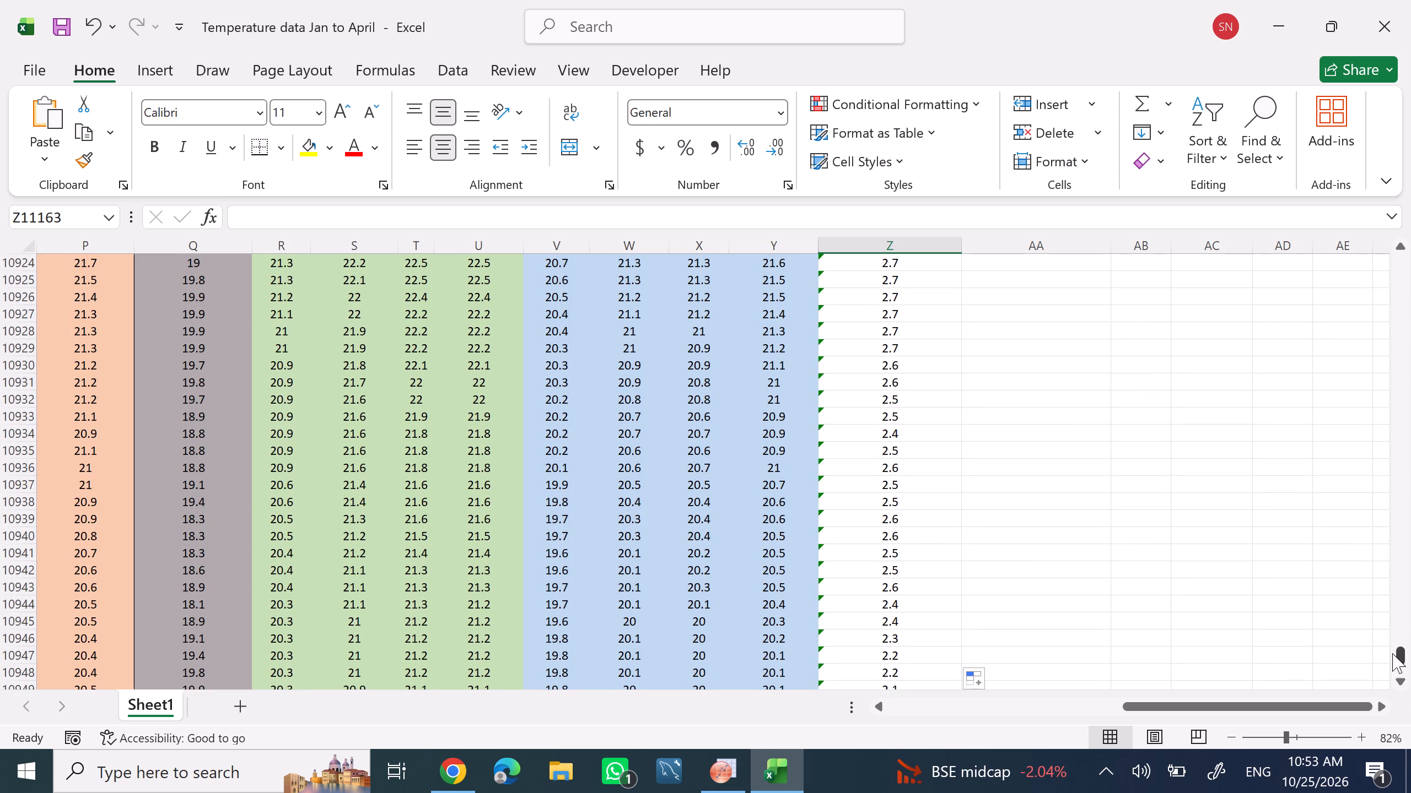
drag(1402, 660, 1410, 245)
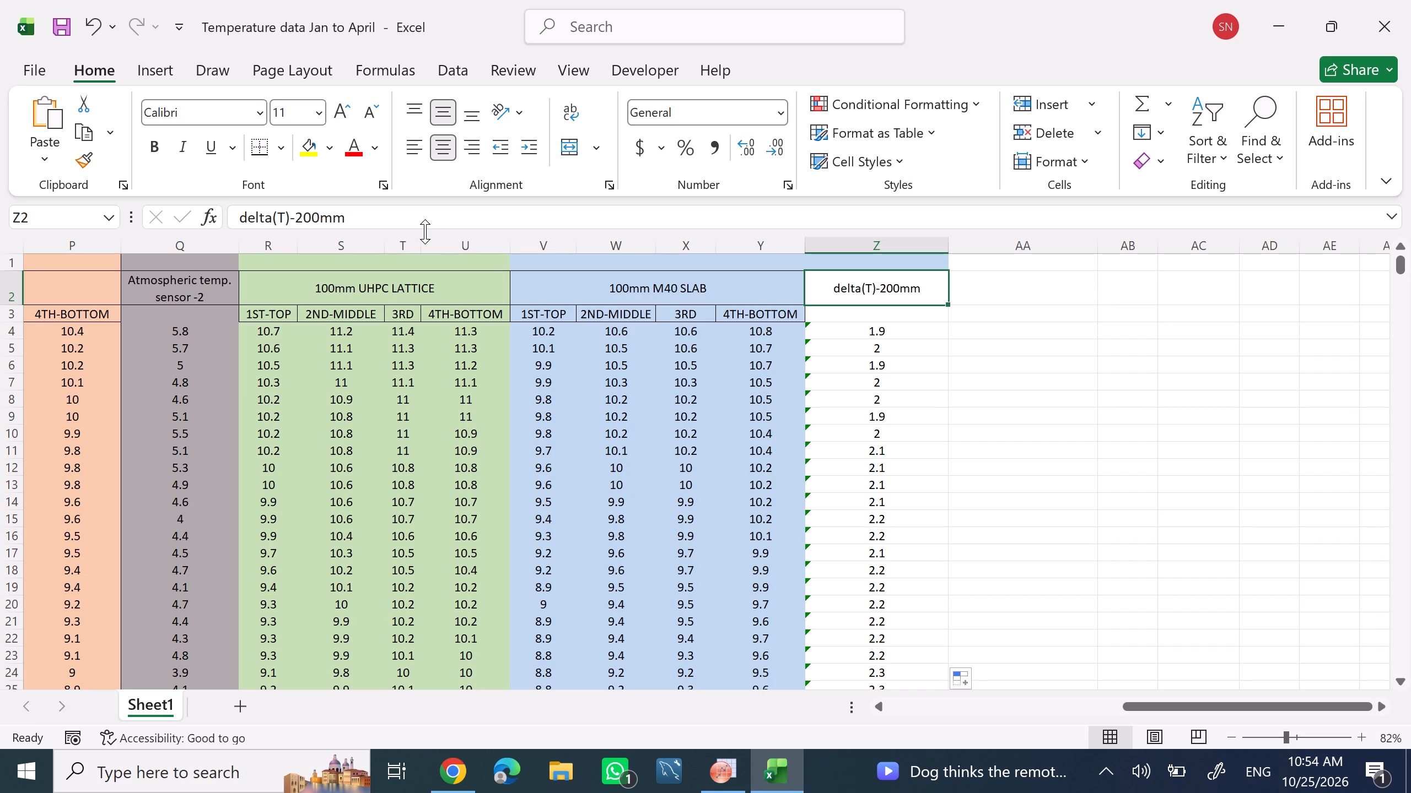
drag(344, 214, 219, 216)
right_drag(343, 217, 386, 251)
click(386, 257)
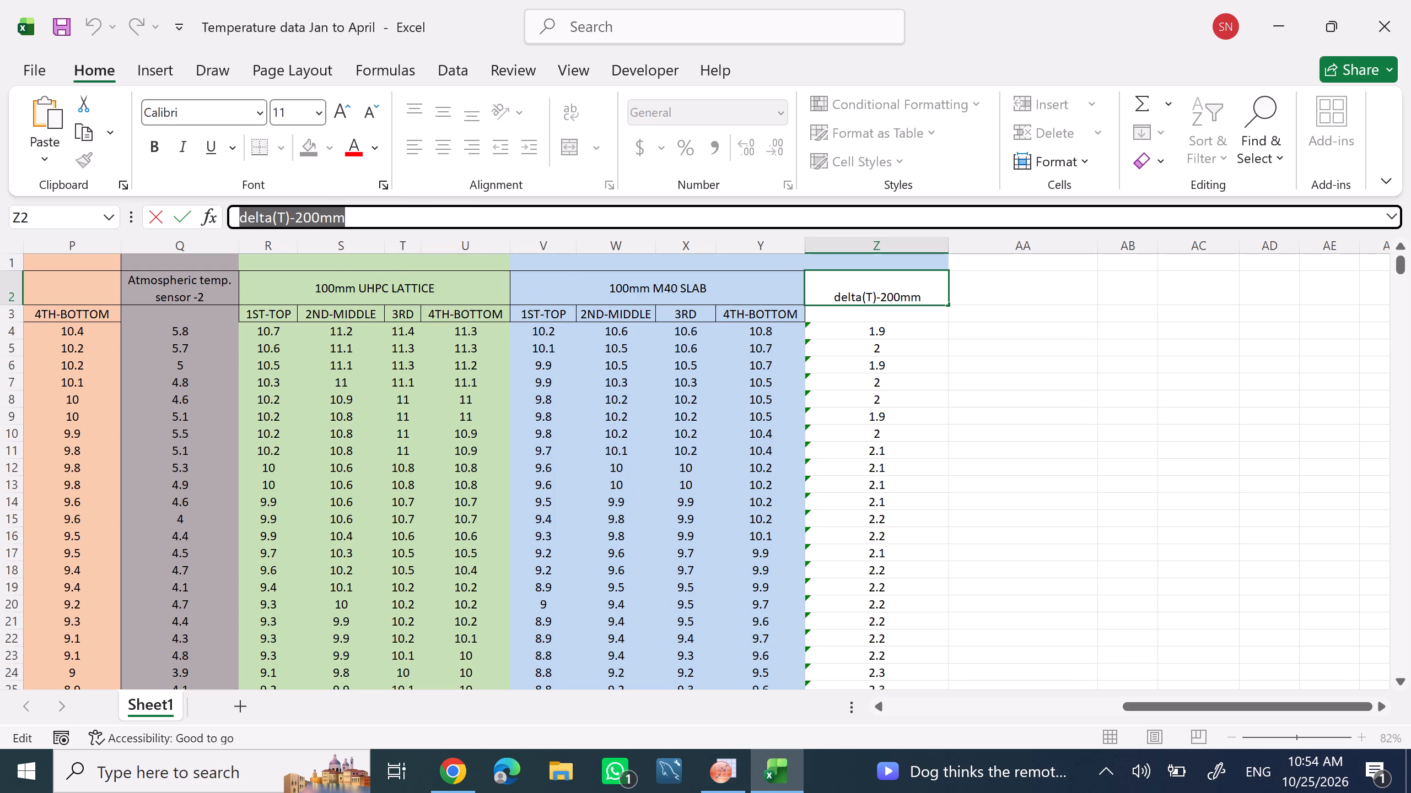
click(981, 286)
right_click(977, 285)
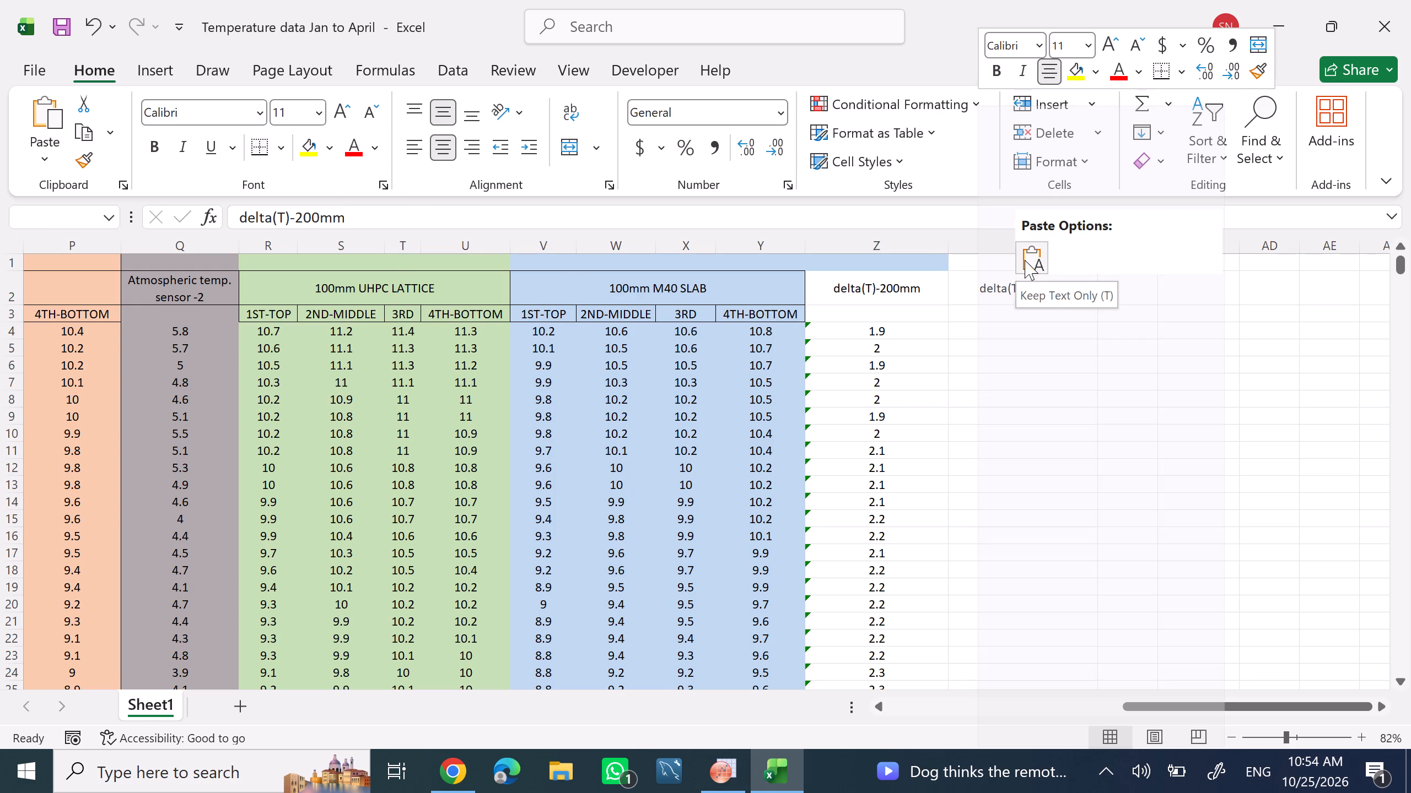
click(1025, 259)
click(1050, 290)
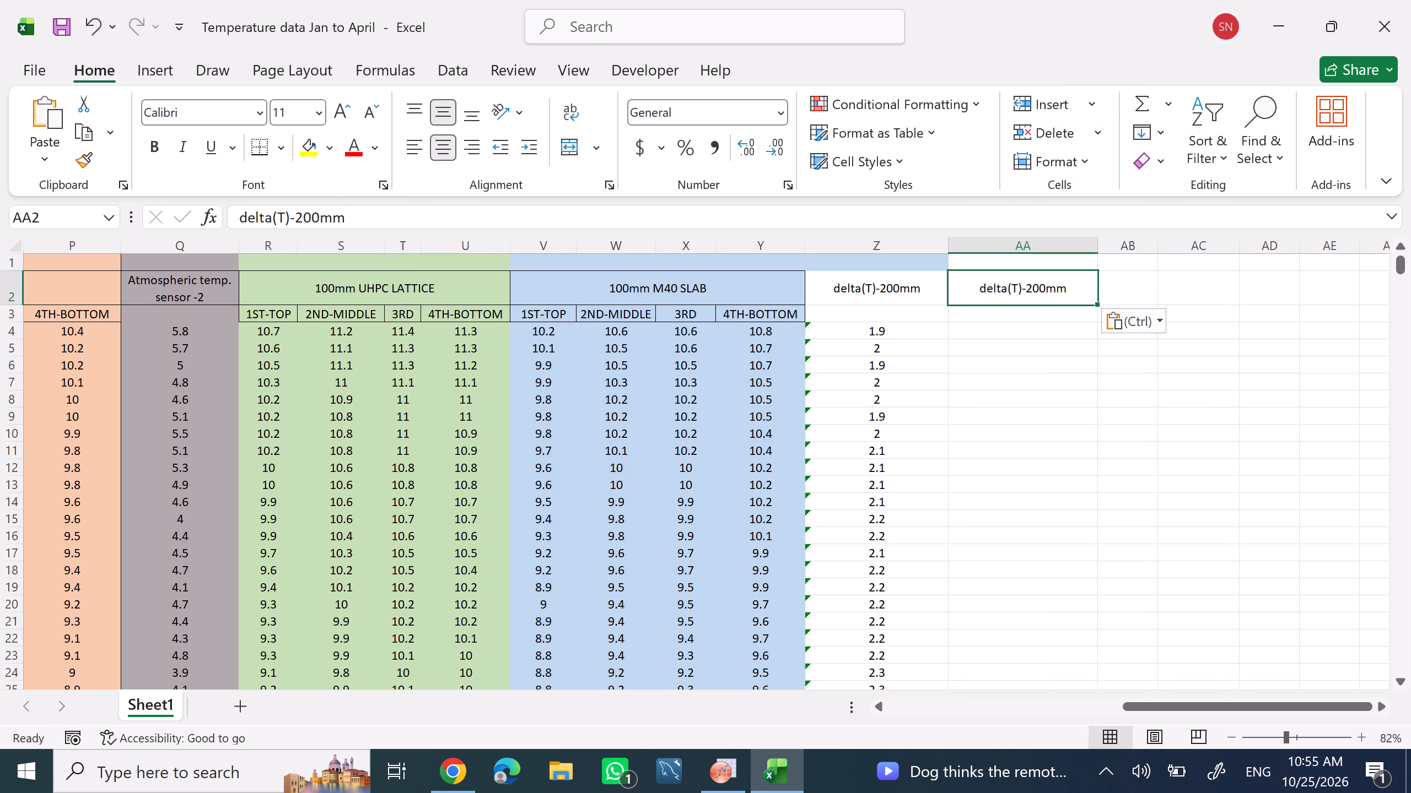
Change the AA2 heading to delta(T)-150mm.
click(316, 215)
key(BackSpace)
key(BackSpace)
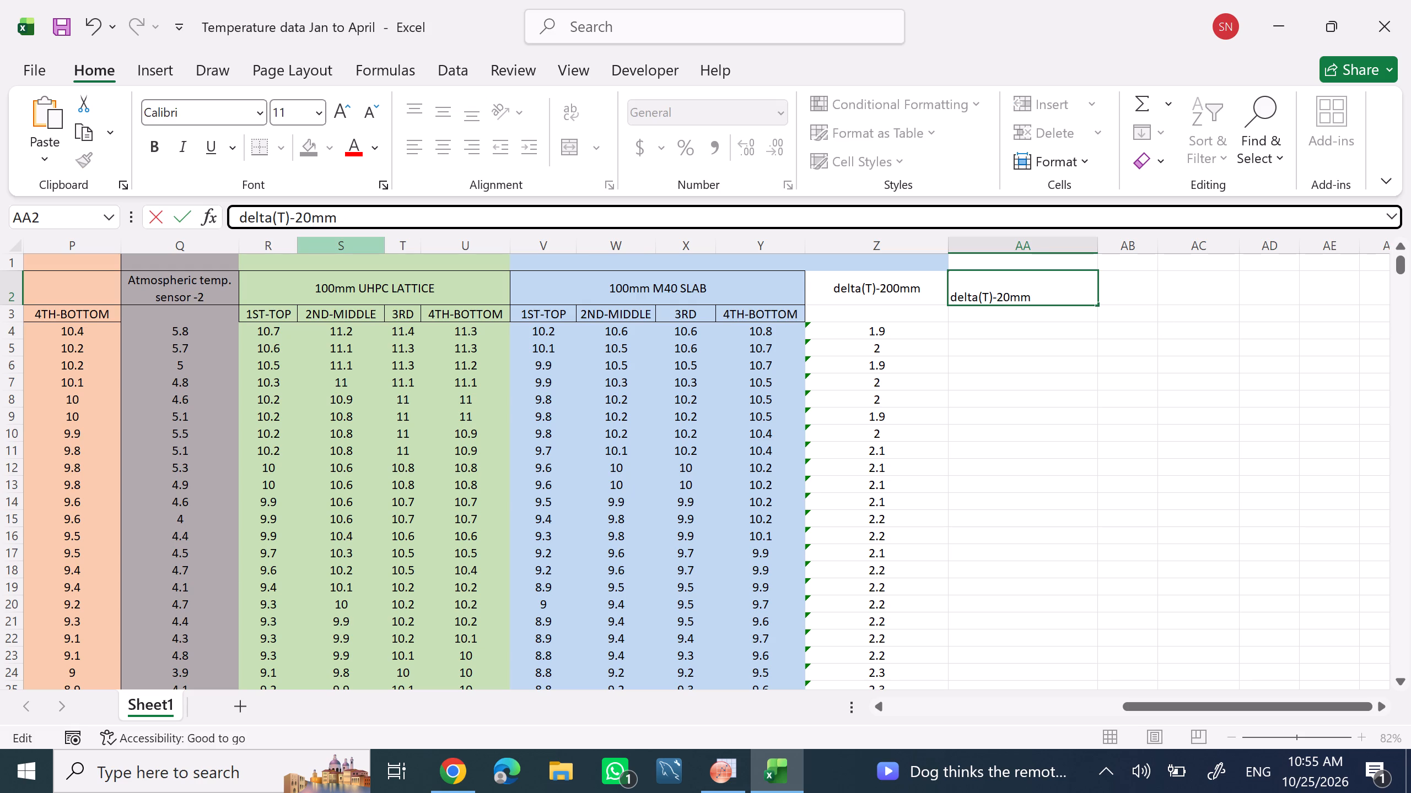
key(BackSpace)
text(150)
key(Return)
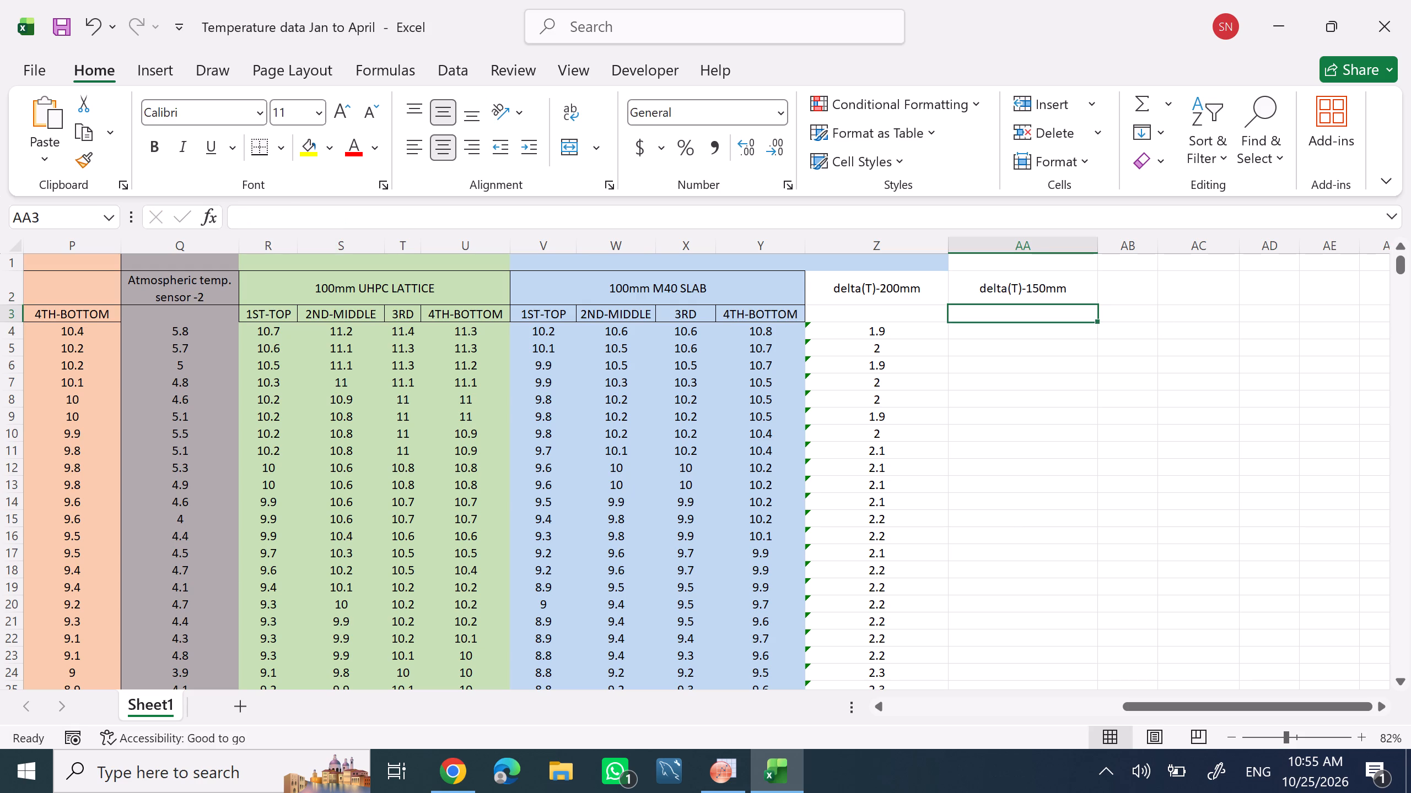
Check the 150mm UHPC SLAB column letters, and enter the partial expression MAX(I4: in cell AA4.
click(1042, 336)
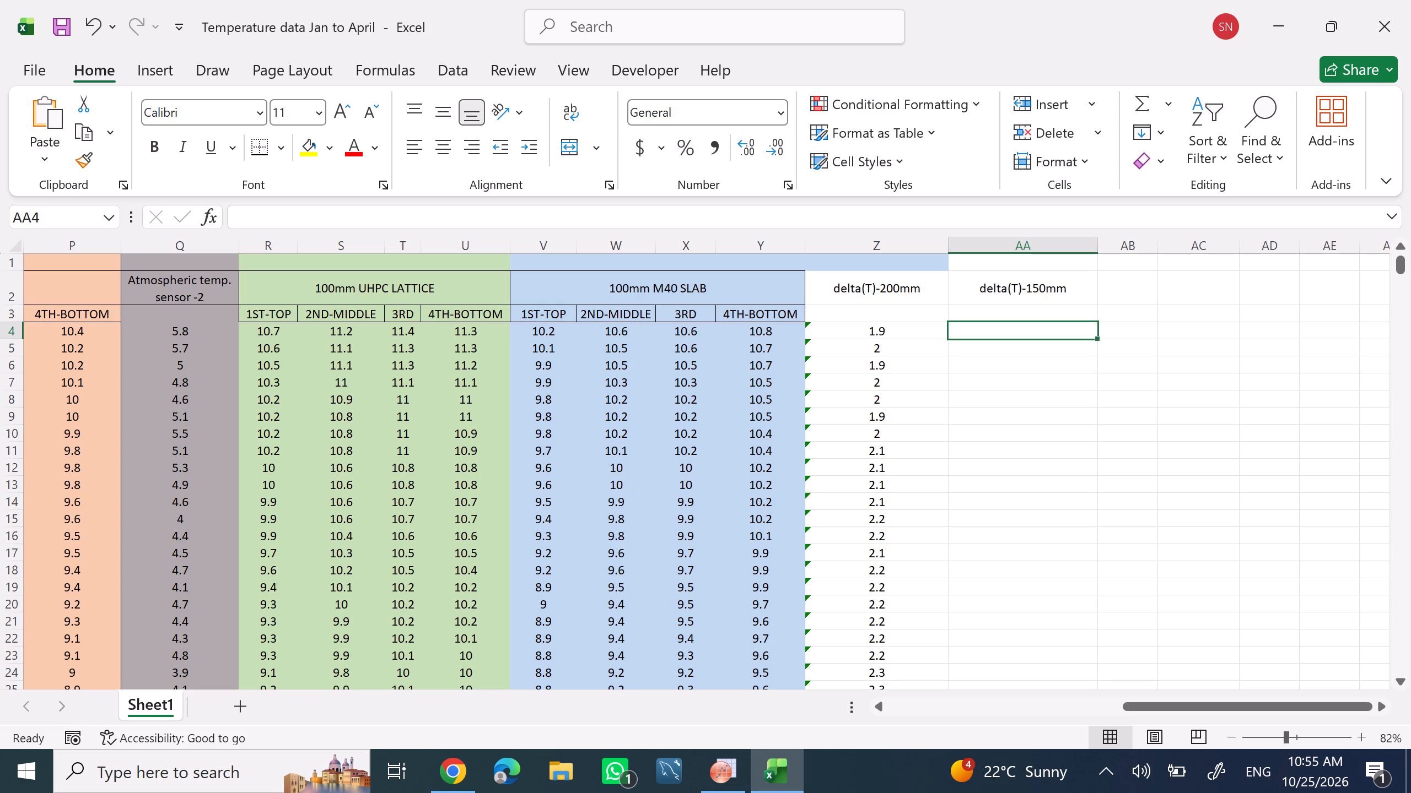
click(884, 702)
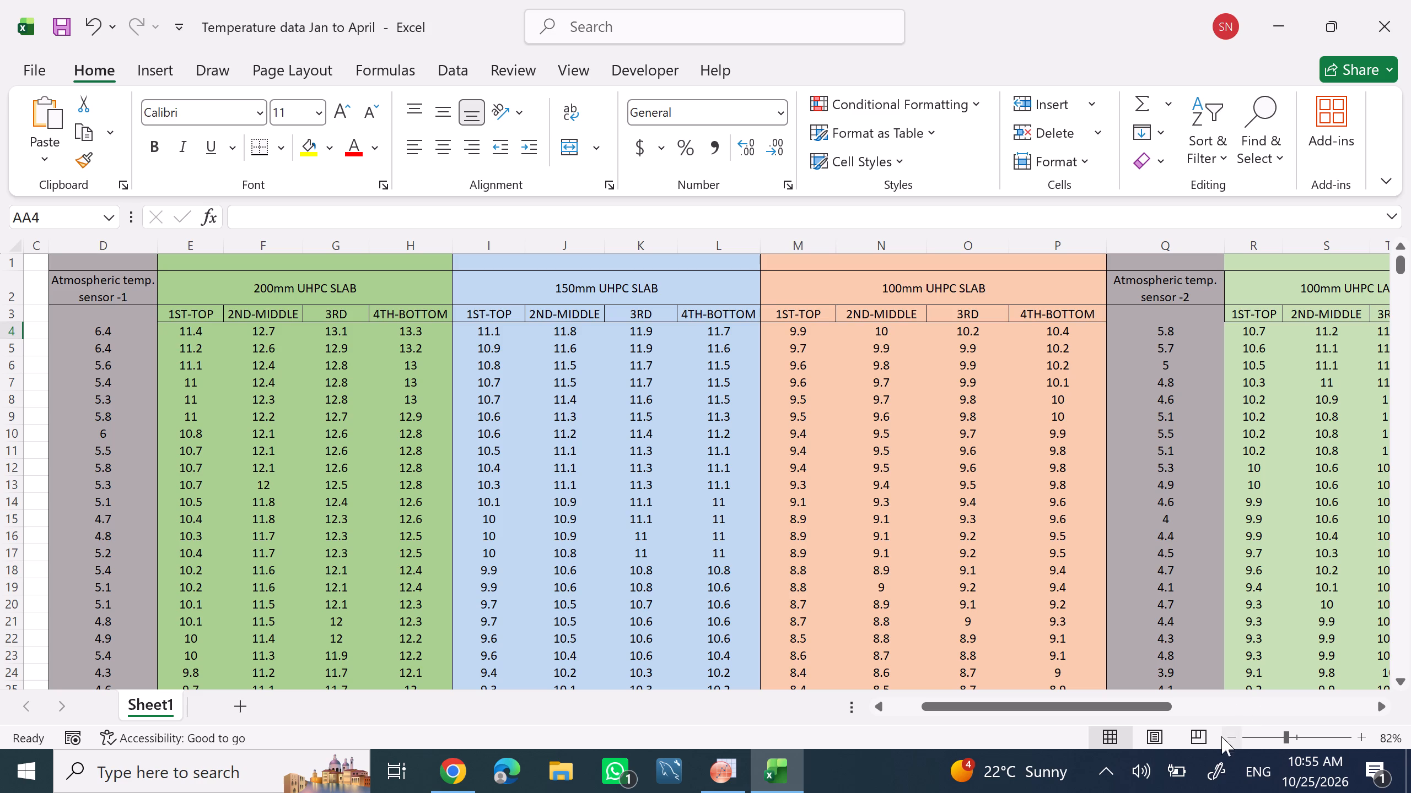
click(1378, 707)
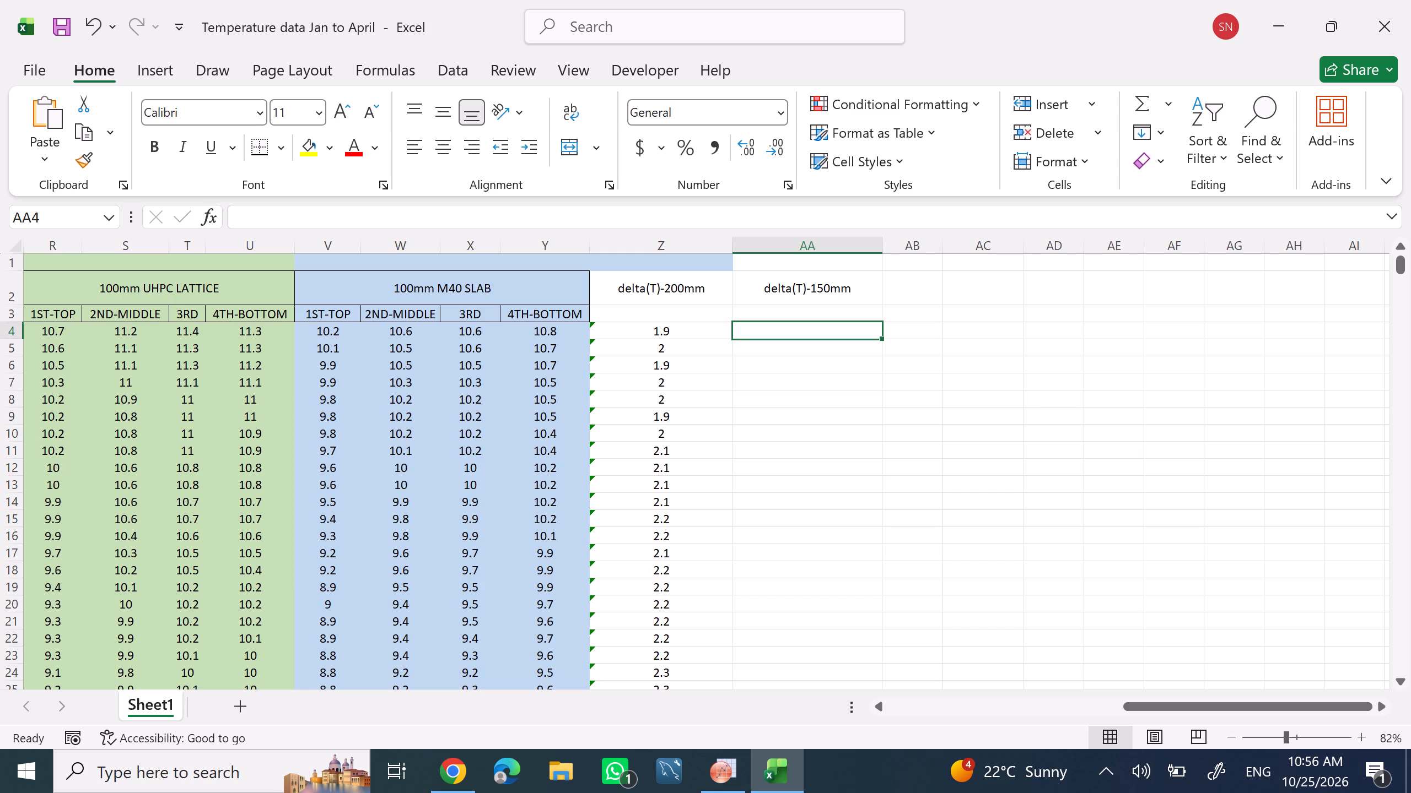
text(MAX)
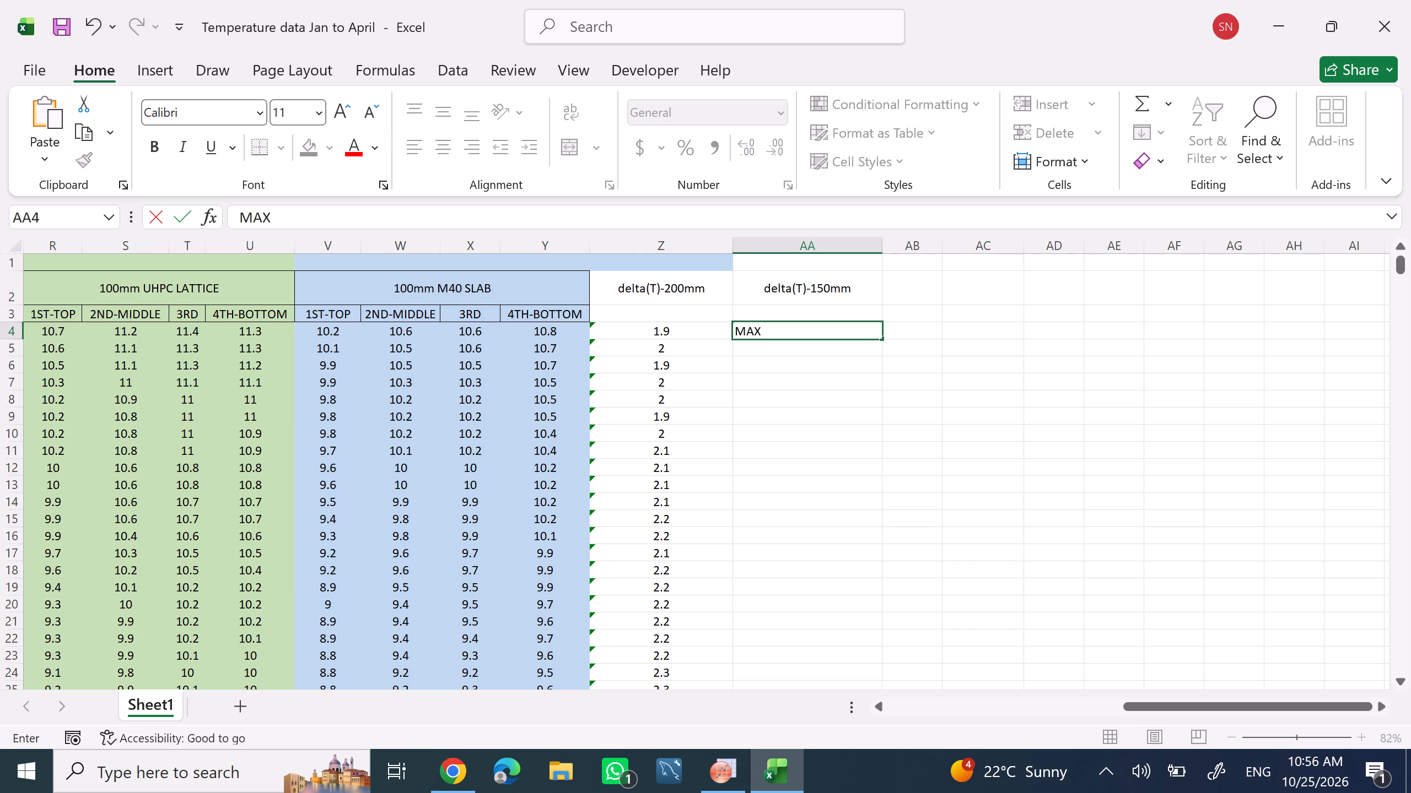
key(shift+parenleft)
text(I4)
key(BackSpace)
key(BackSpace)
key(shift+parenright)
key(BackSpace)
key(i)
key(4)
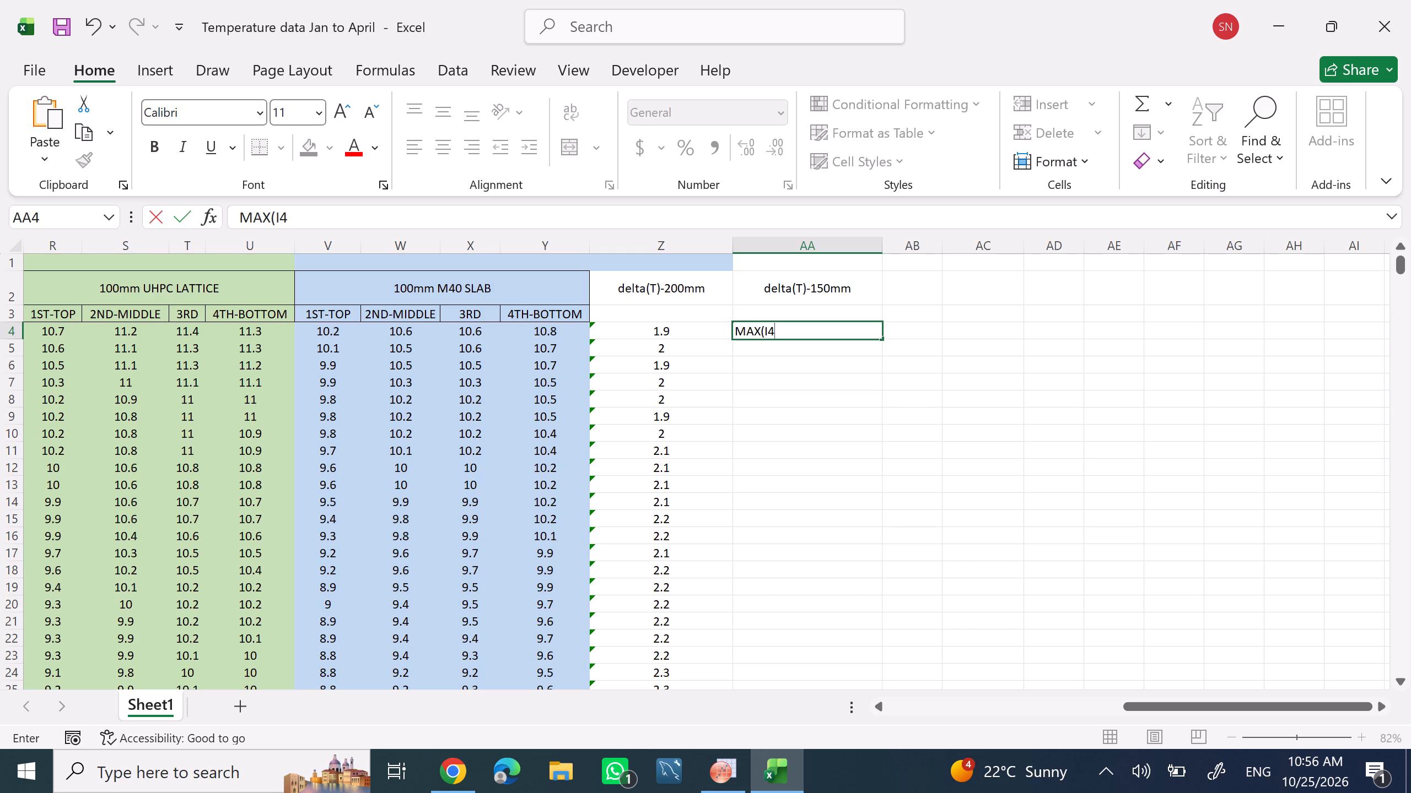
key(shift+colon)
click(667, 336)
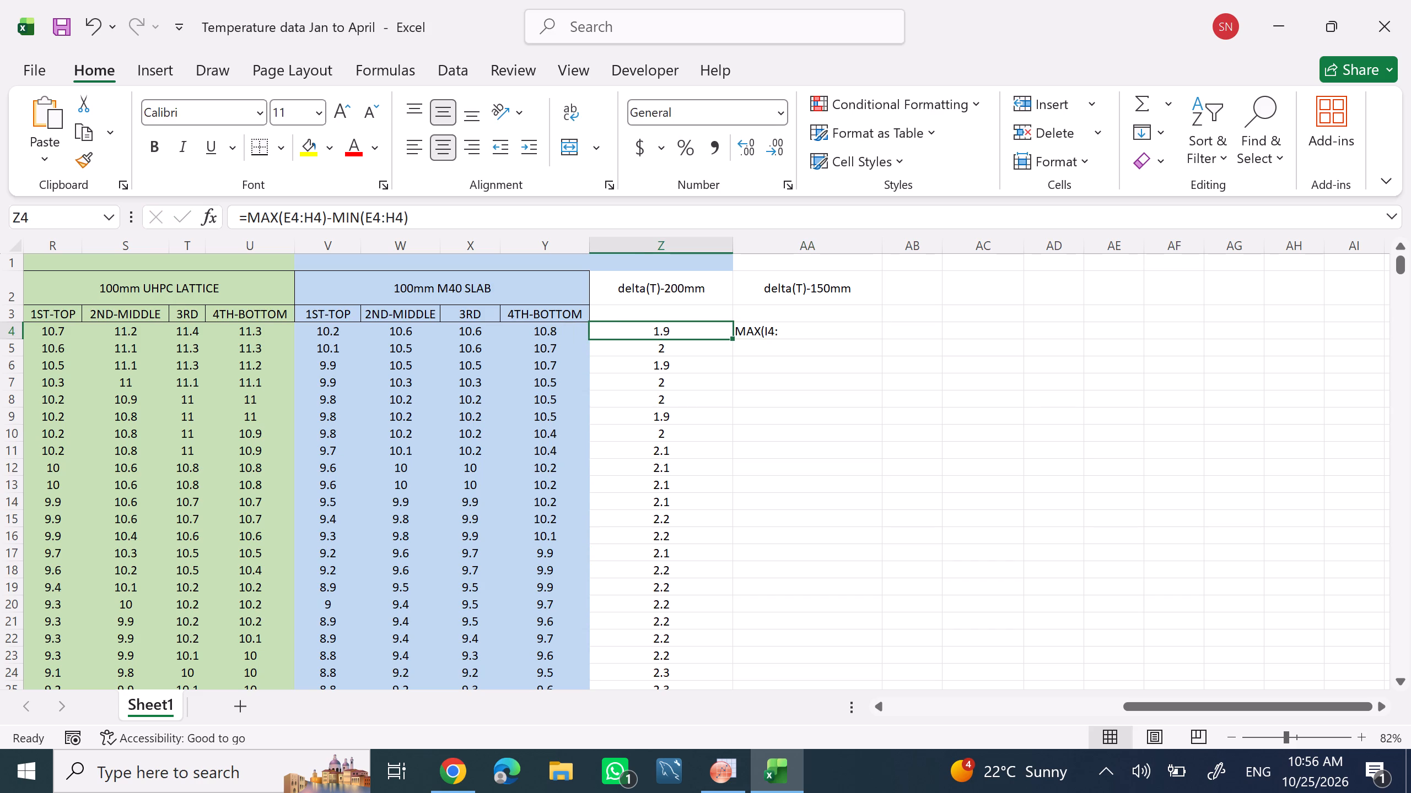
Using the Z4 formula as reference, extend the AA4 entry with a leading equals sign to =MAX(I4:L4.
click(811, 332)
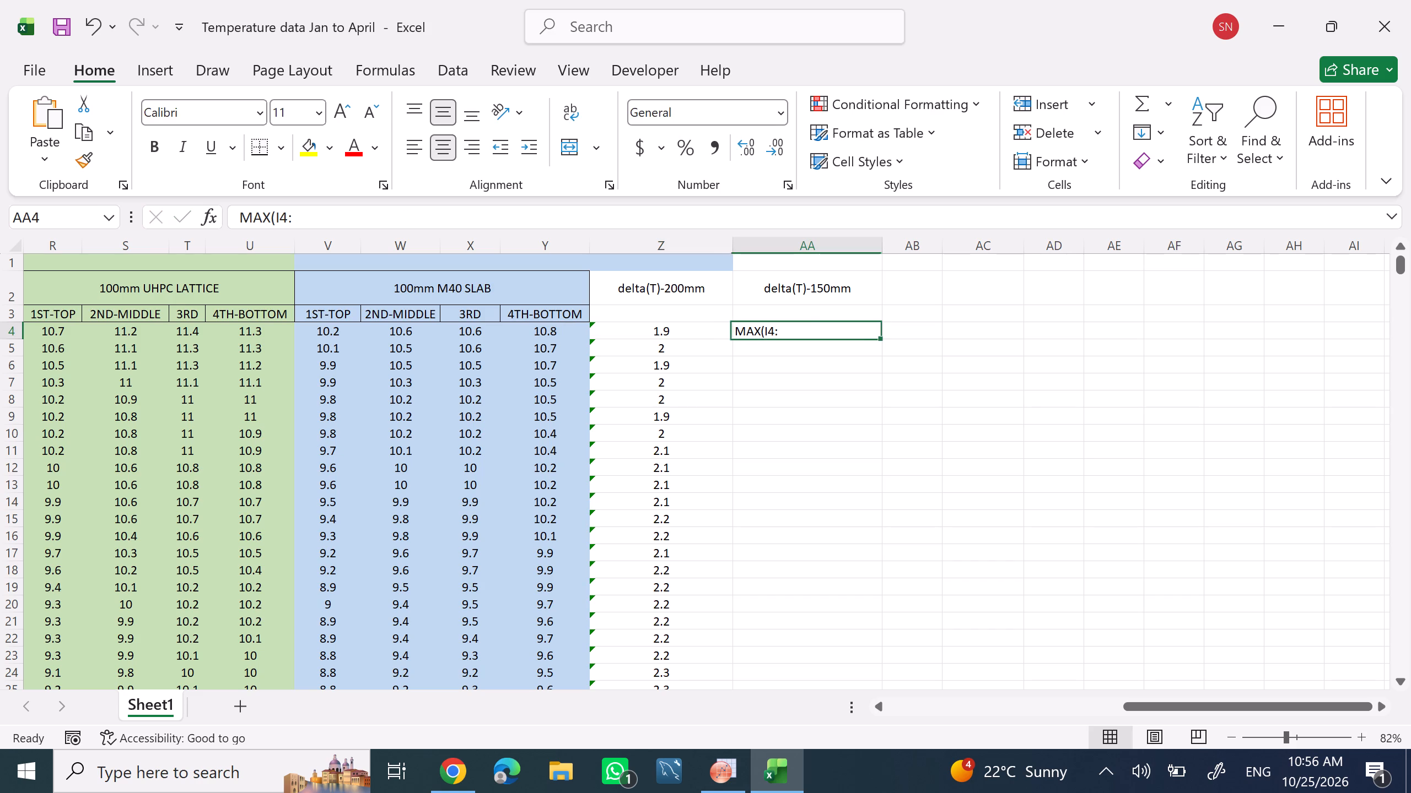
click(694, 333)
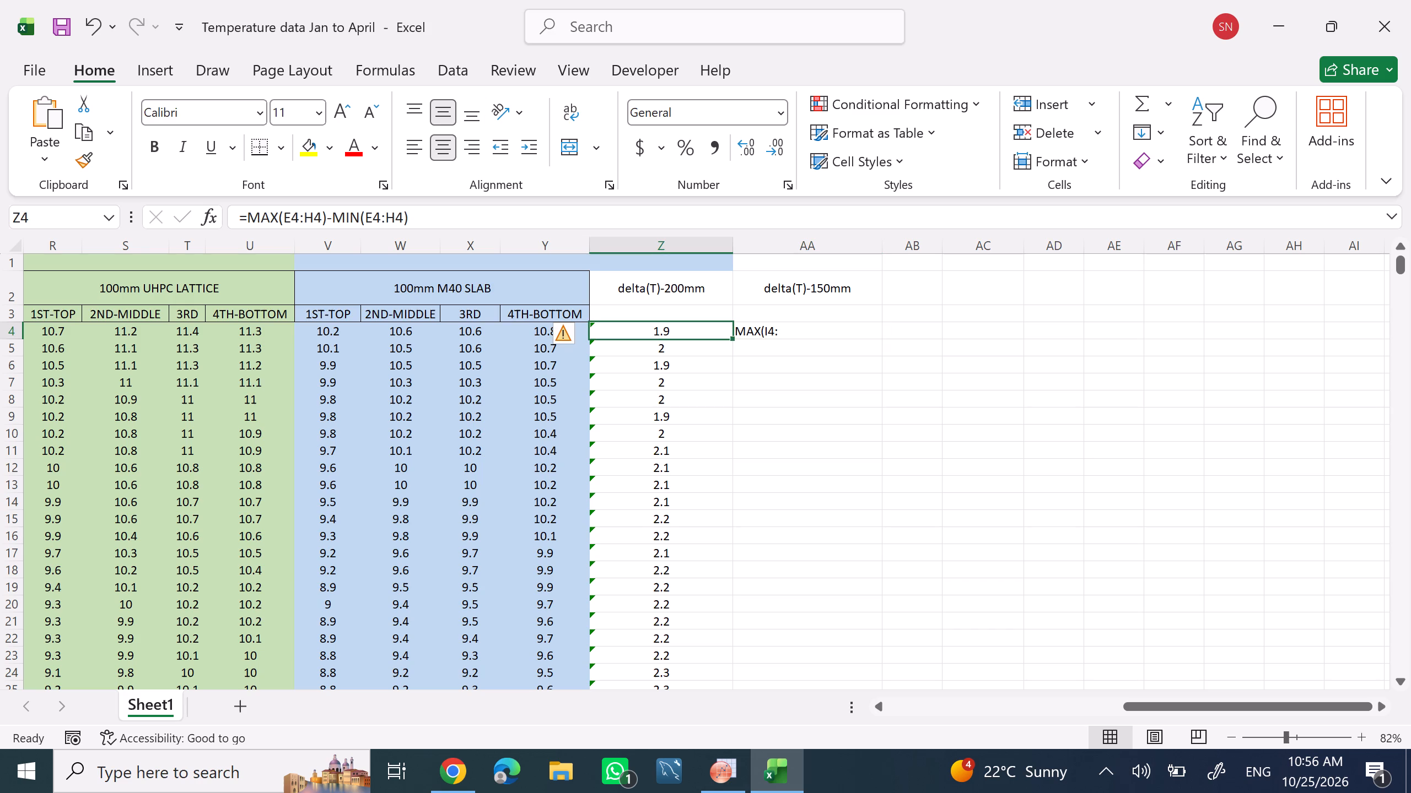
click(772, 335)
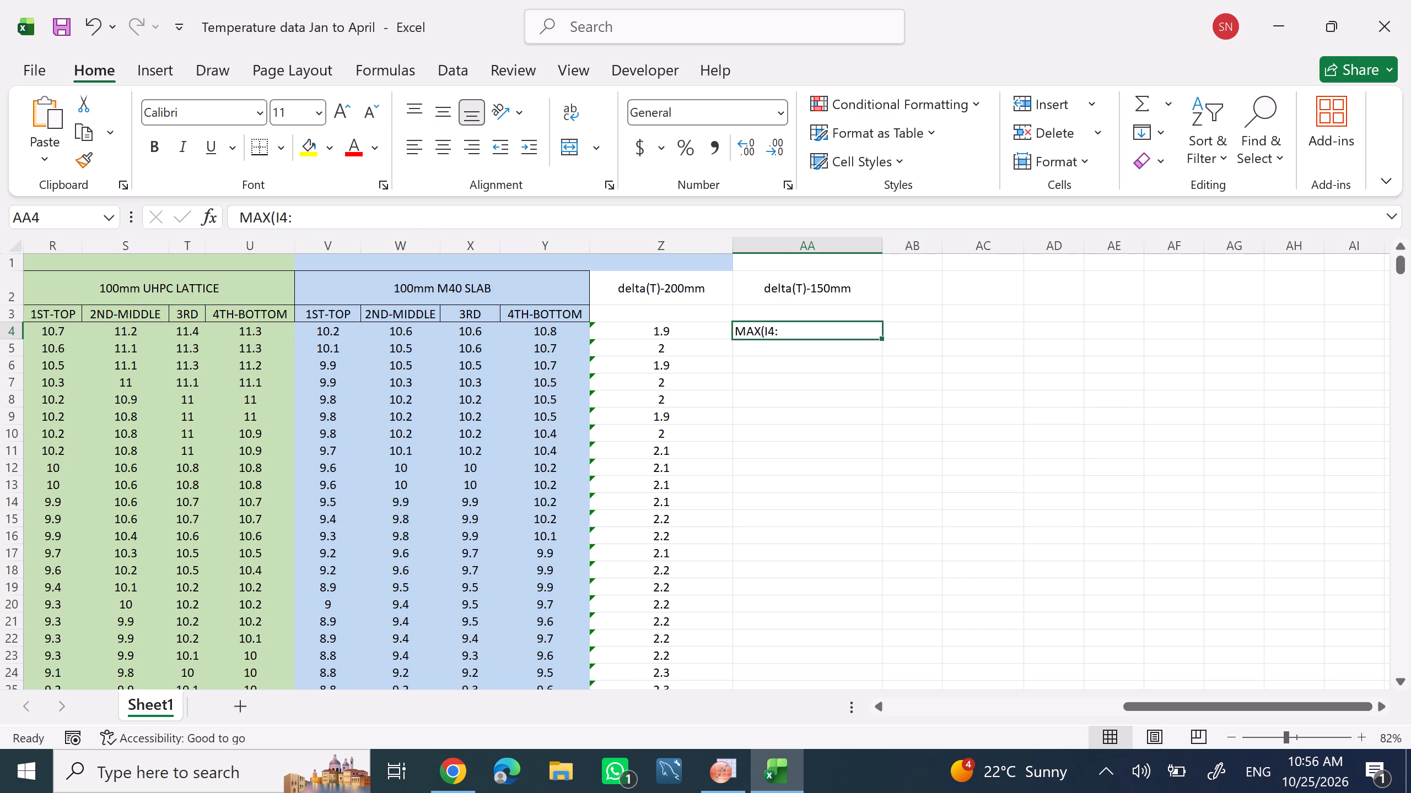
click(239, 213)
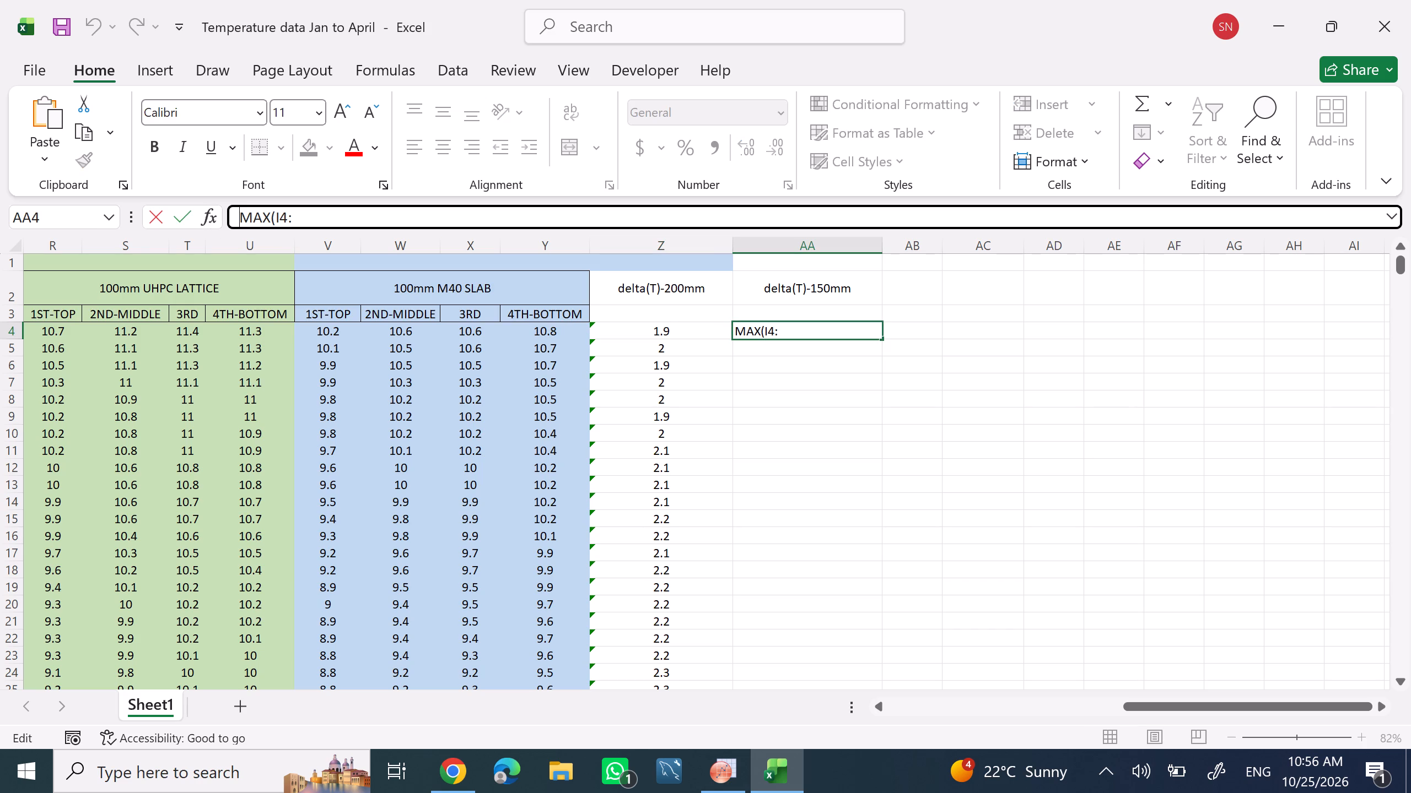
key(equal)
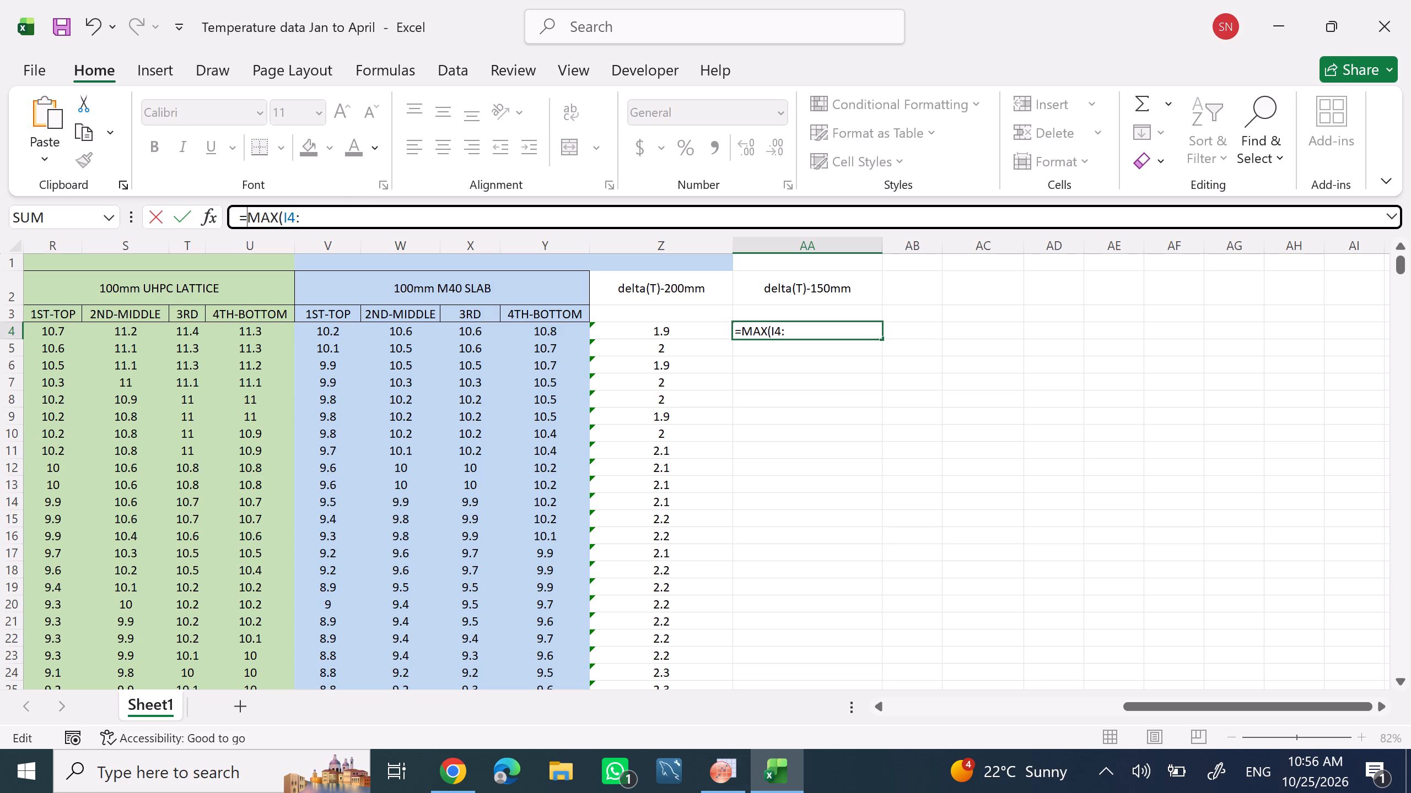
click(304, 220)
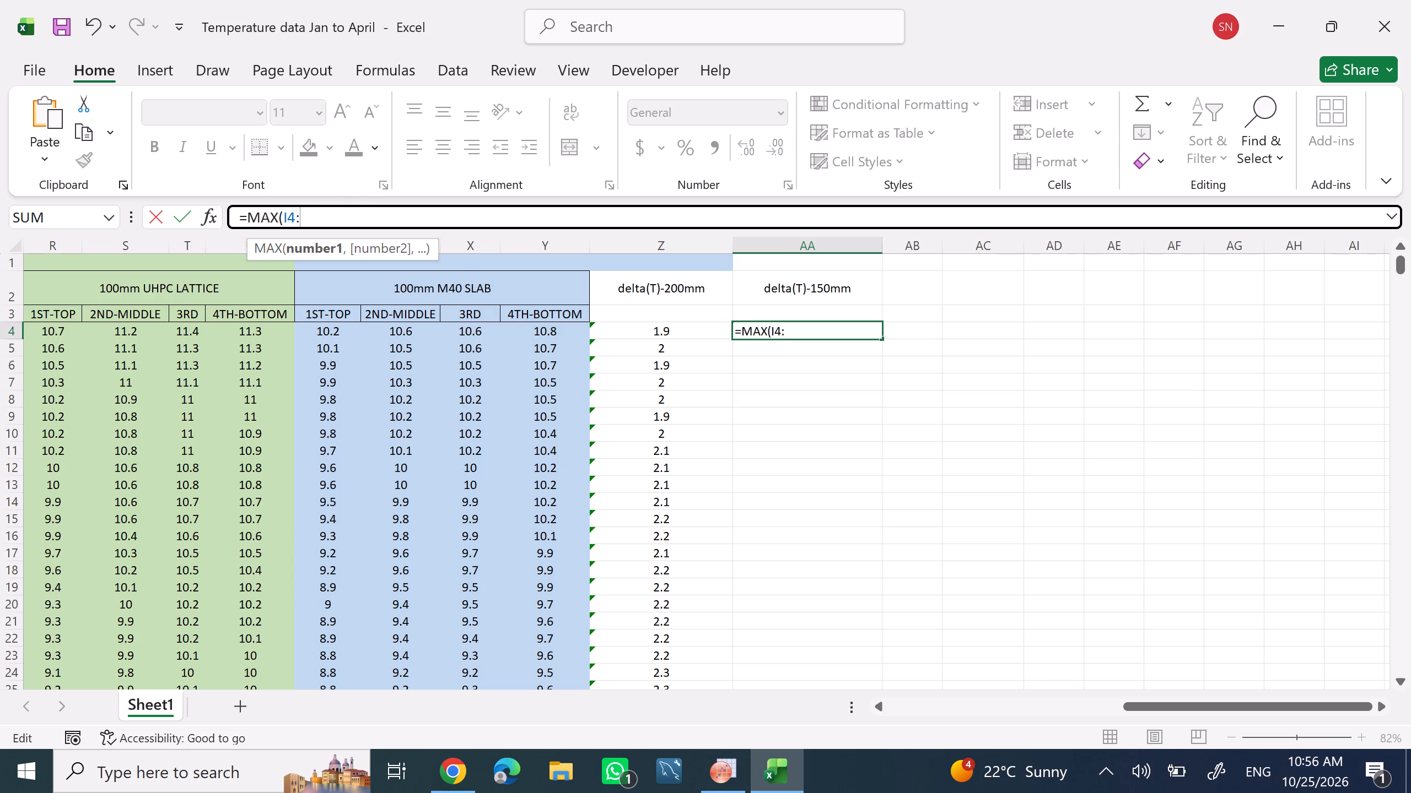
key(shift+l)
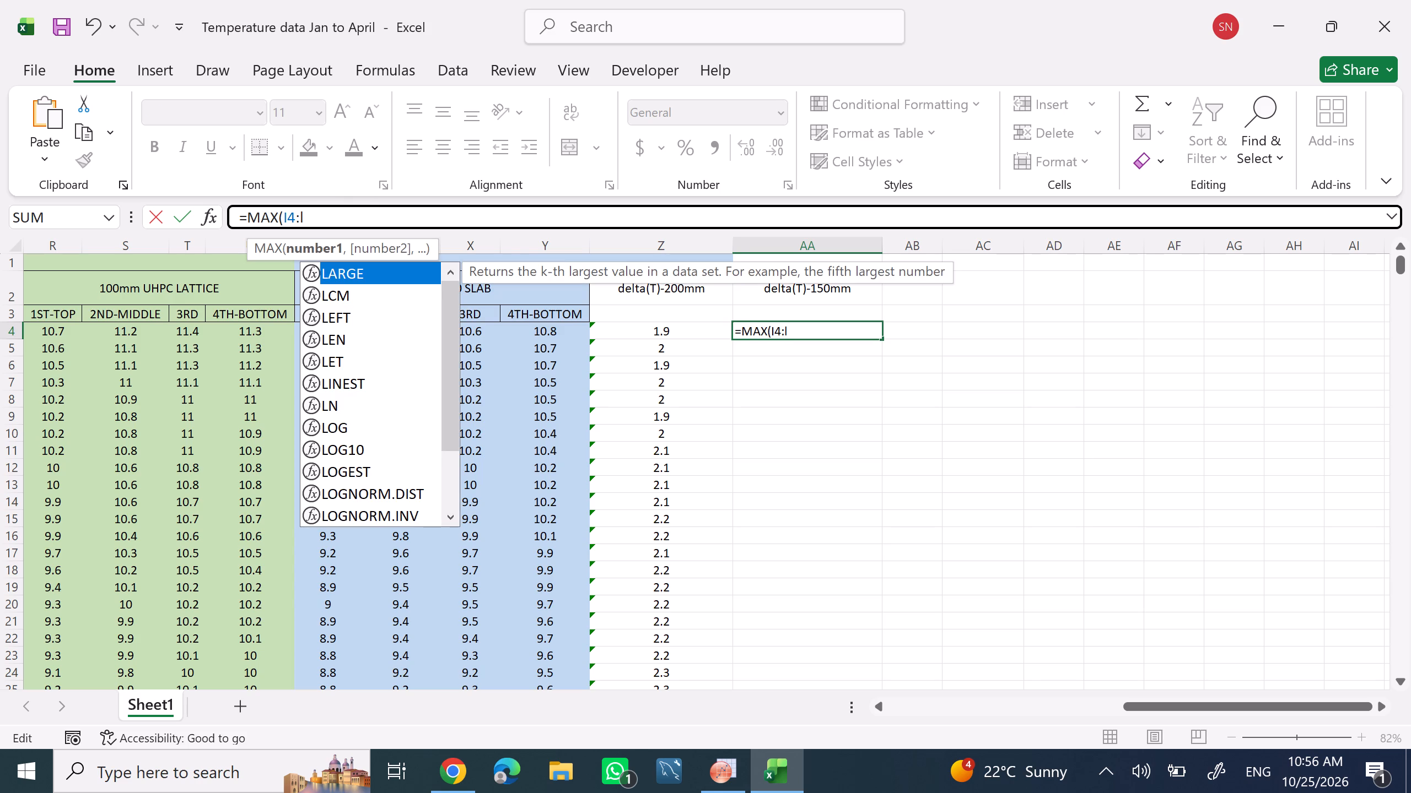
key(BackSpace)
key(l)
key(4)
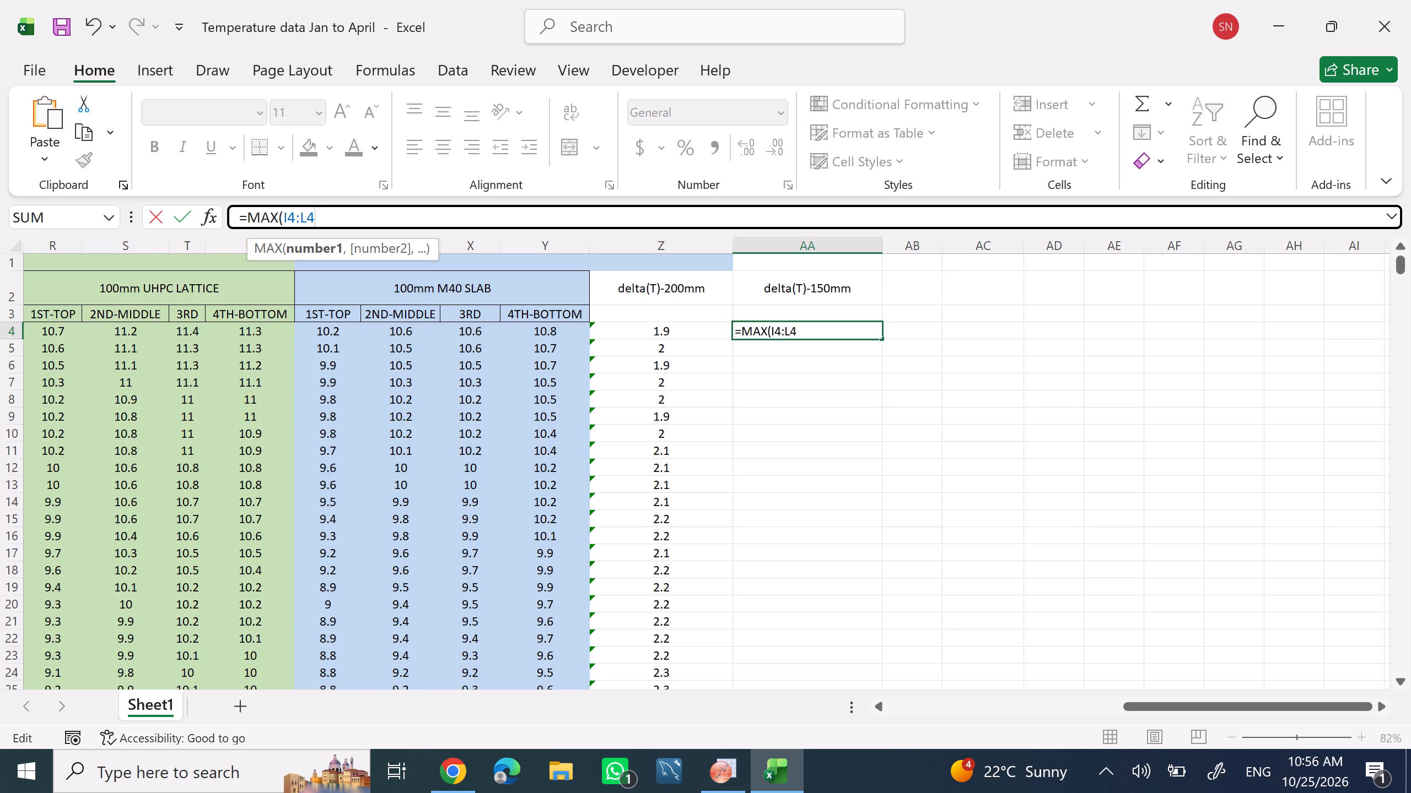
Add the MIN part over I4:L4 and close the MAX bracket, entering =MAX(I4:L4)=MIN(I4:L4) in AA4.
click(335, 211)
key(equal)
text(MIN)
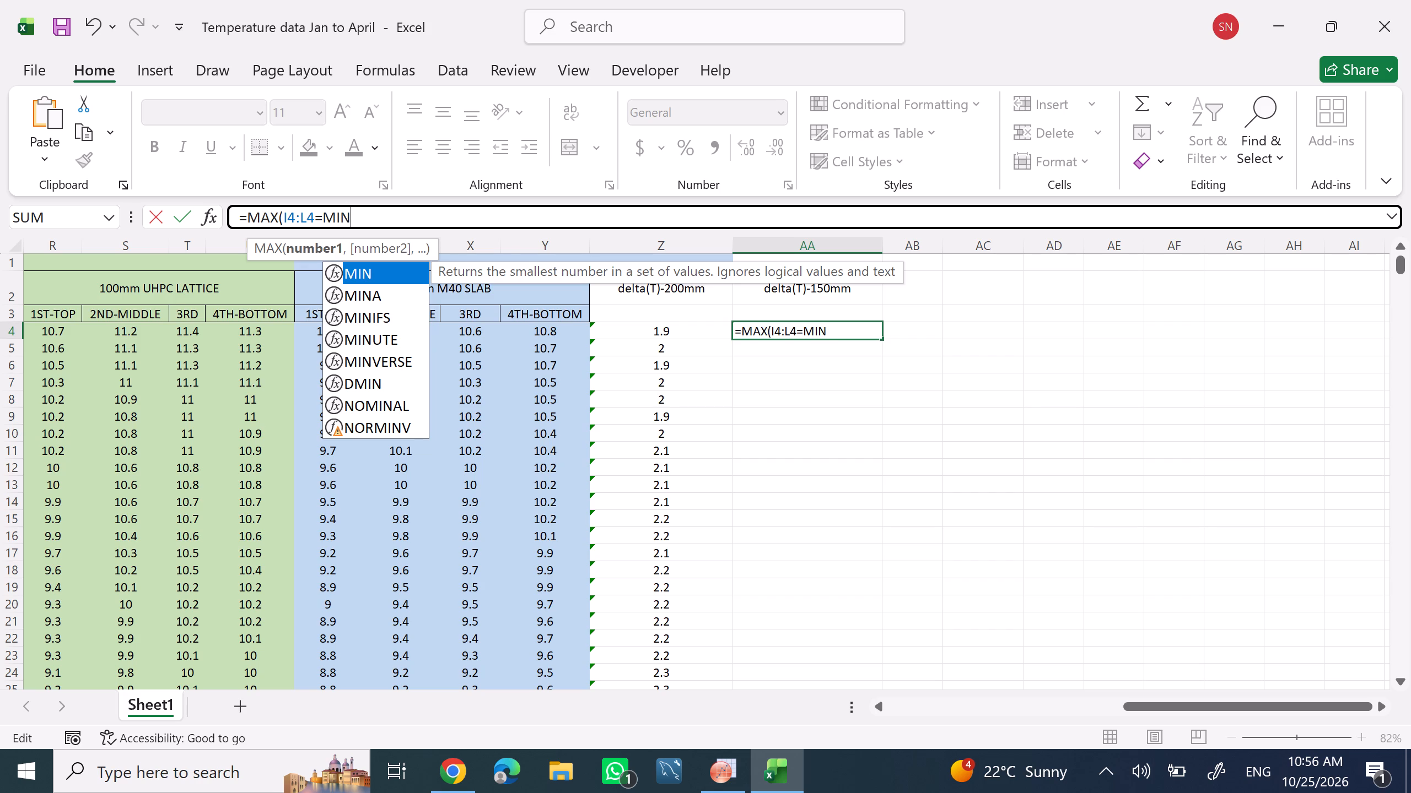
key(shift+parenleft)
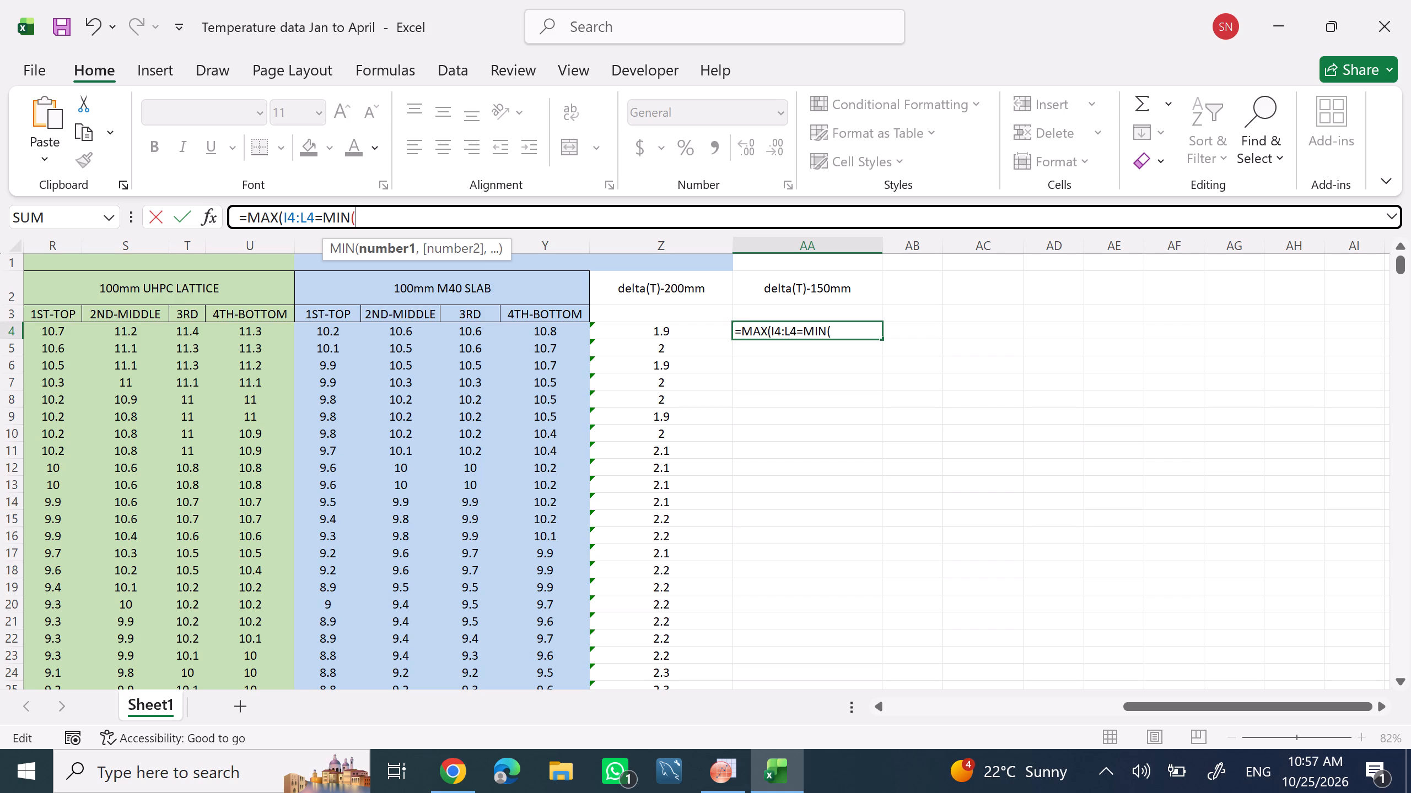
text(I4)
key(shift+colon)
text(L4)
key(shift+parenright)
click(316, 218)
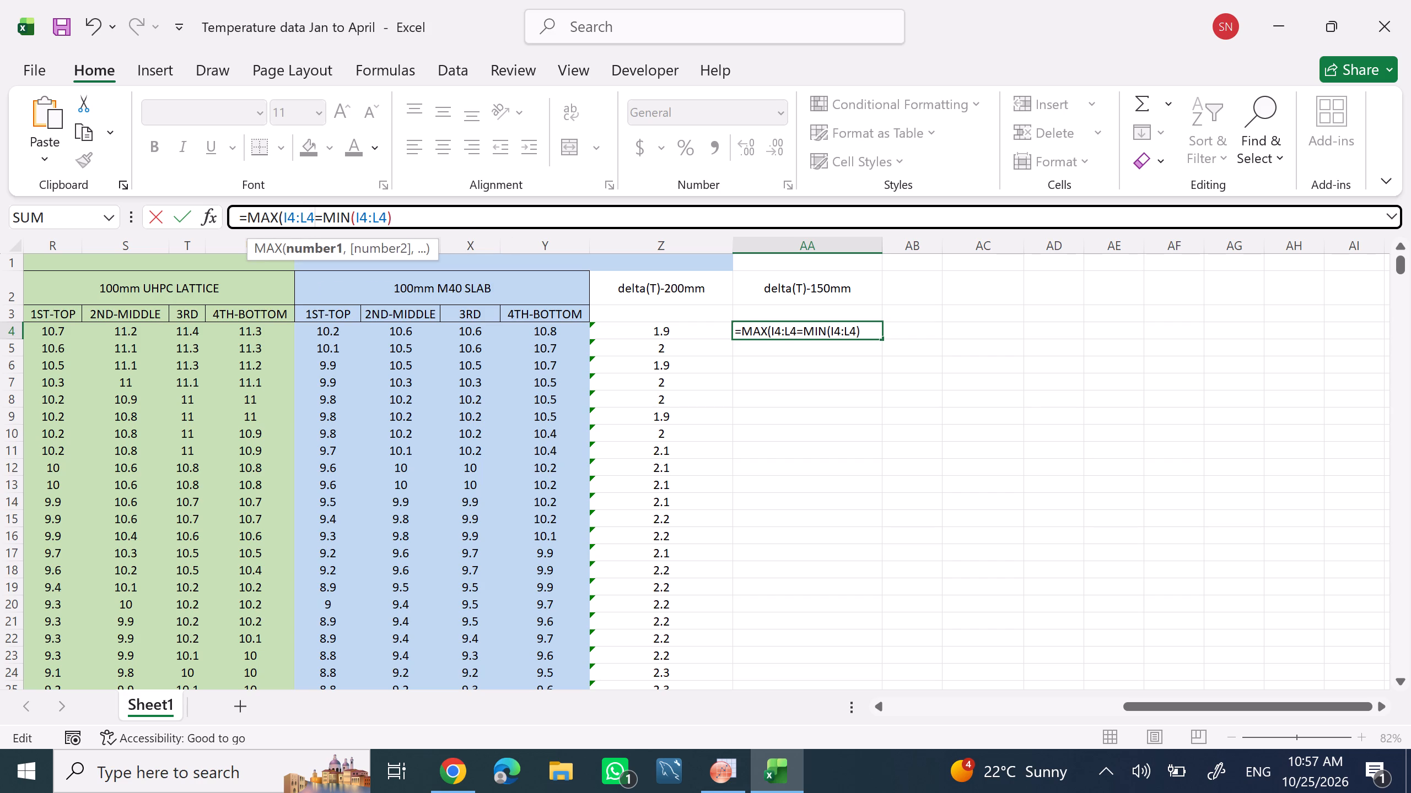
key(shift+parenright)
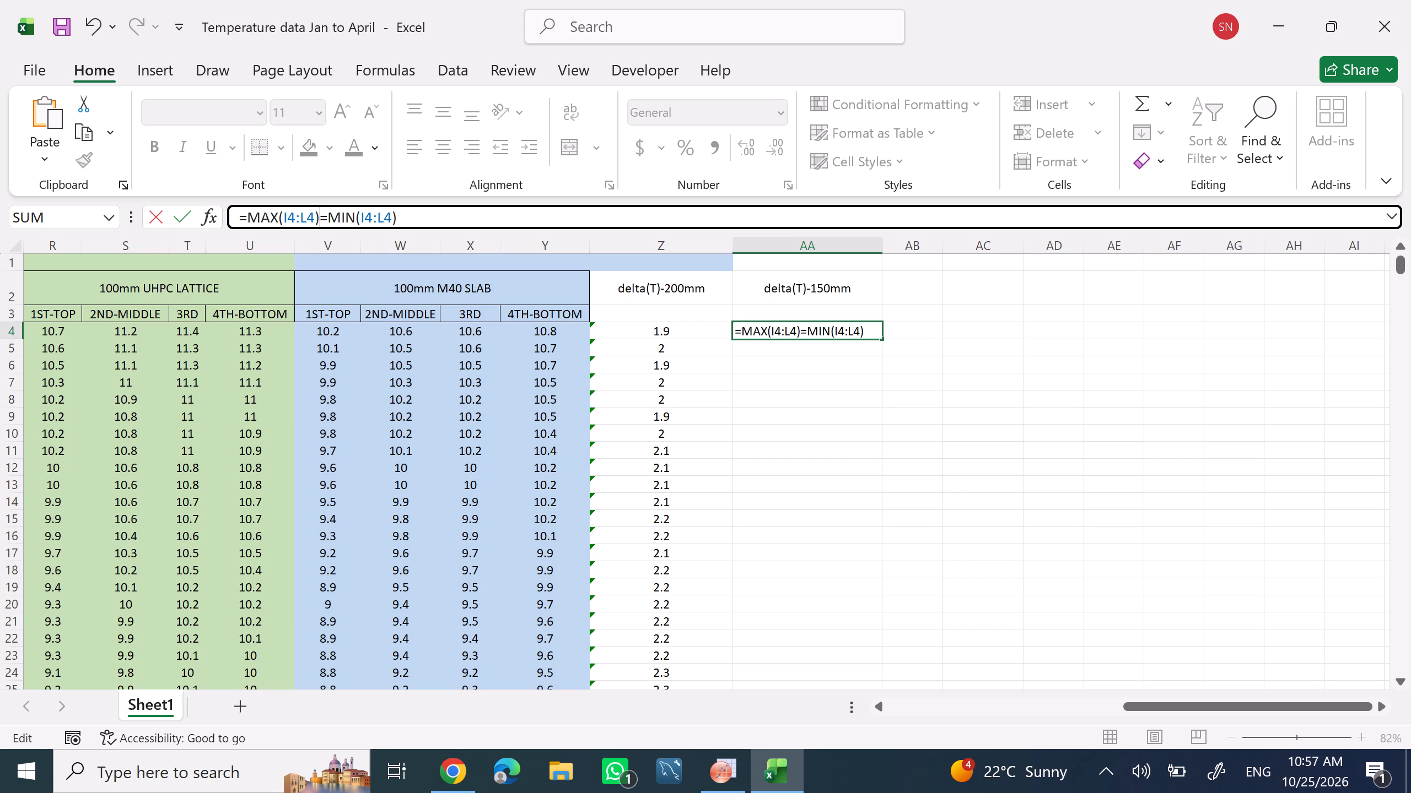
click(634, 325)
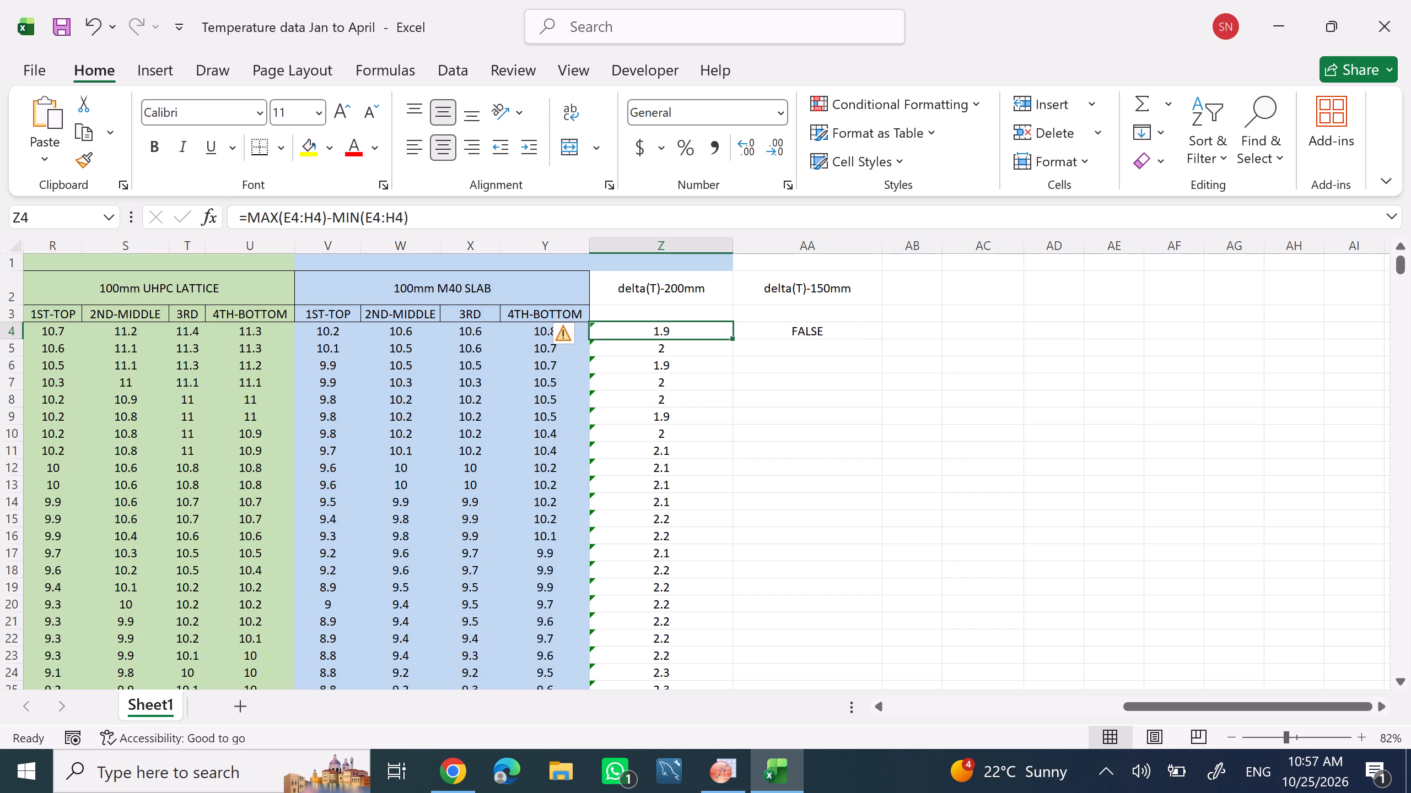
Replace the equals sign before MIN in AA4 with a minus, making the formula =MAX(I4:L4)-MIN(I4:L4).
click(783, 327)
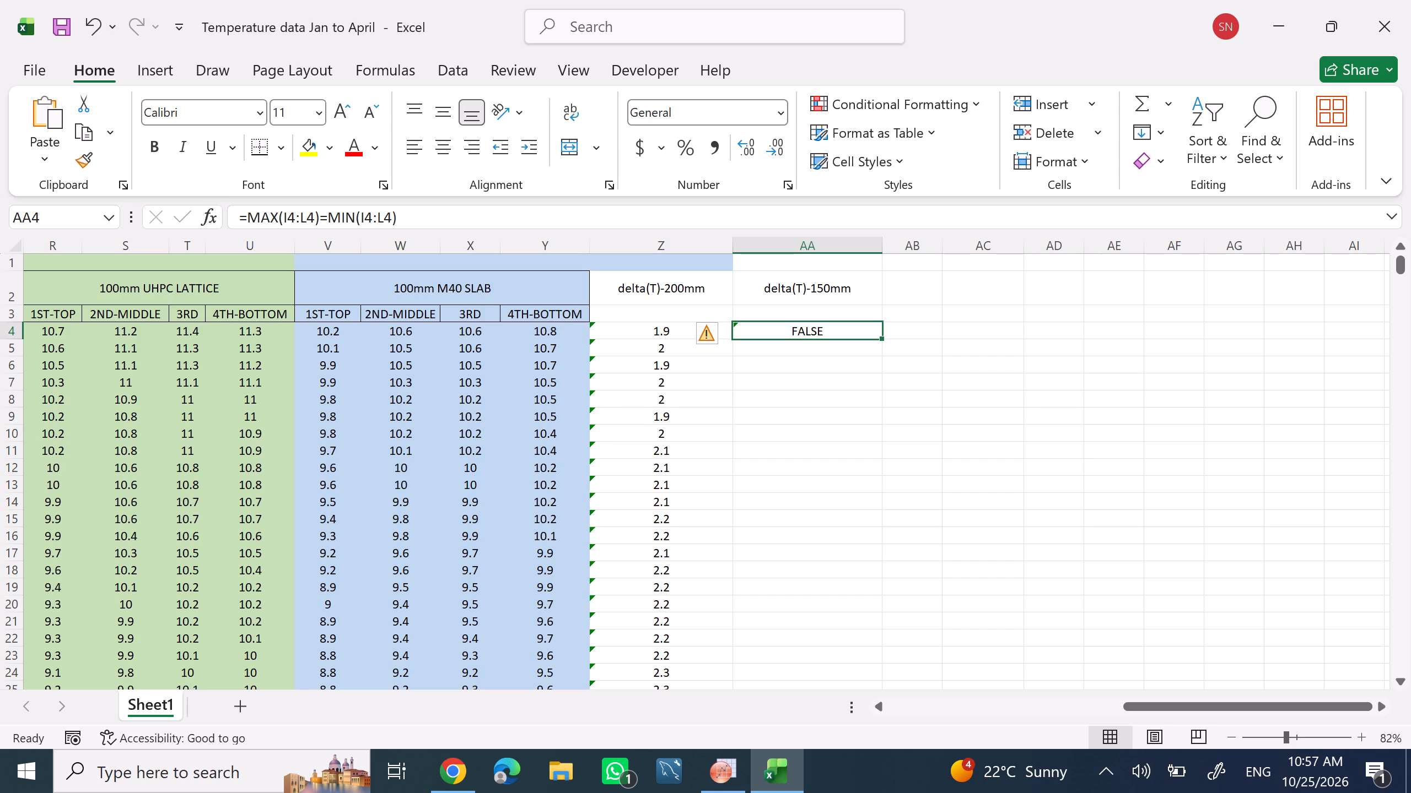
click(331, 221)
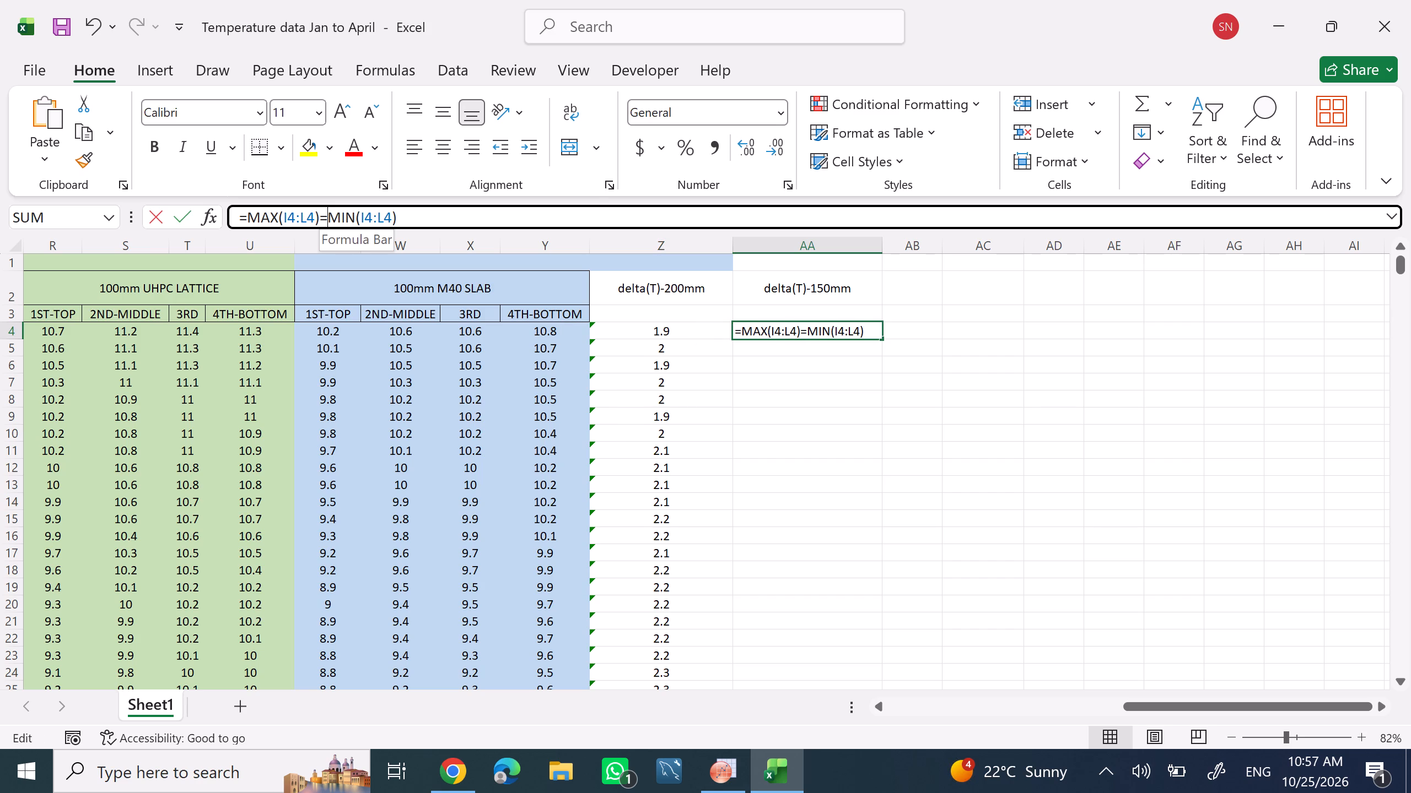
key(BackSpace)
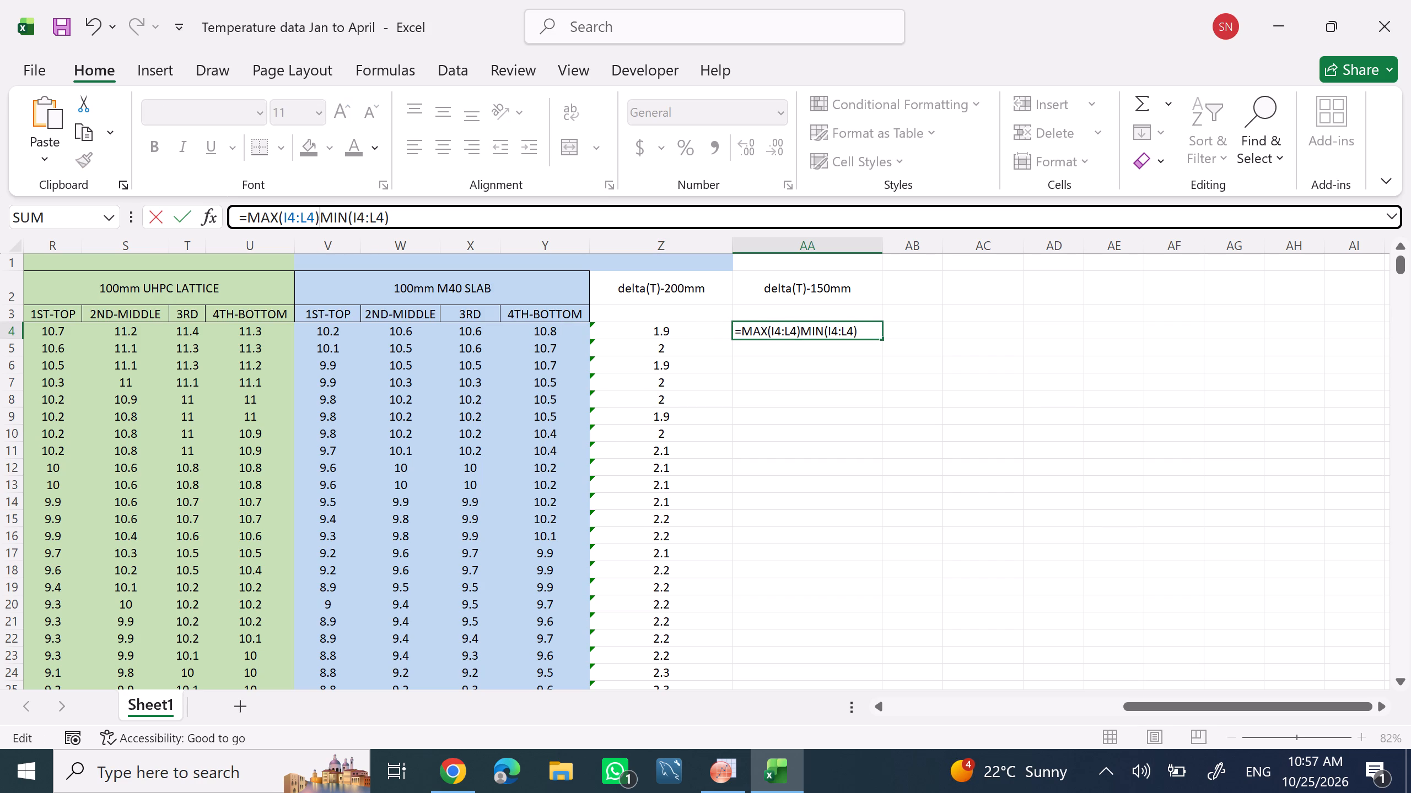
key(minus)
click(417, 218)
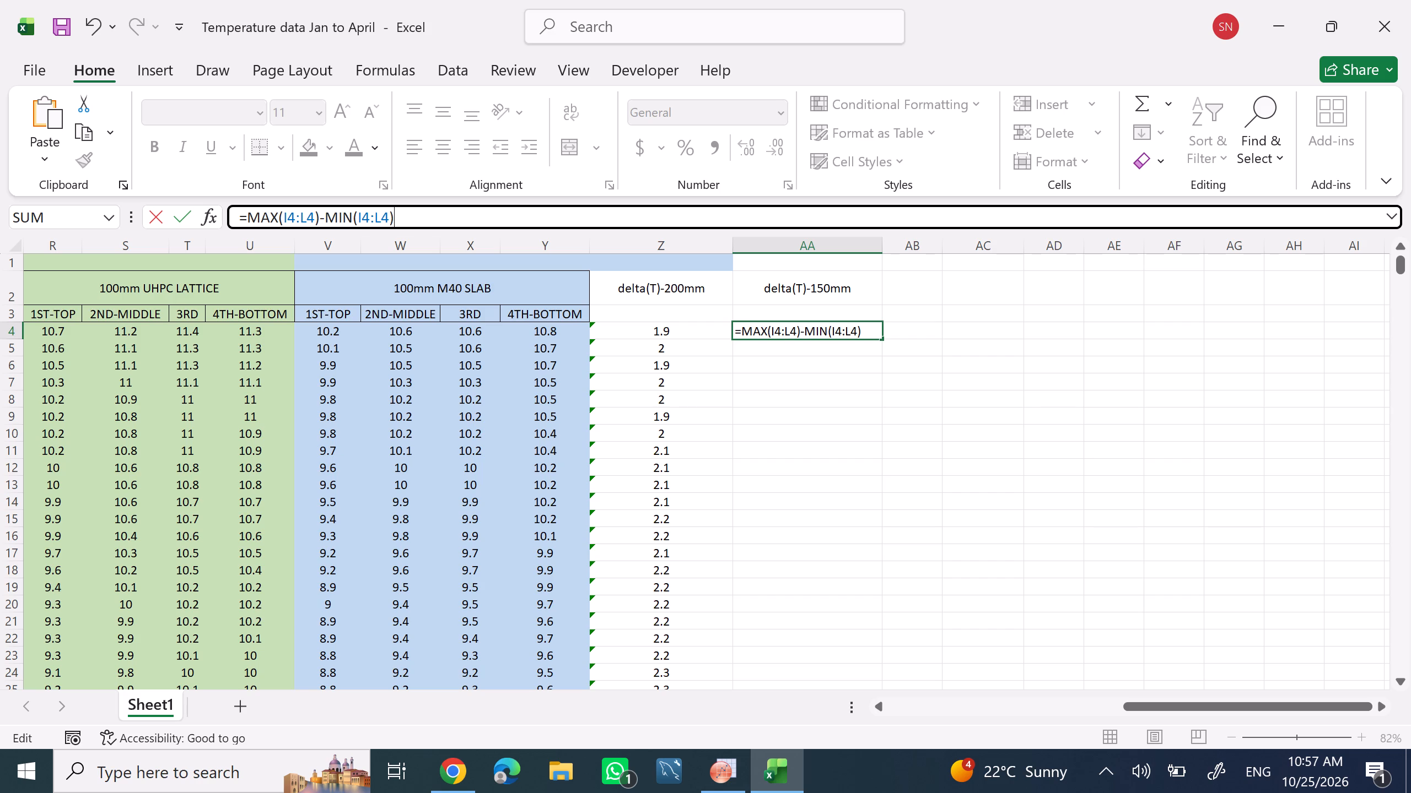
click(676, 335)
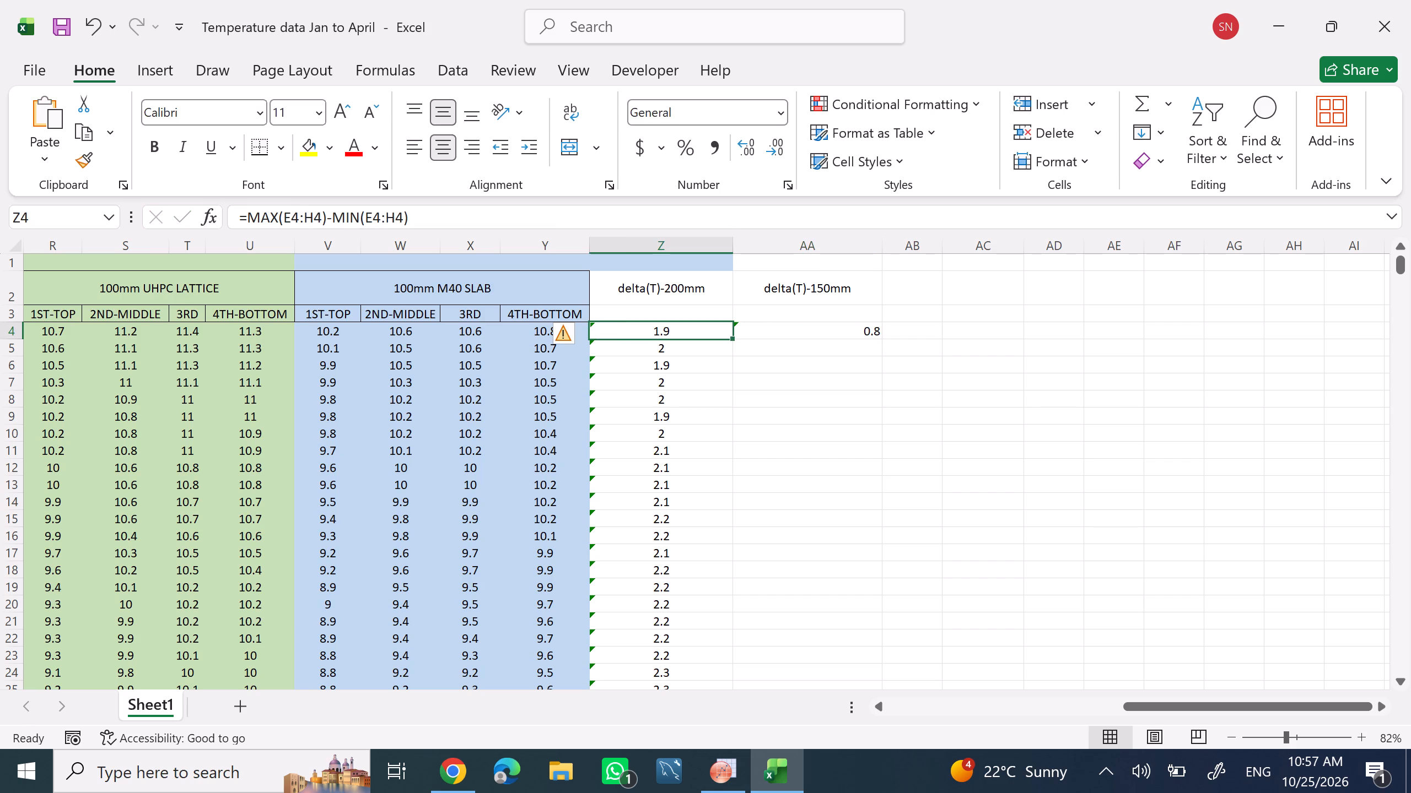
Check the AA4 Delta T formula against the Z4 formula and the 150mm UHPC SLAB readings in I4 to L4.
click(838, 331)
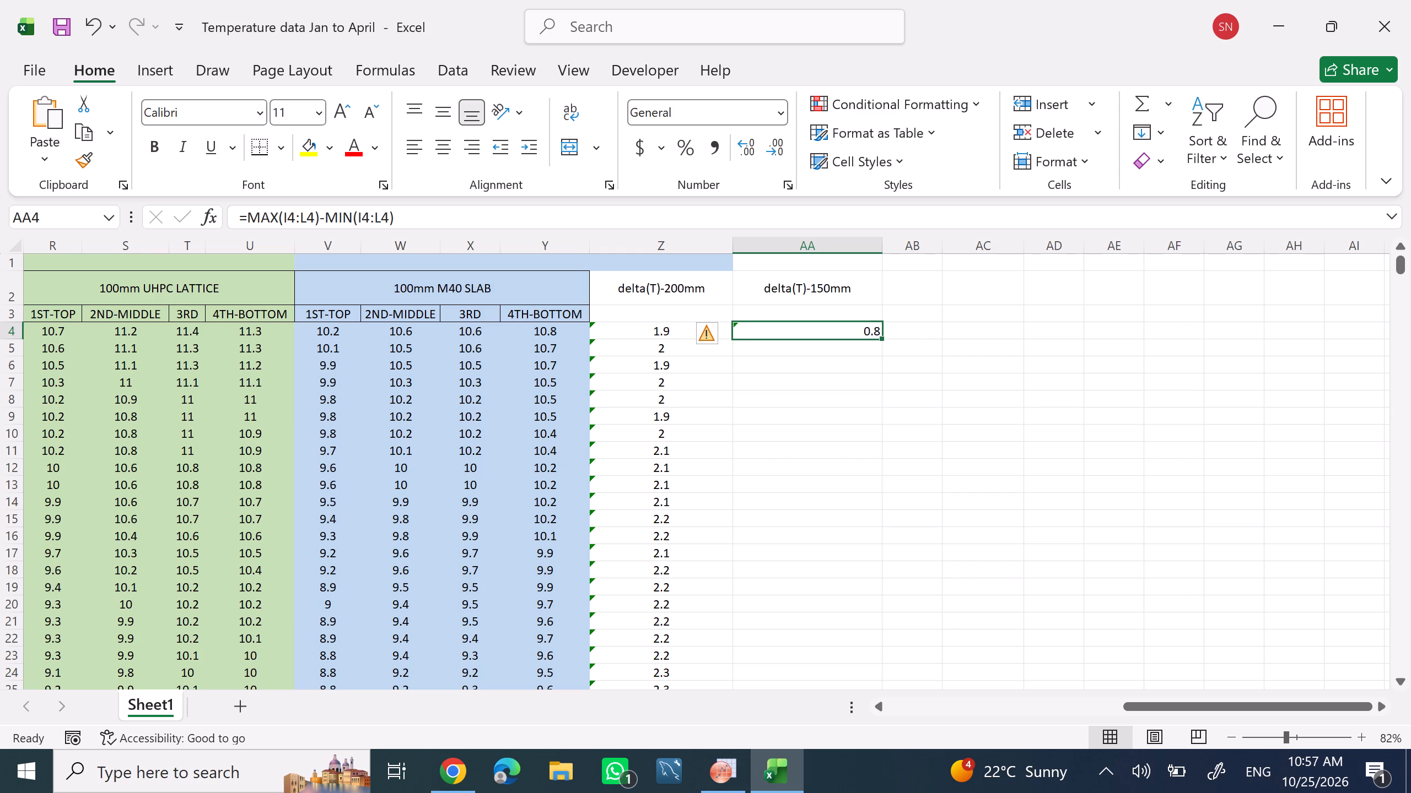
click(665, 328)
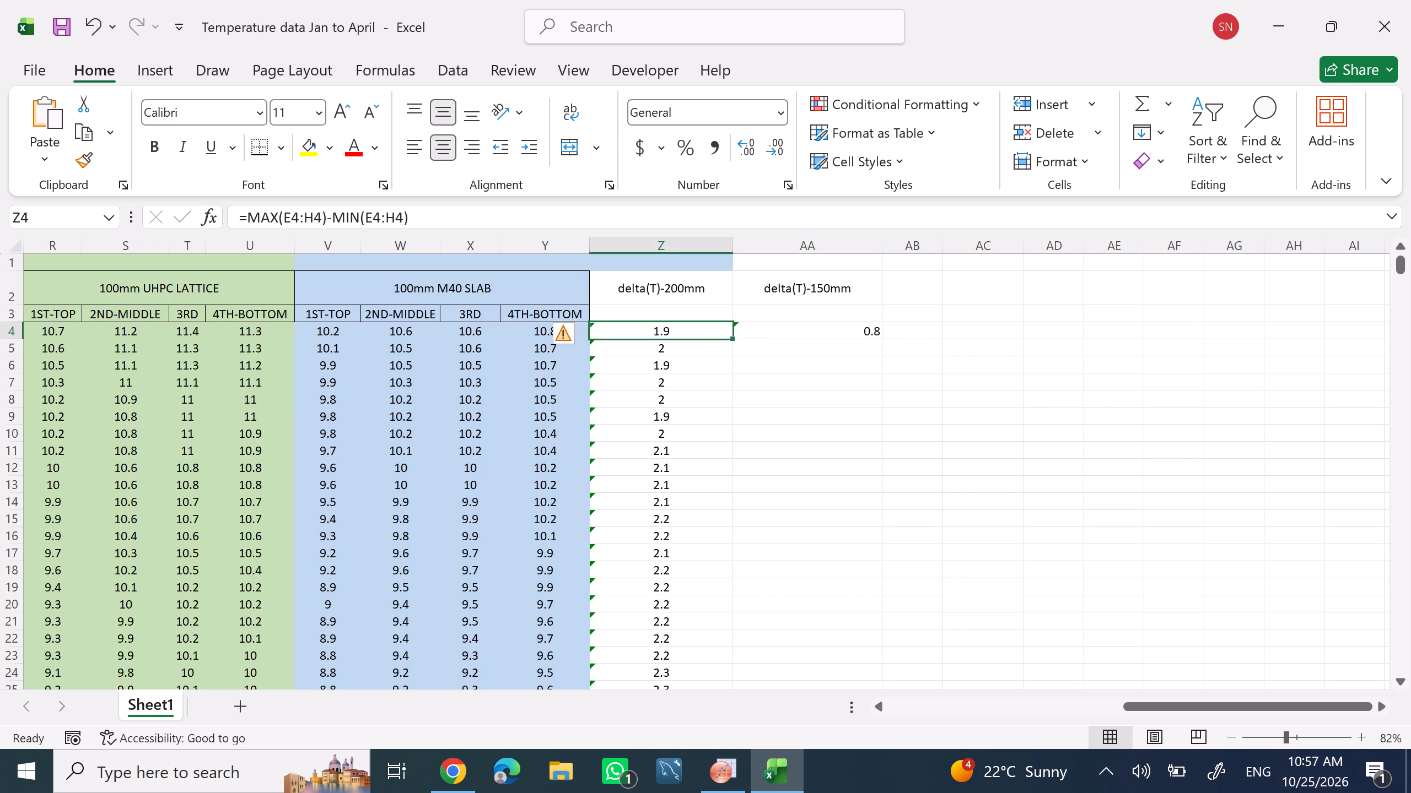
click(804, 330)
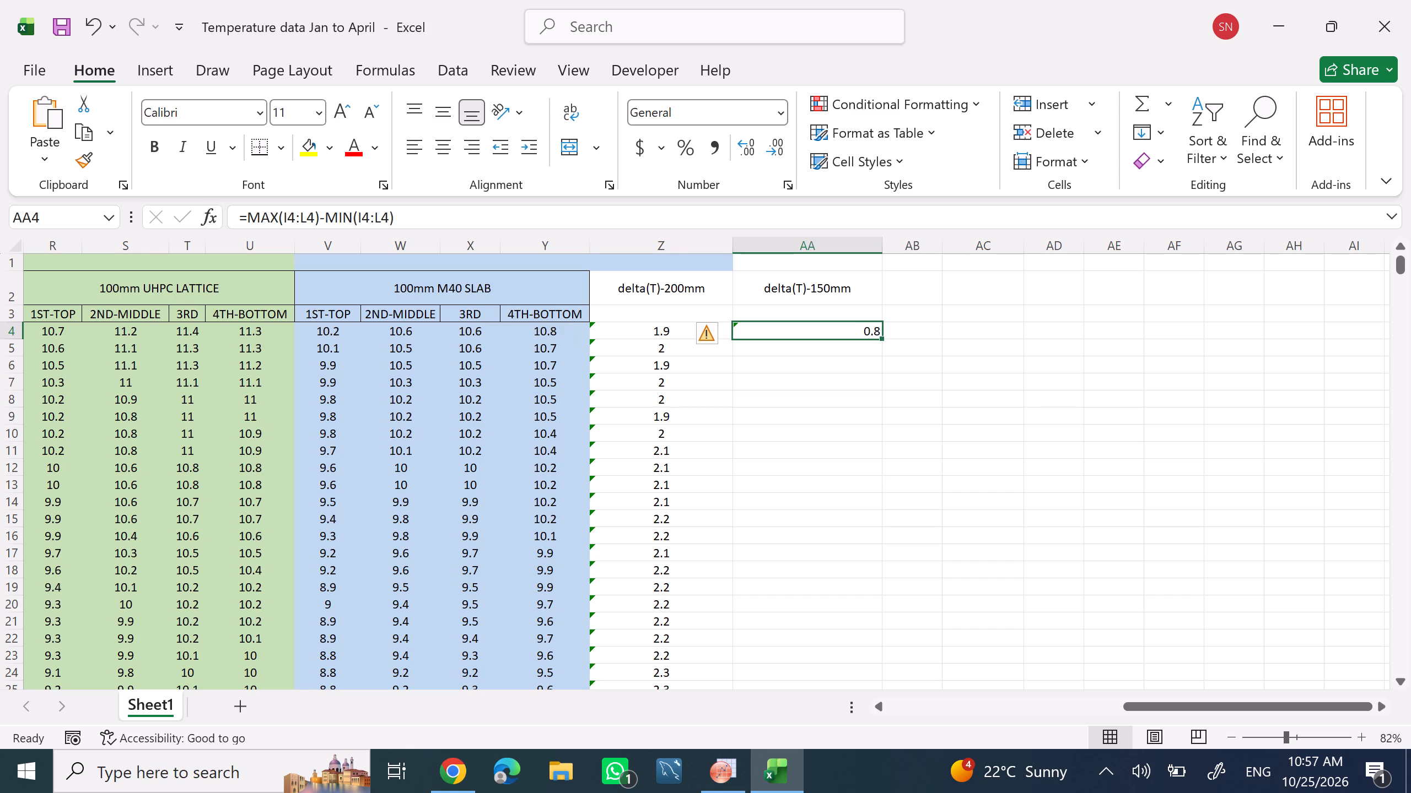
click(881, 703)
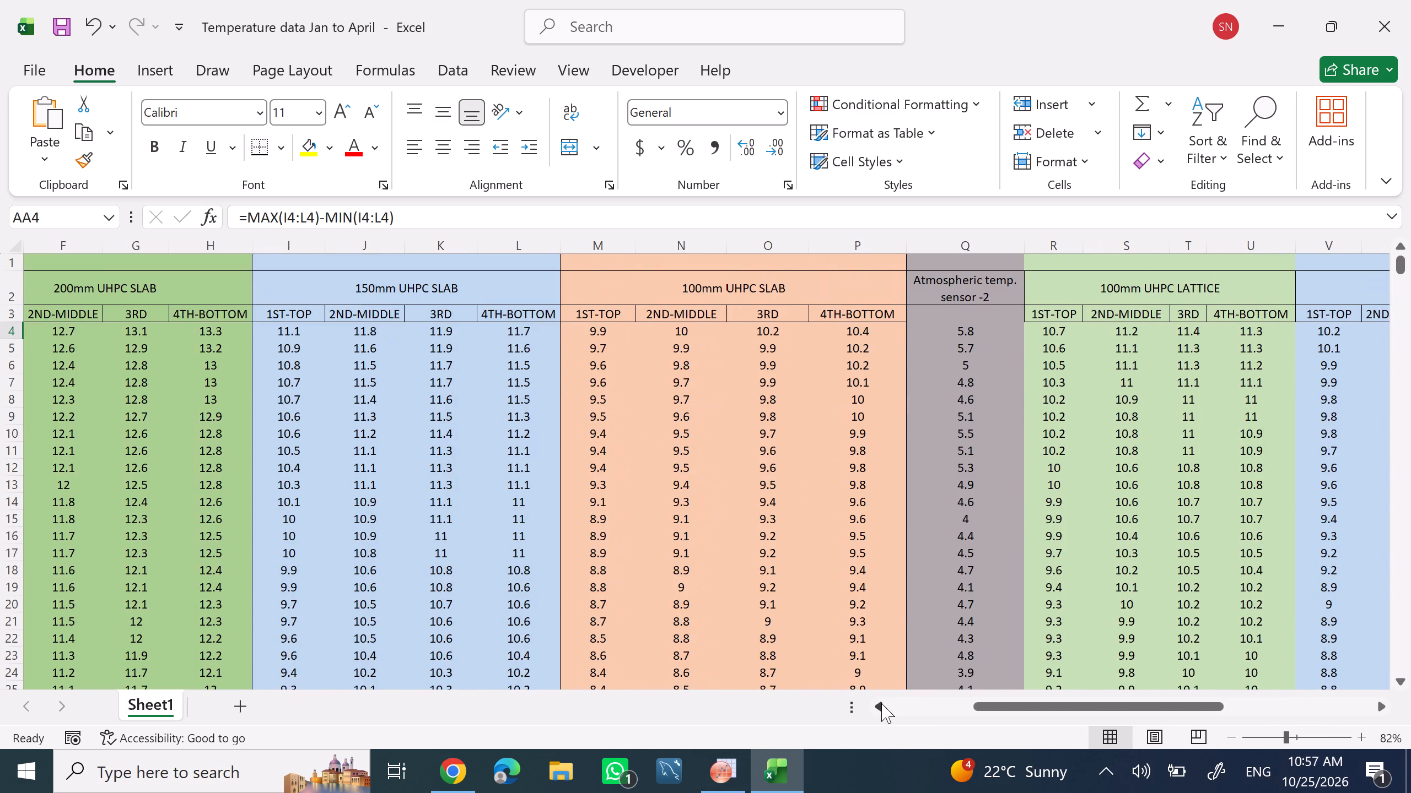
triple_click(881, 703)
click(881, 703)
triple_click(881, 703)
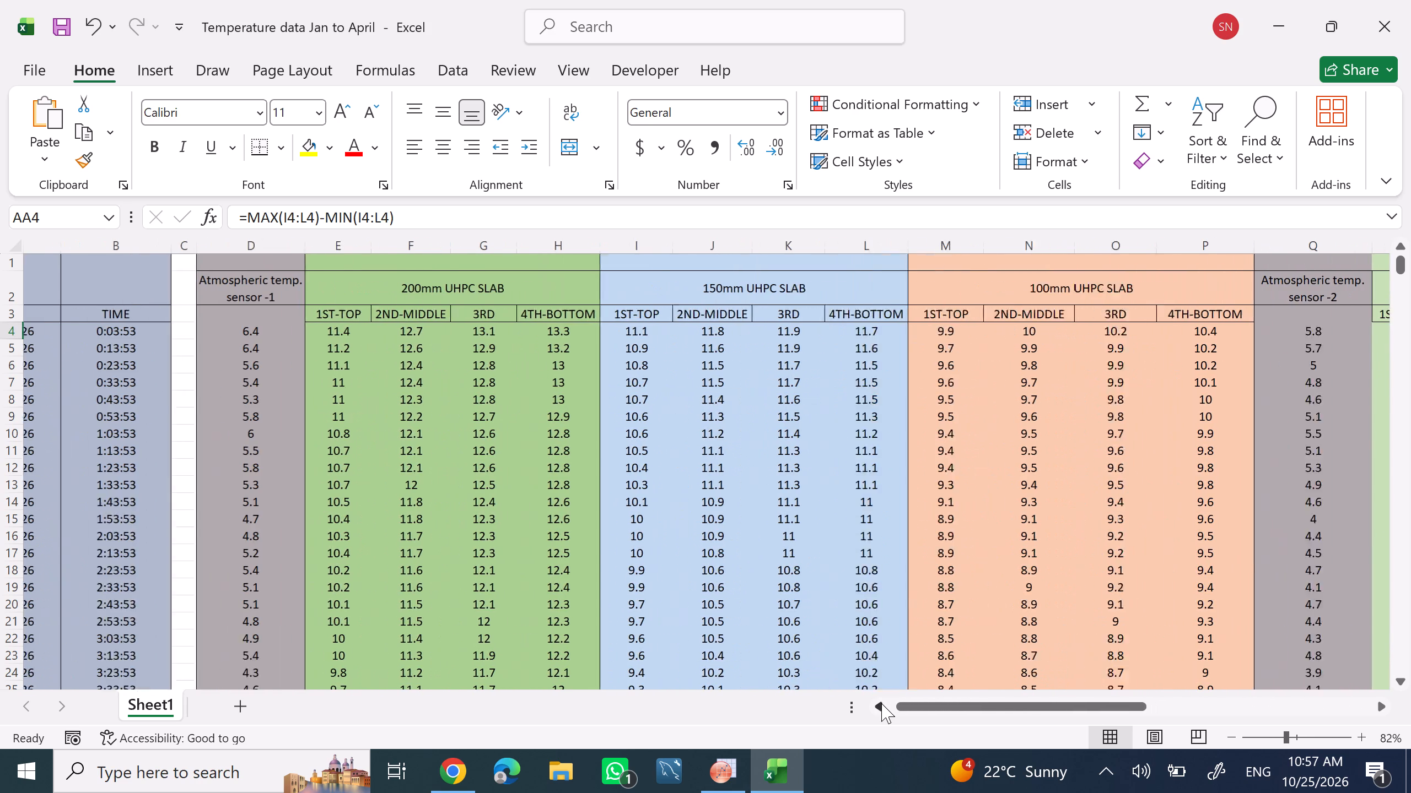
click(881, 703)
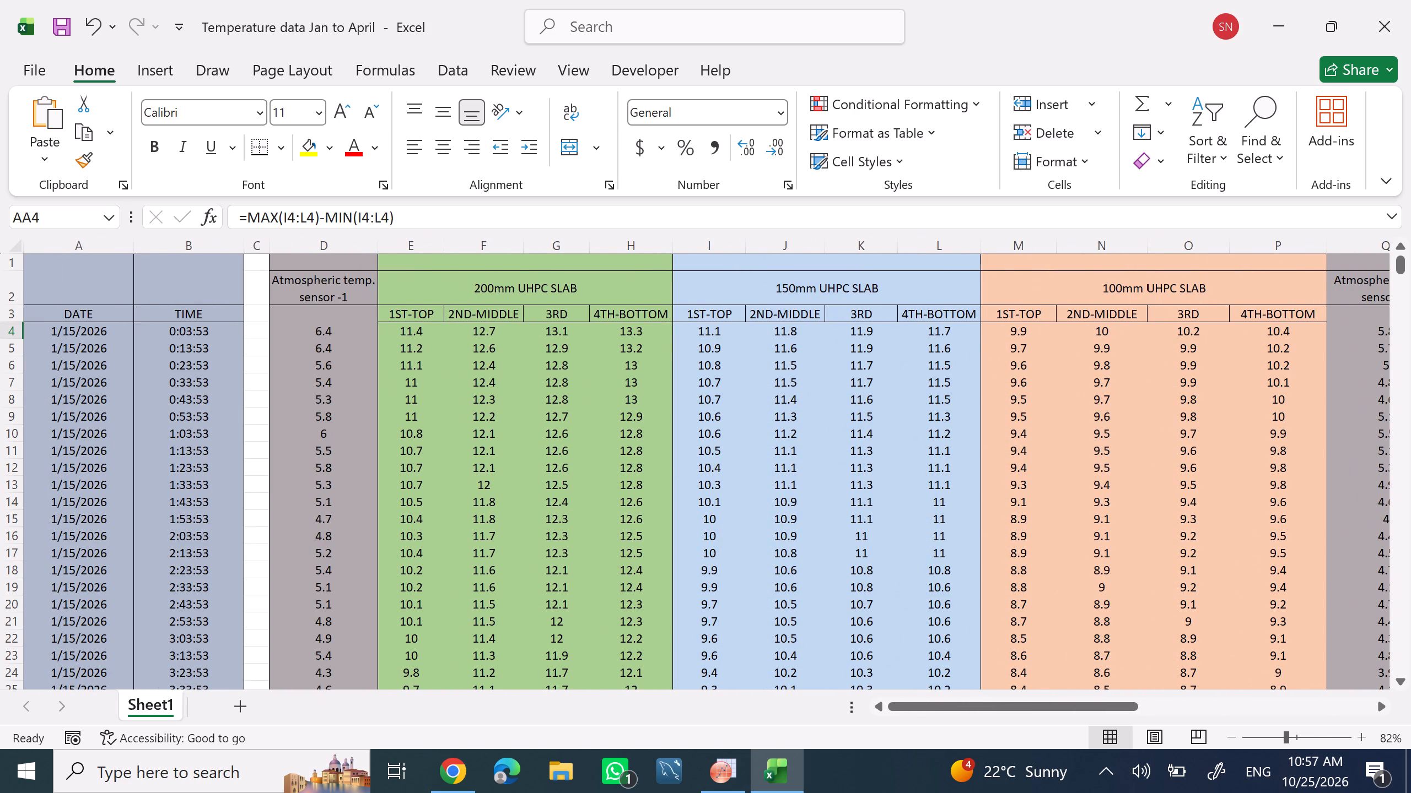
click(723, 333)
click(955, 339)
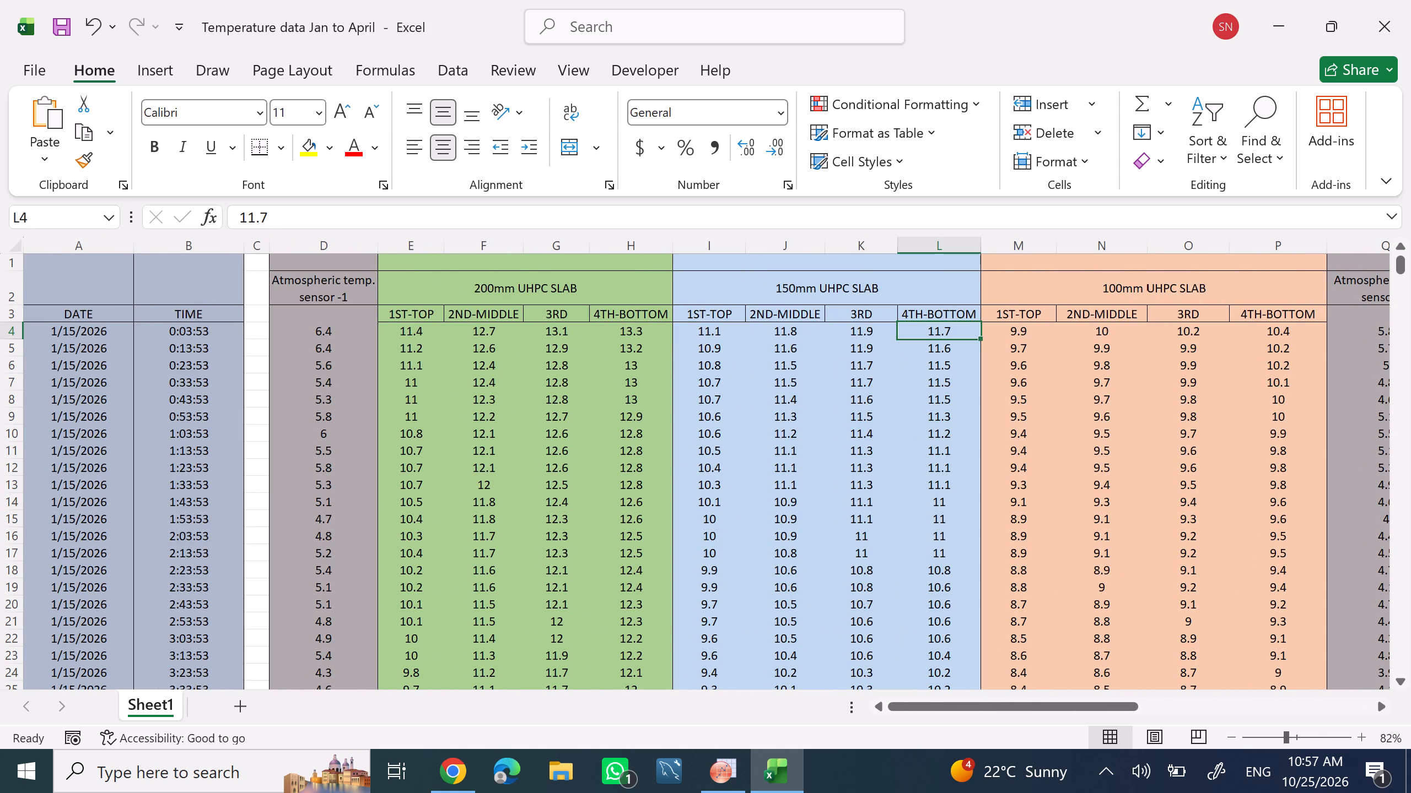
click(1377, 712)
triple_click(1377, 712)
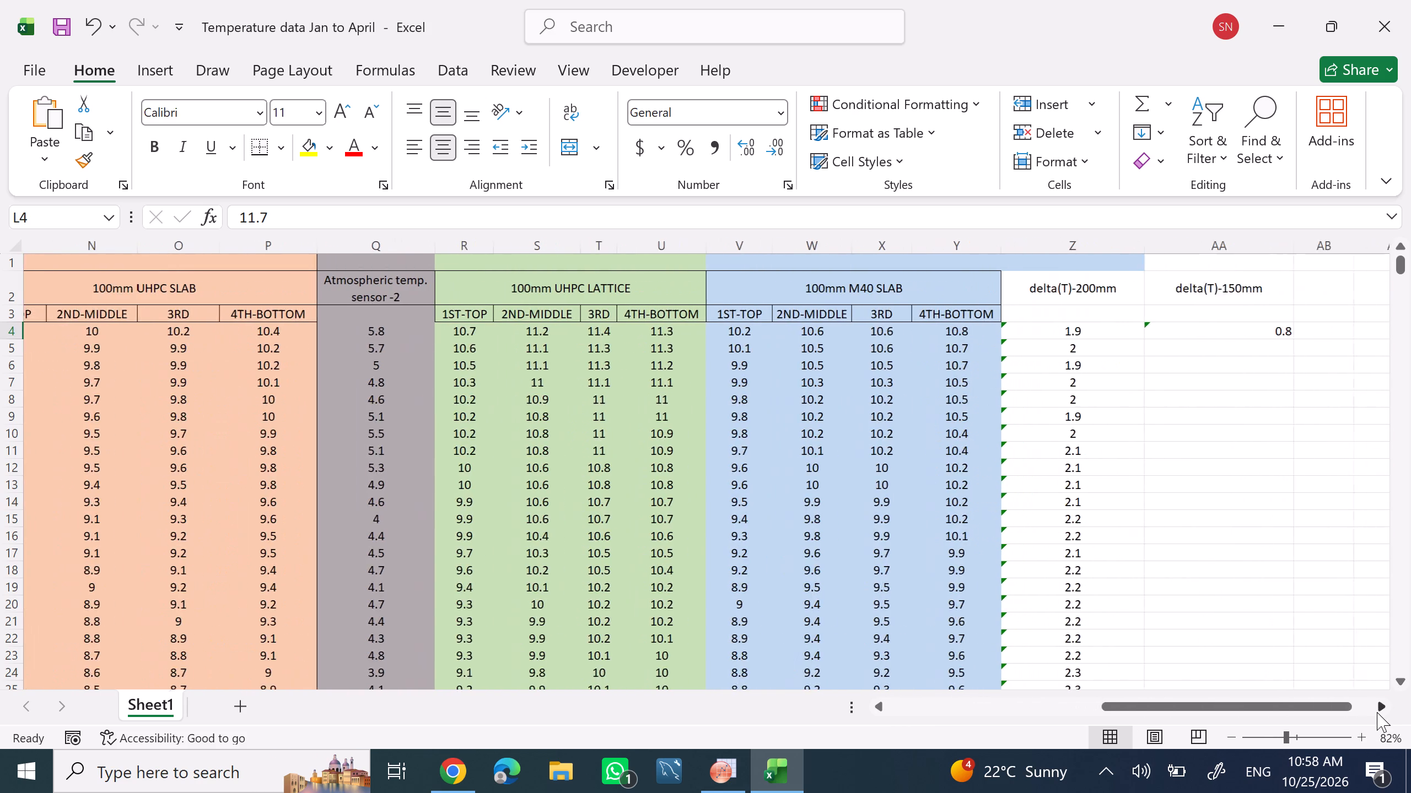
double_click(1377, 712)
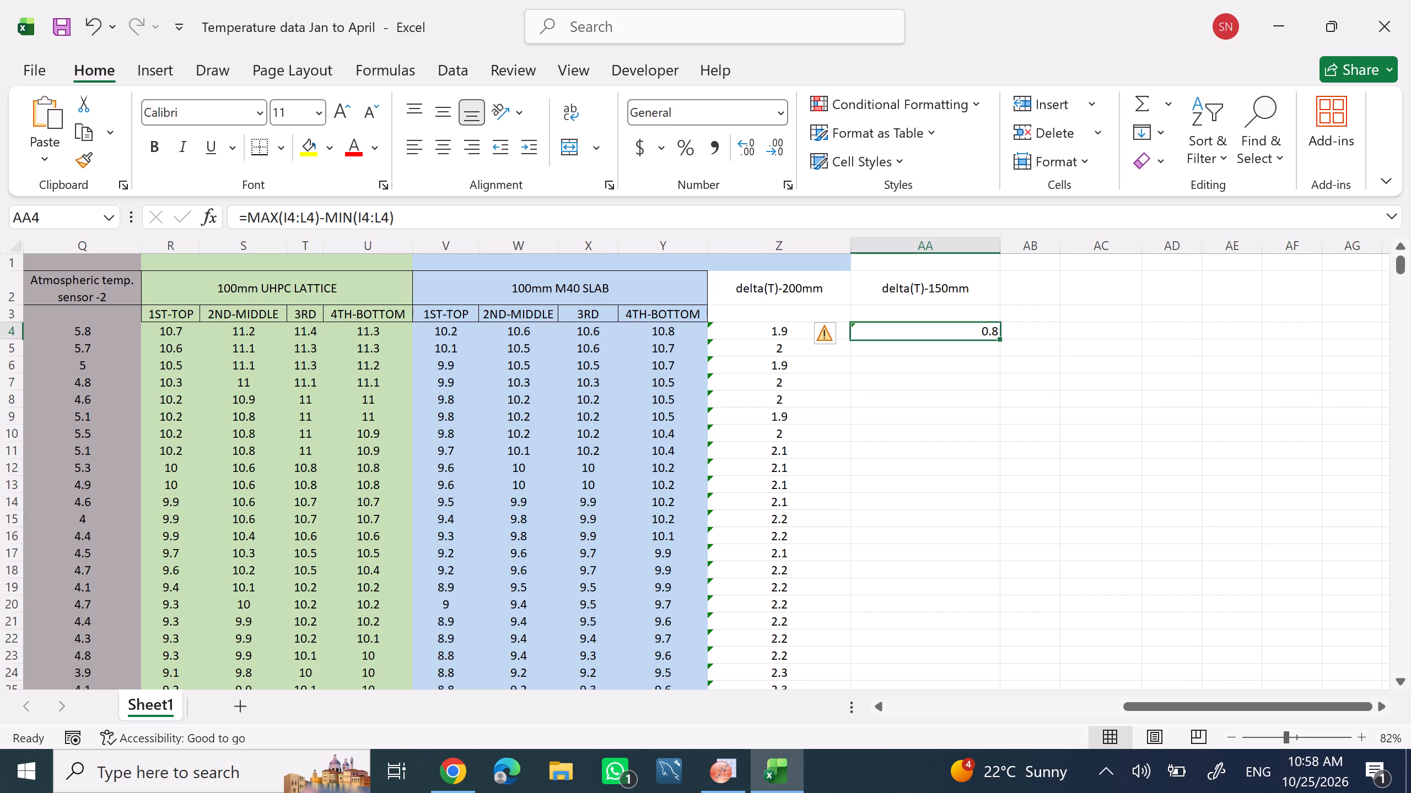
click(997, 340)
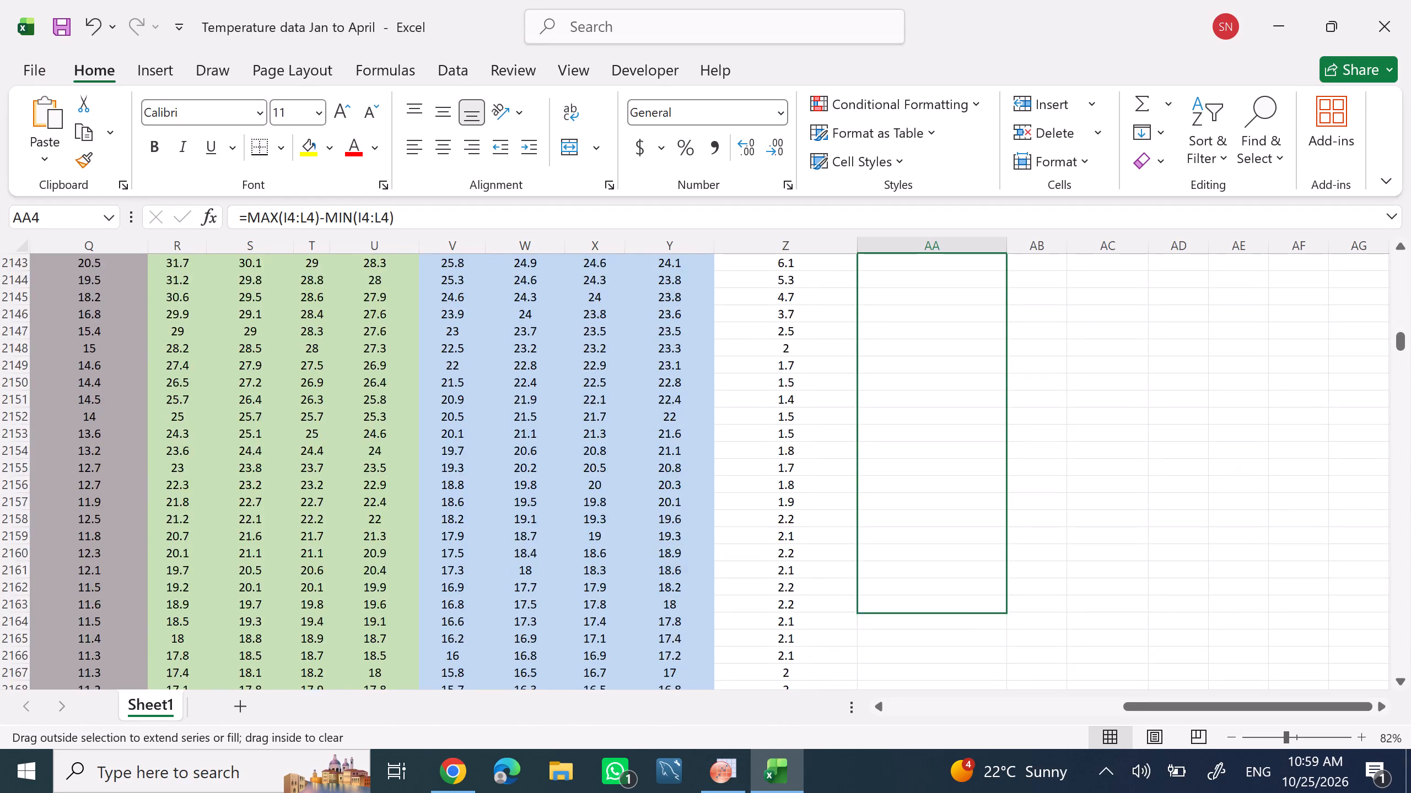
click(1005, 790)
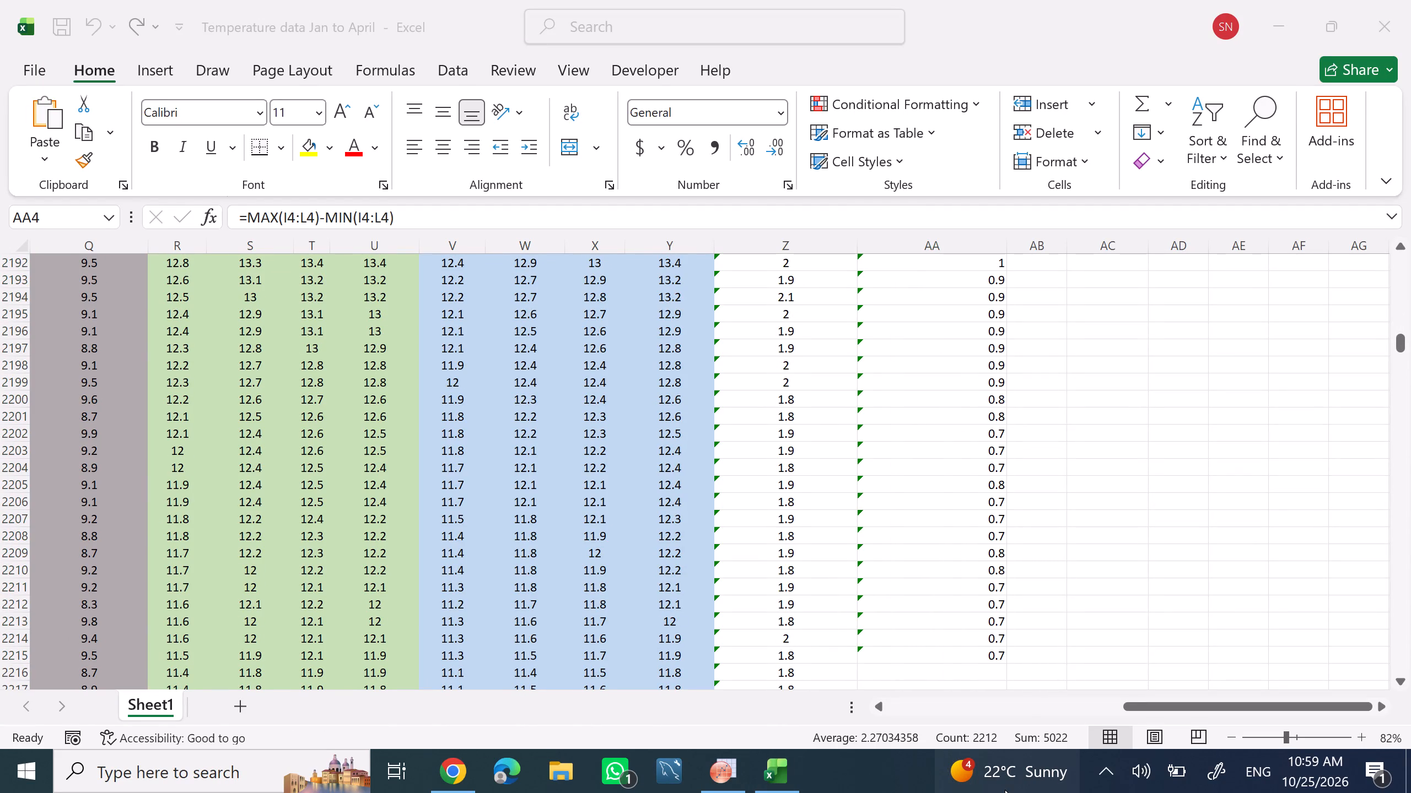
click(0, 461)
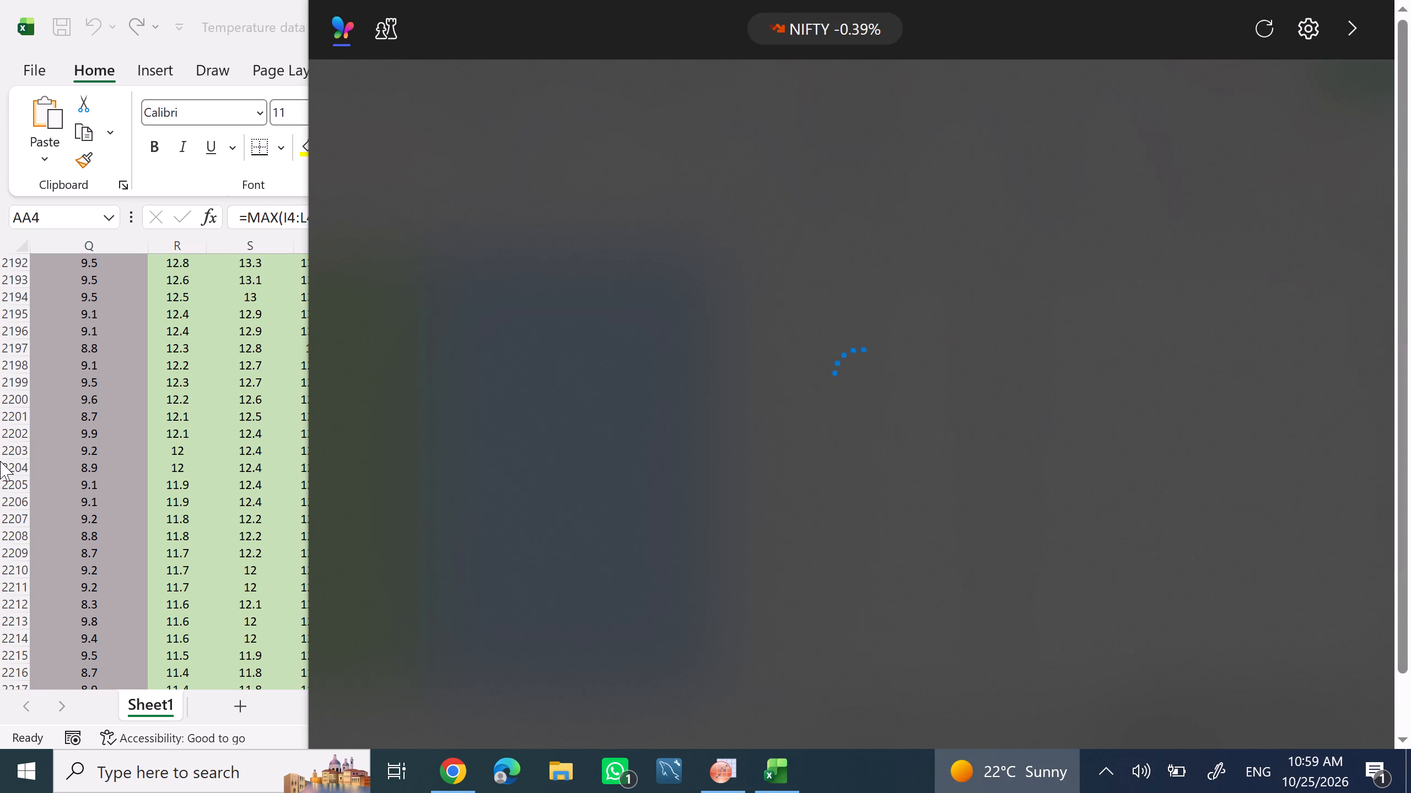
scroll(1124, 562, down, 4)
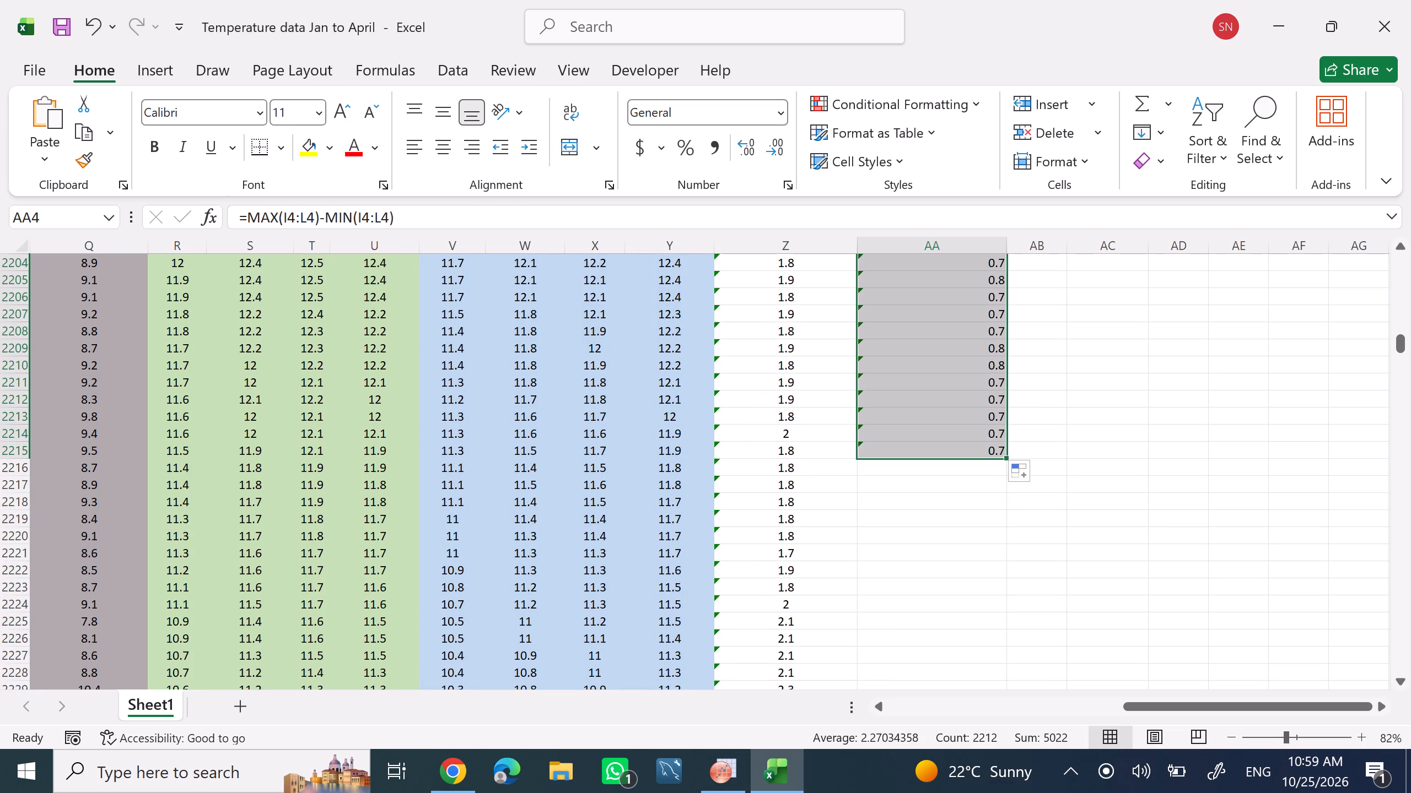
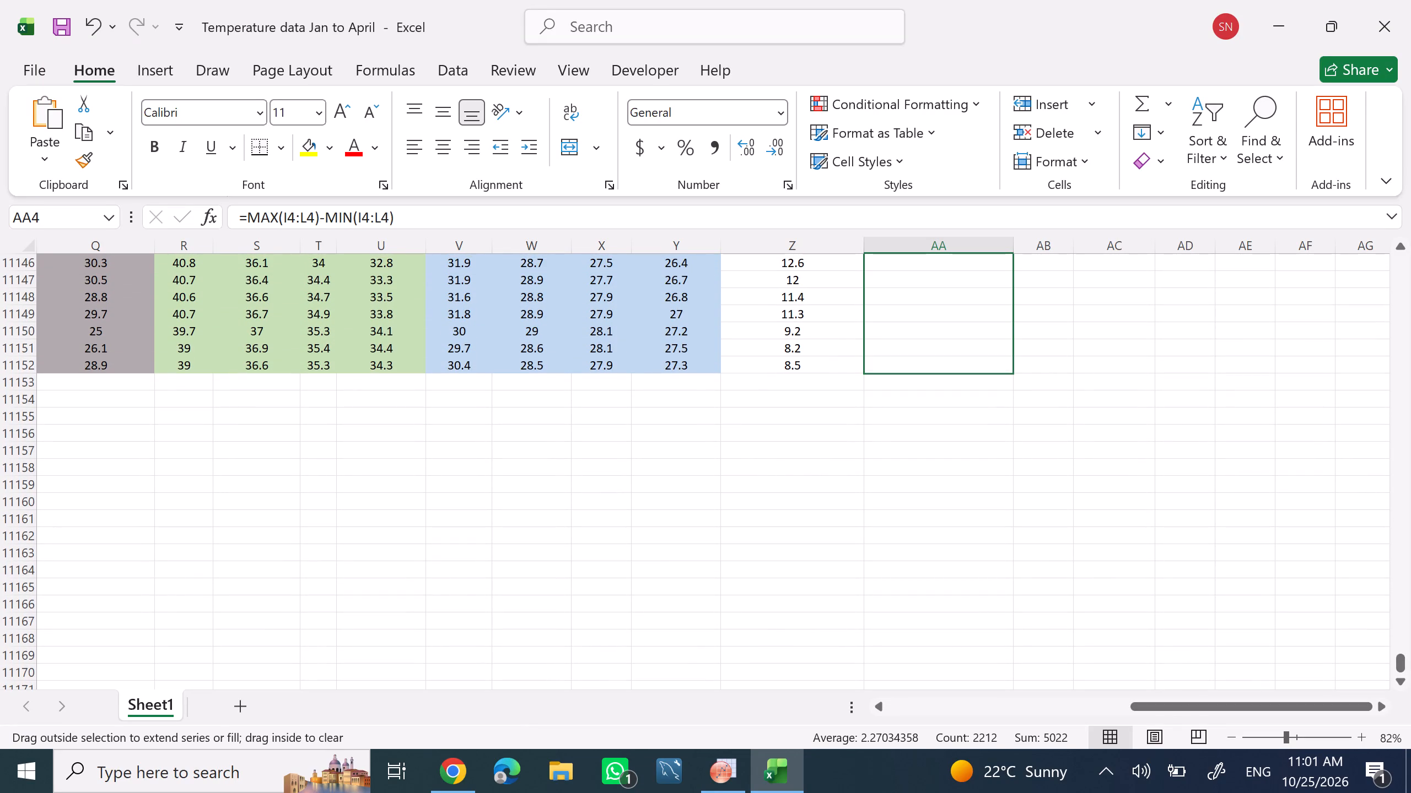
Centre-align all of column AA, the 150mm Delta T values.
click(888, 482)
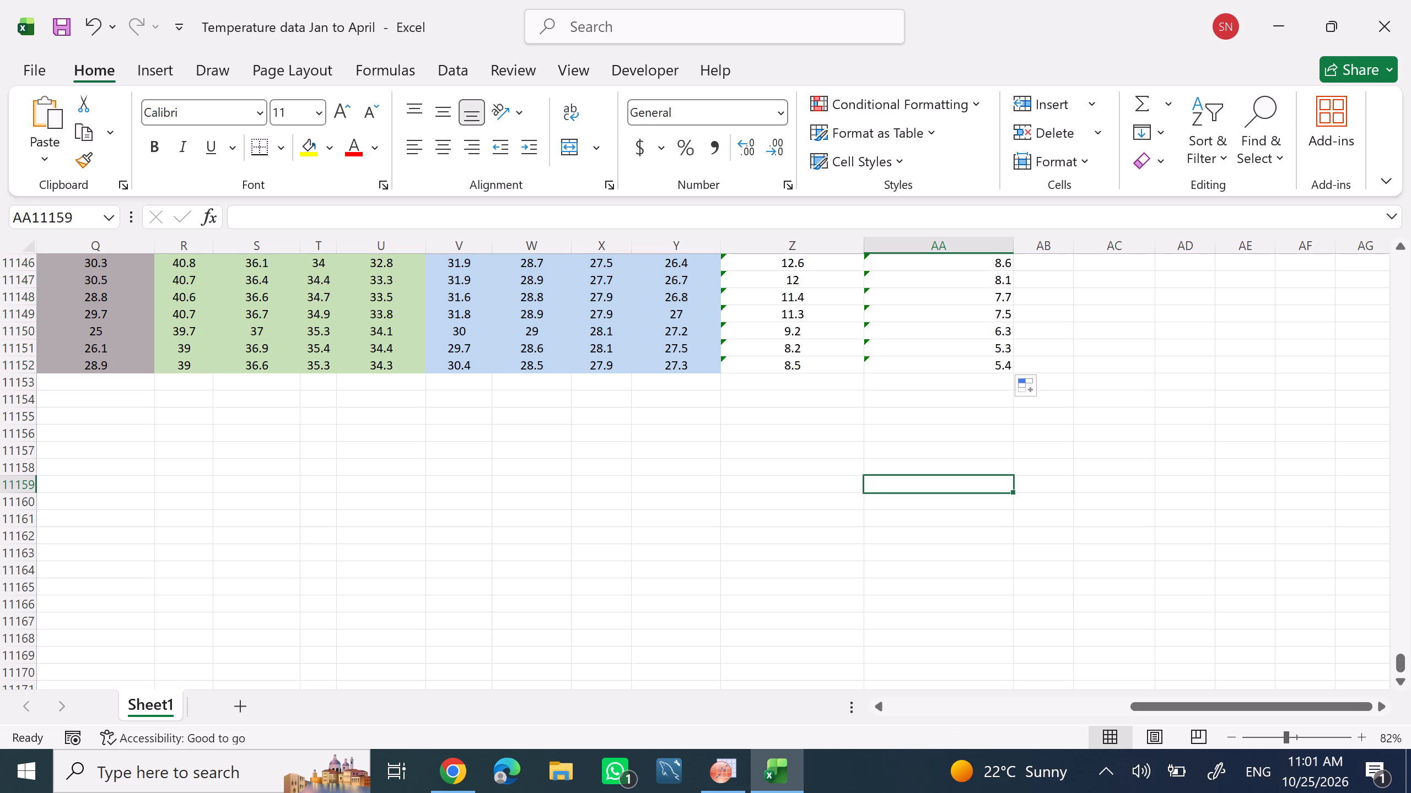
scroll(843, 415, up, 15)
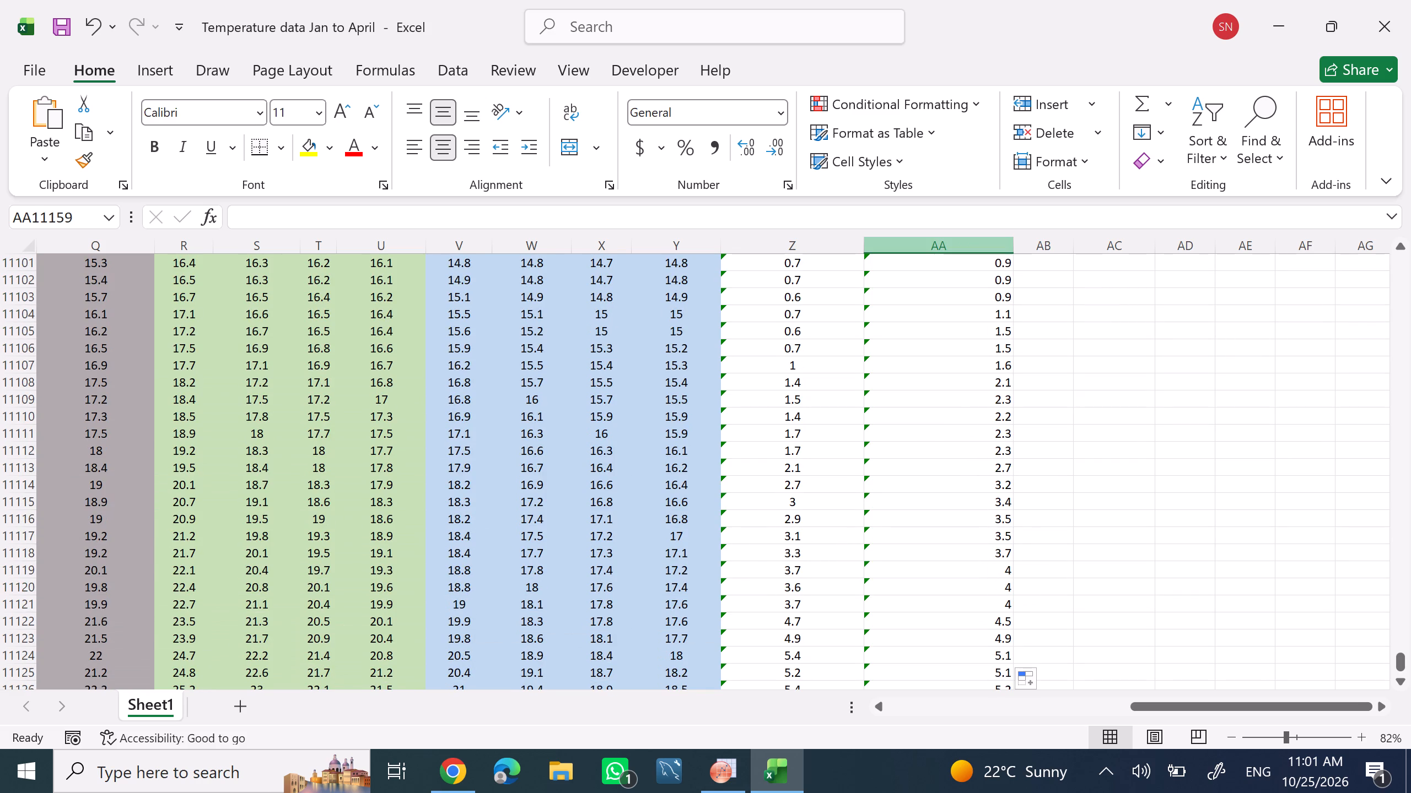
click(968, 240)
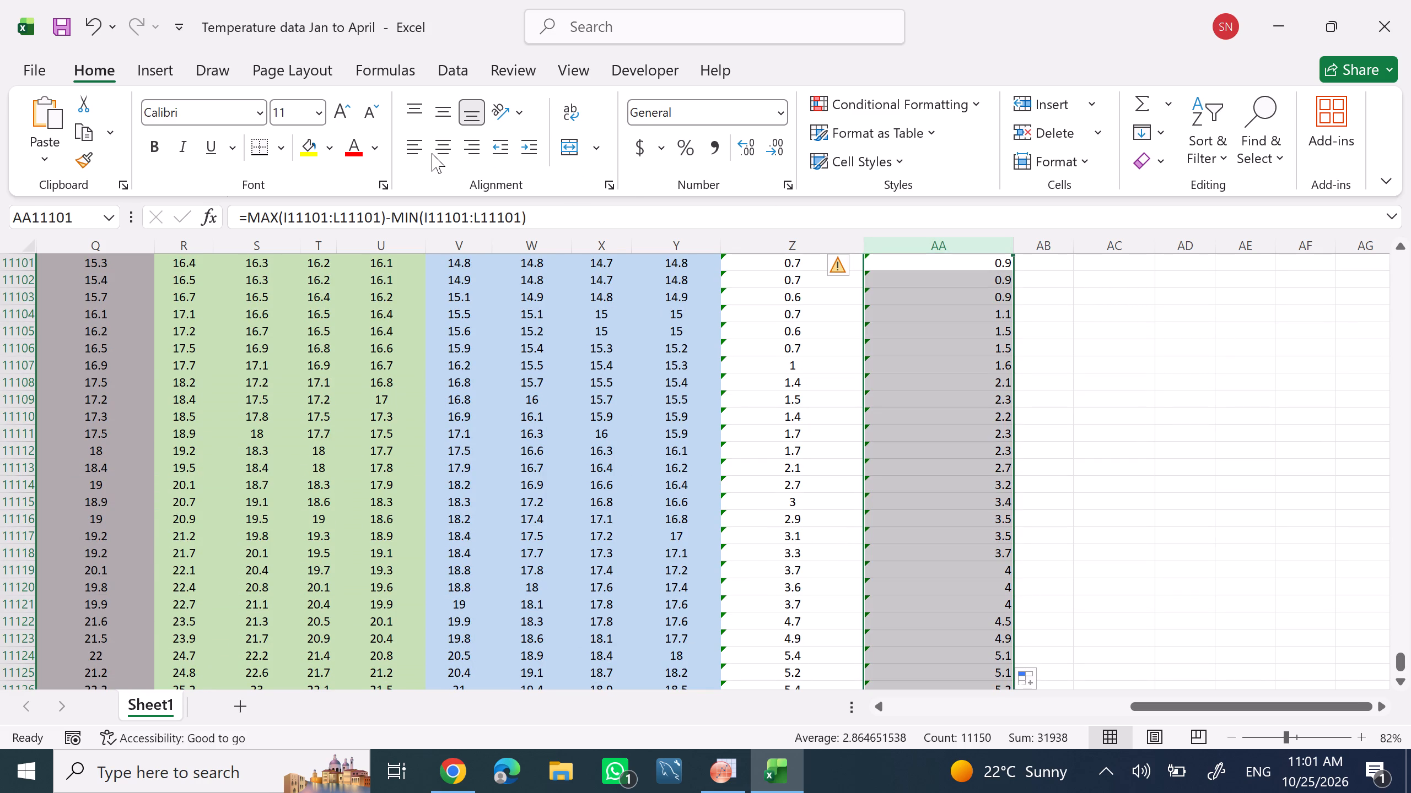
click(447, 144)
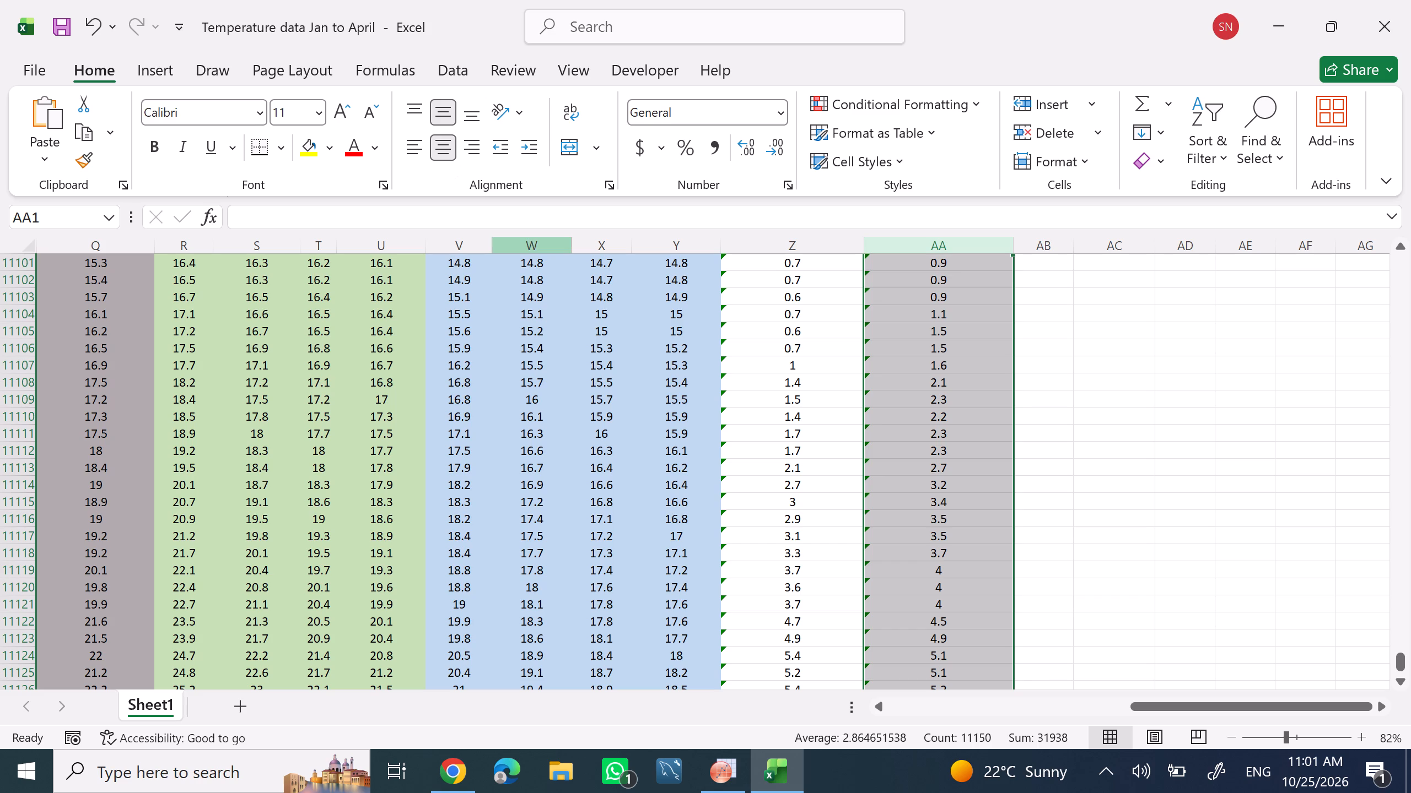
click(1202, 395)
Return to the header rows at the top of the sheet and widen empty column AB to about 14.
scroll(915, 440, up, 10)
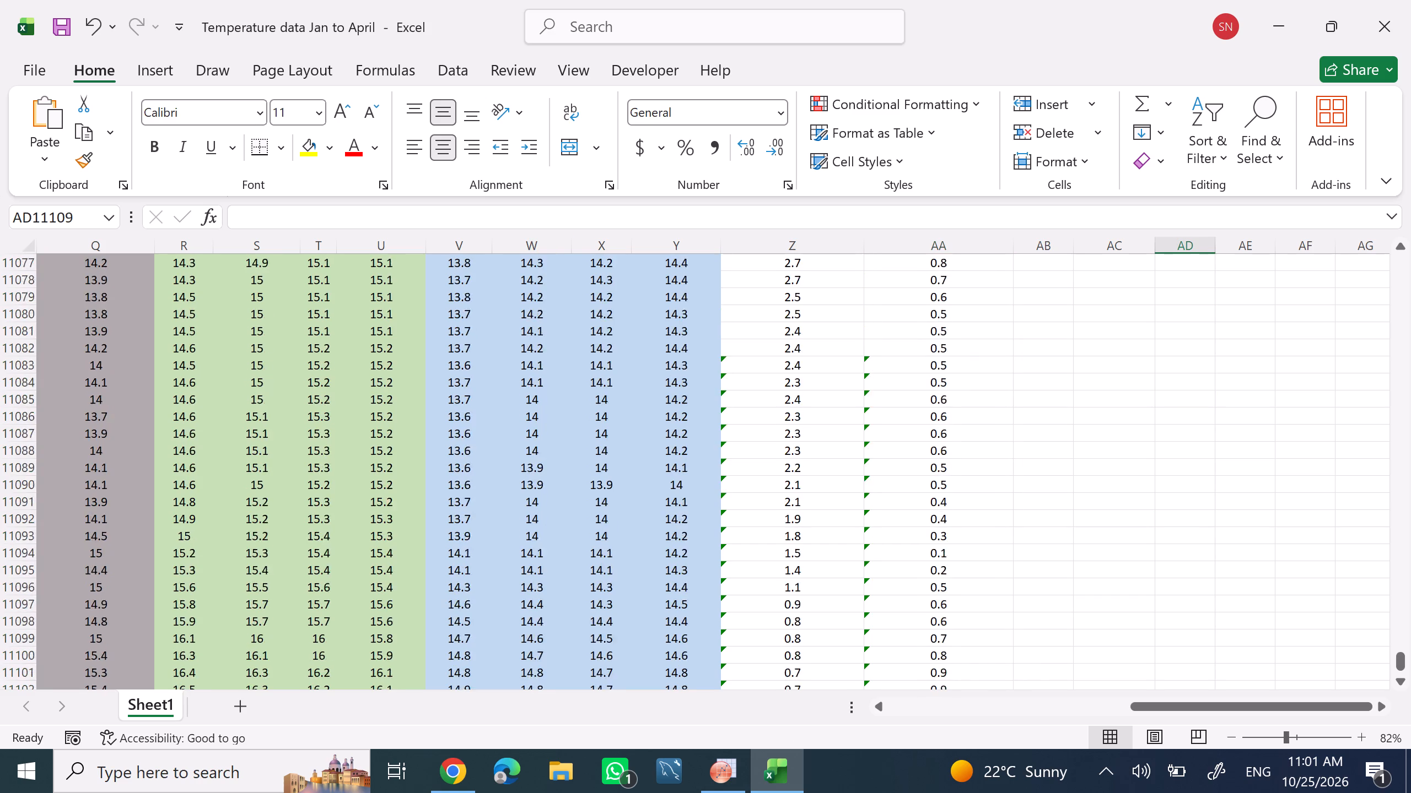
scroll(915, 440, up, 9)
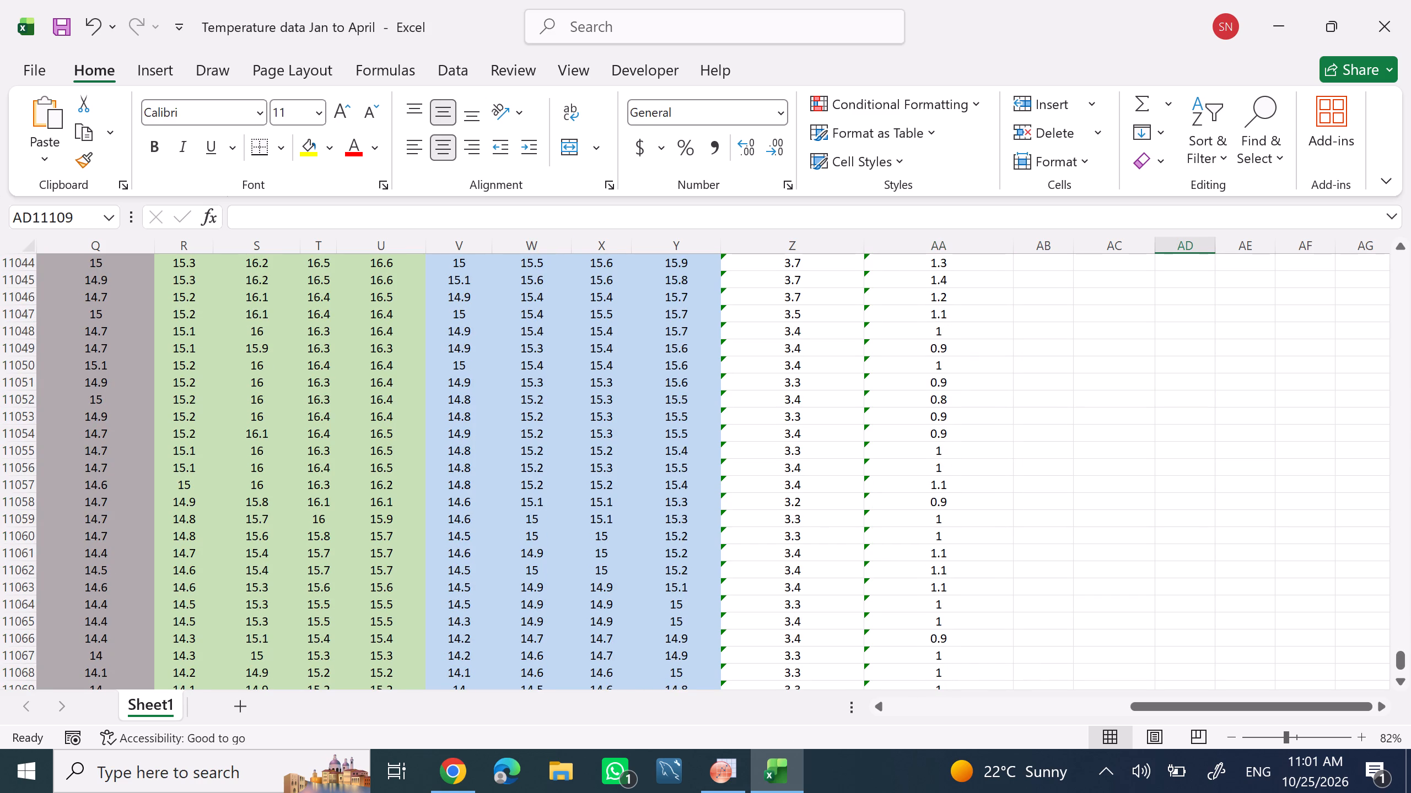
drag(1395, 655, 1358, 329)
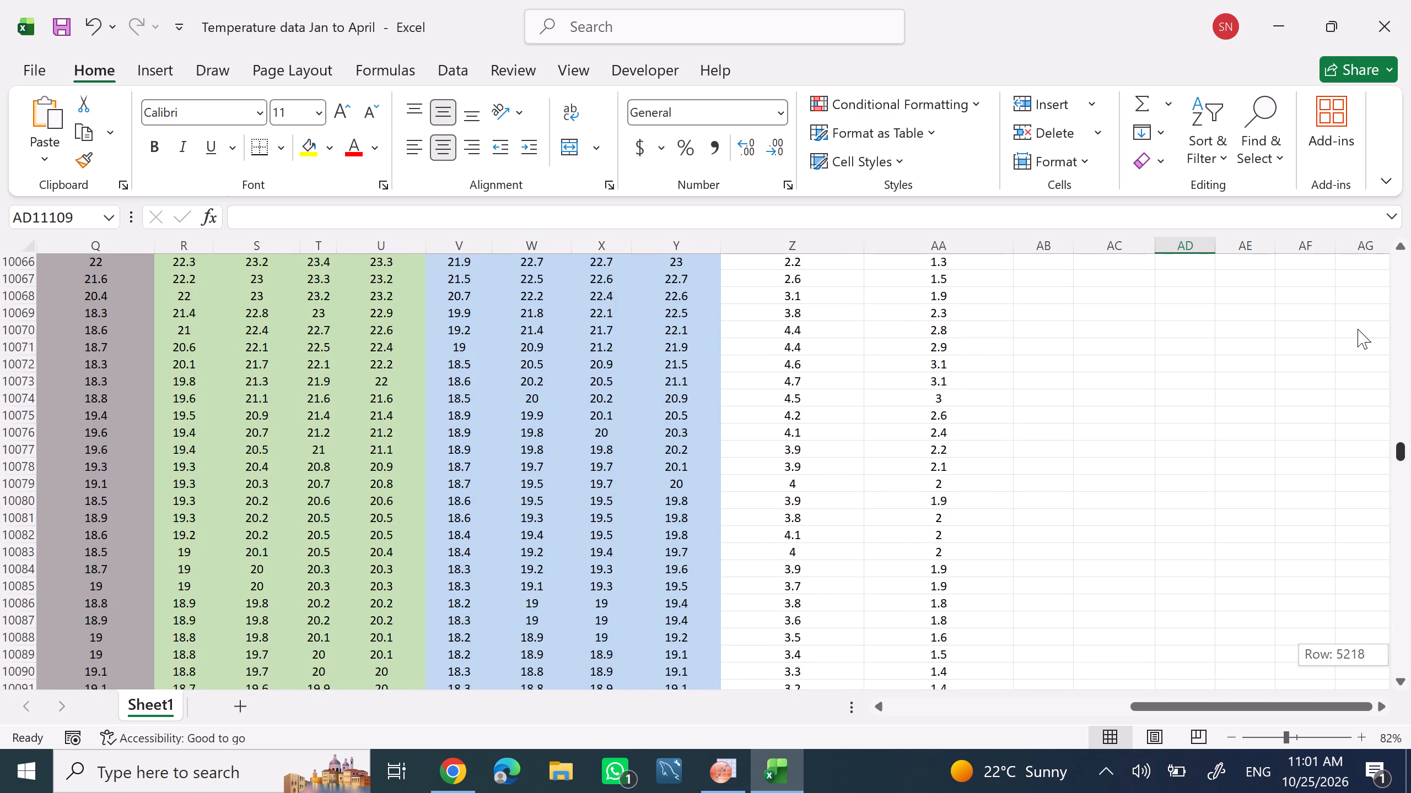
drag(1358, 329, 1343, 193)
click(1049, 307)
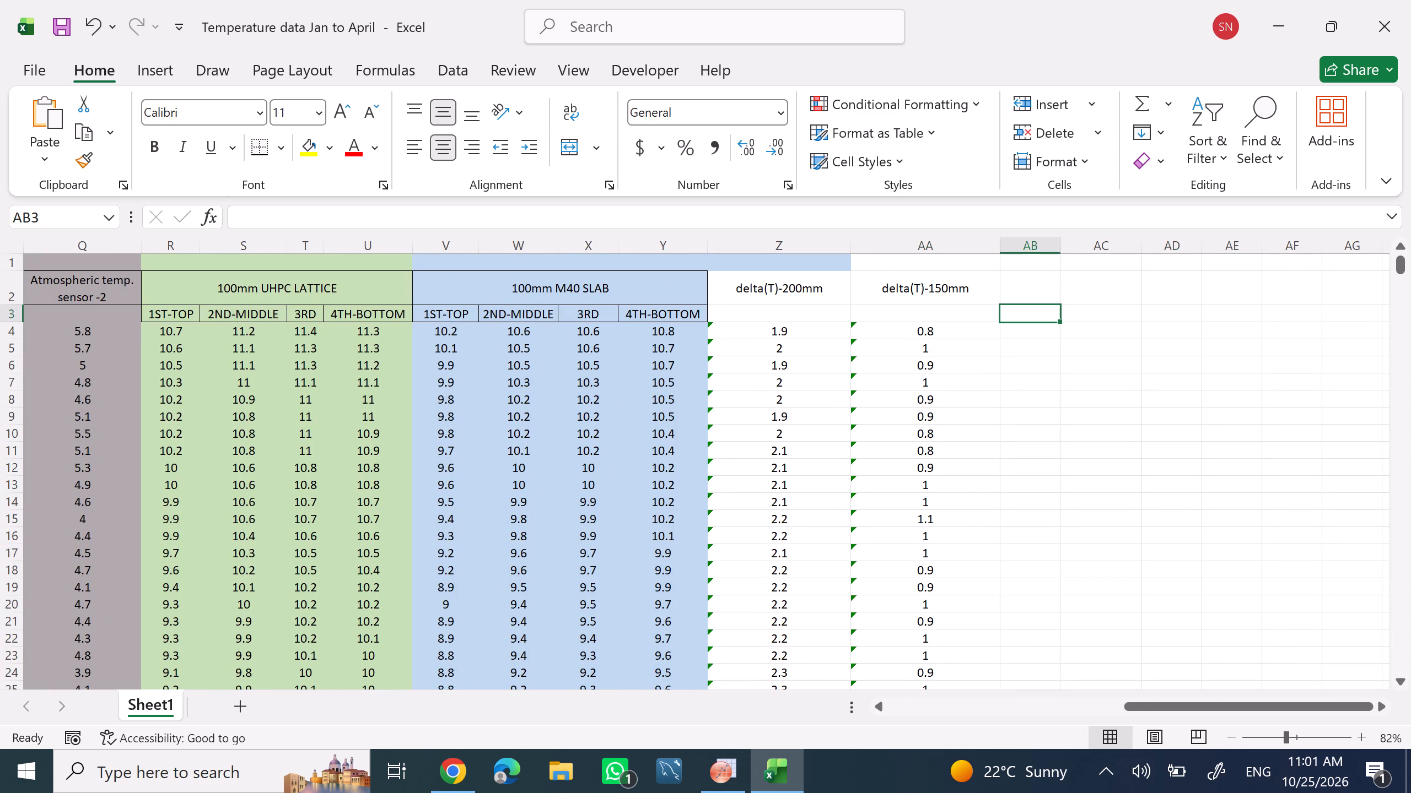
click(1046, 284)
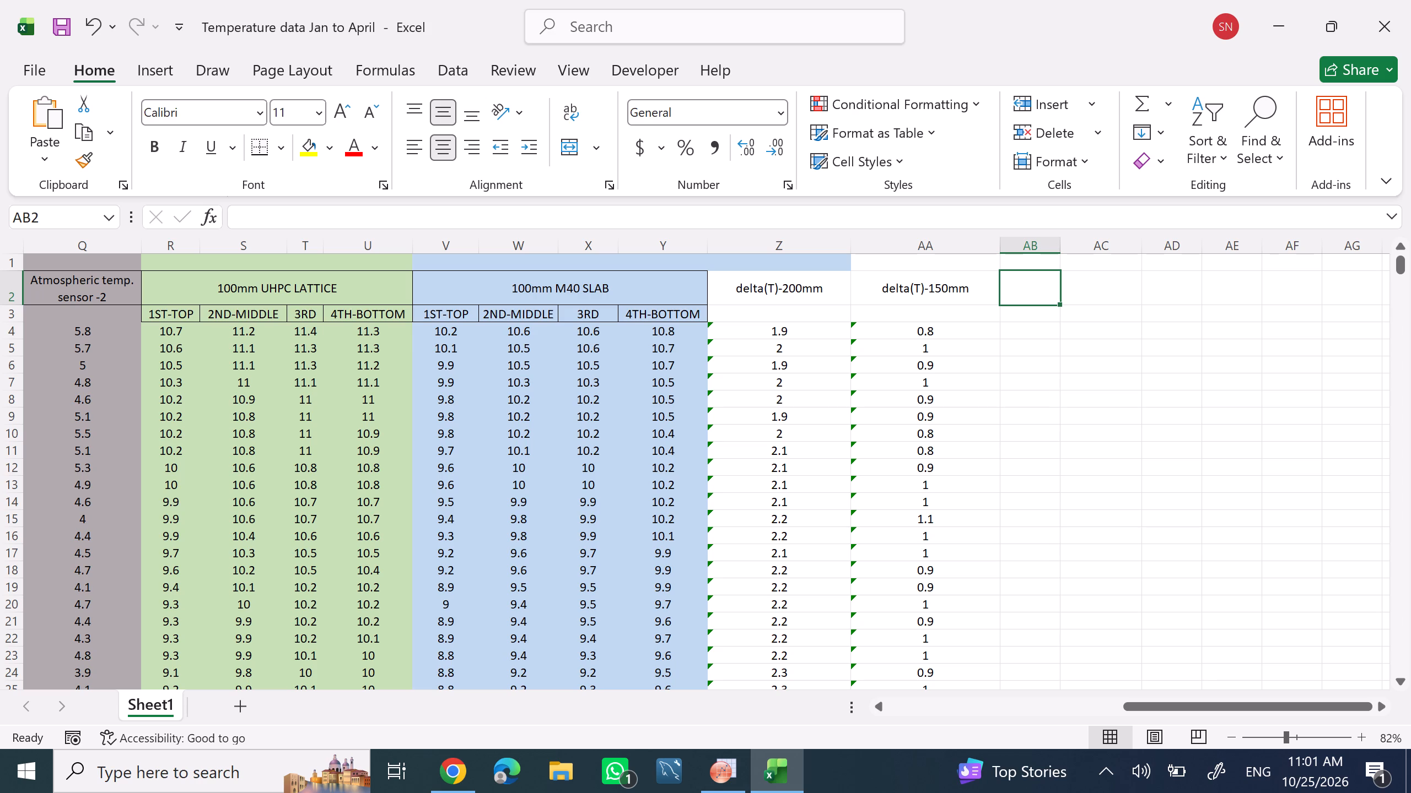
drag(1059, 245, 1075, 244)
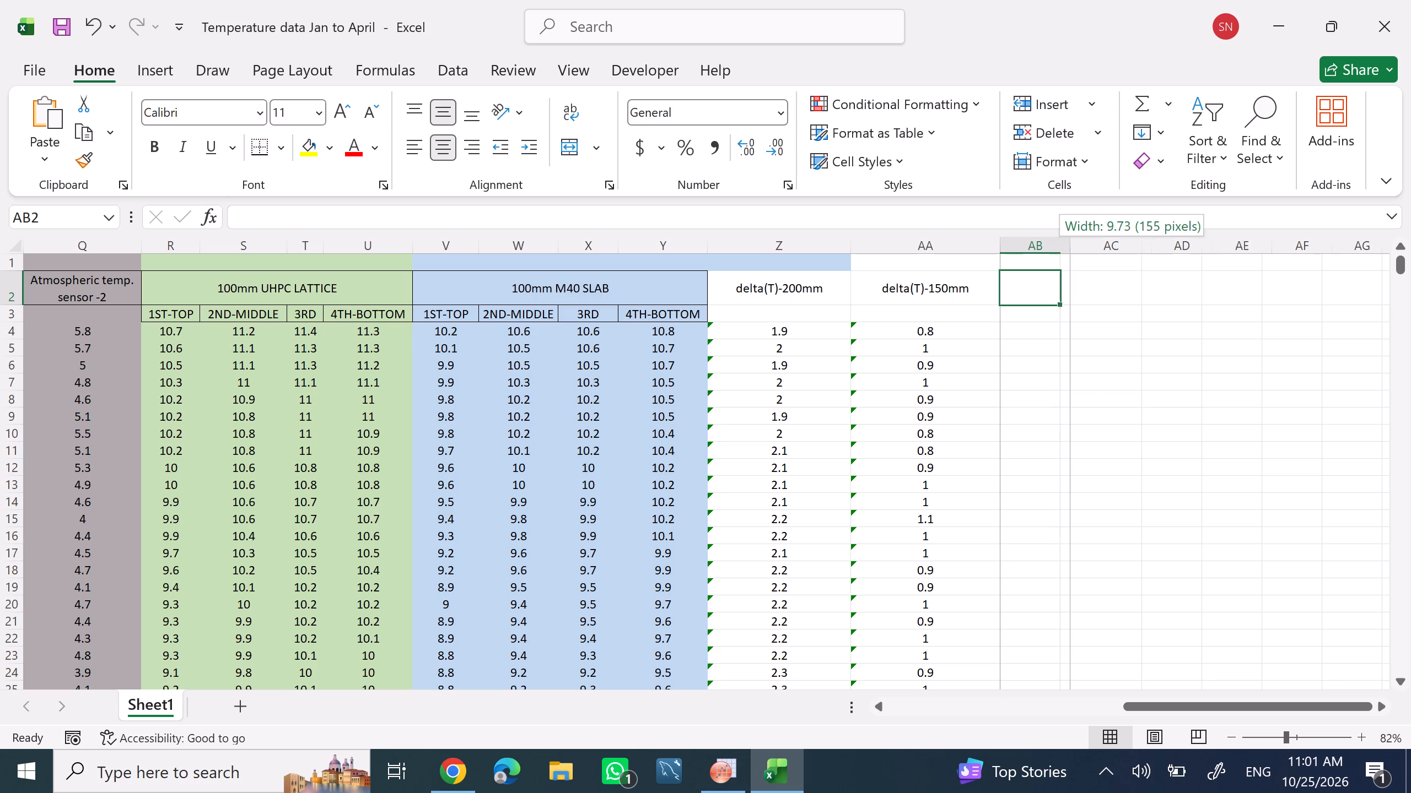
drag(1075, 244, 1103, 243)
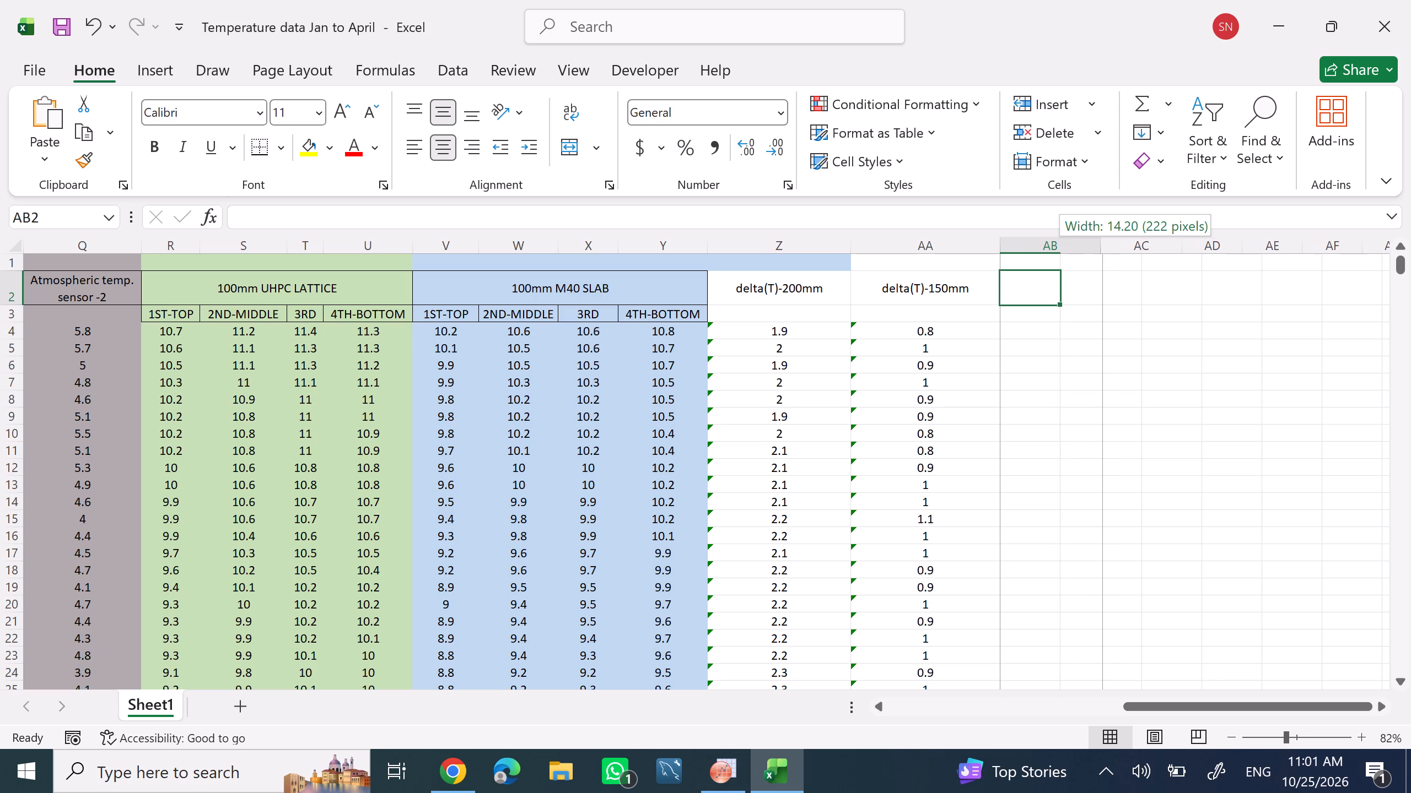
drag(1103, 243, 1102, 243)
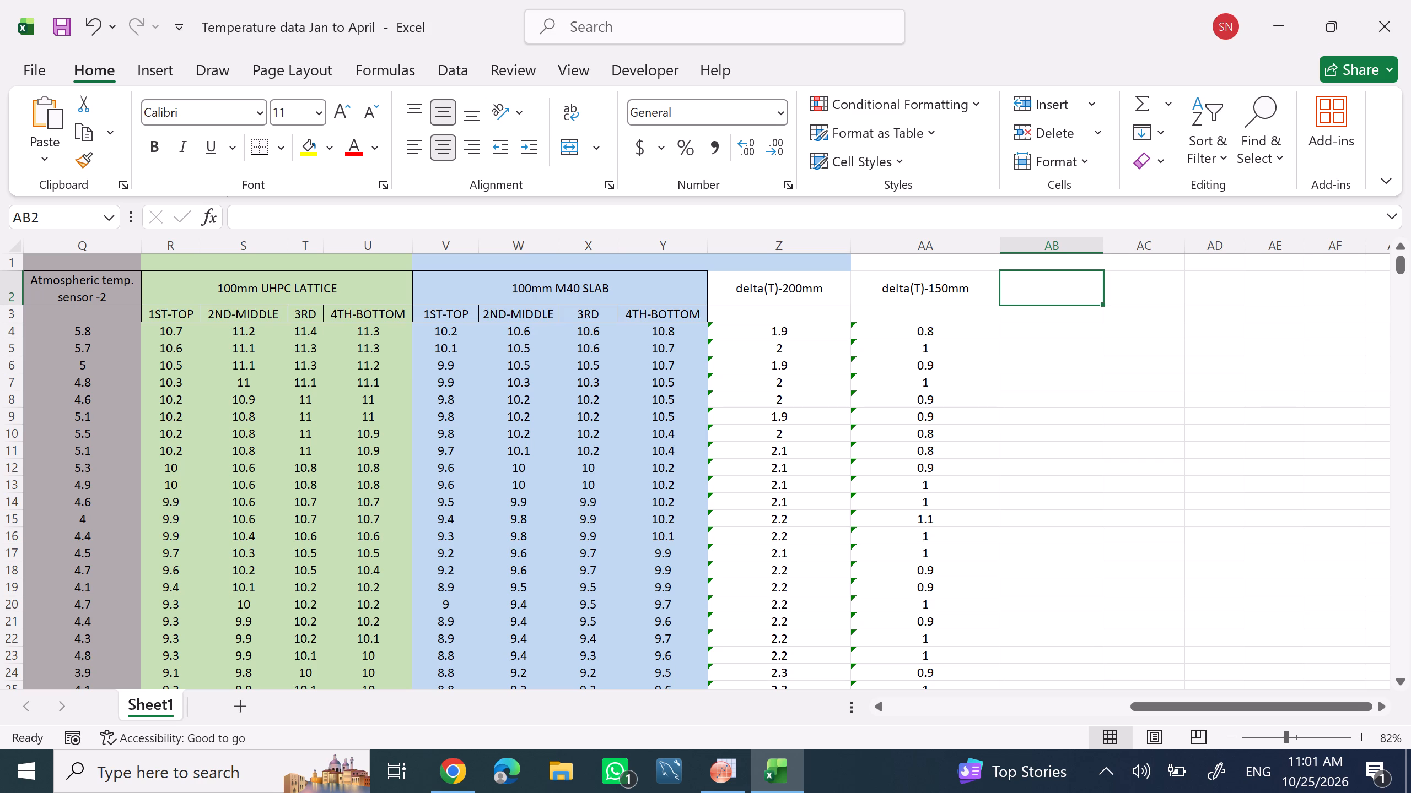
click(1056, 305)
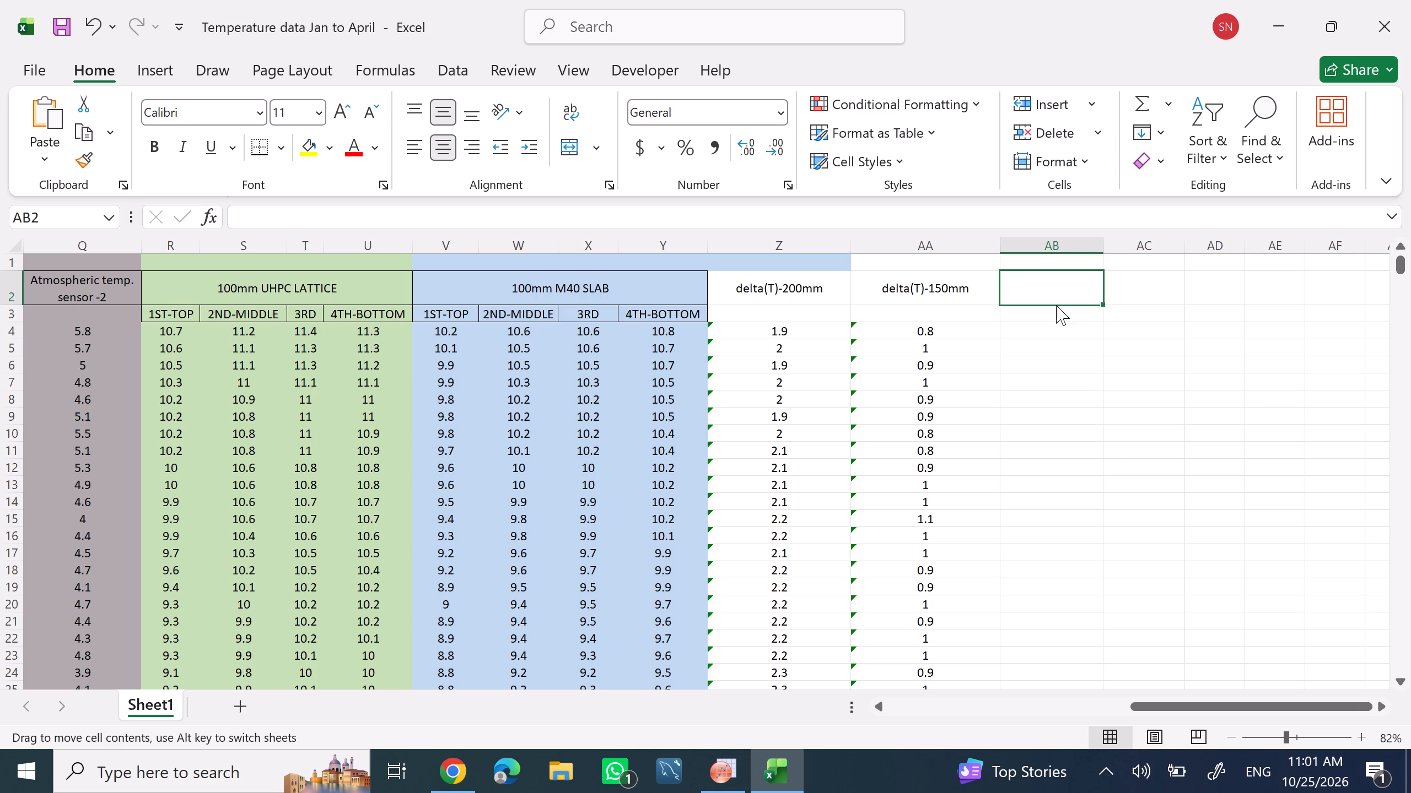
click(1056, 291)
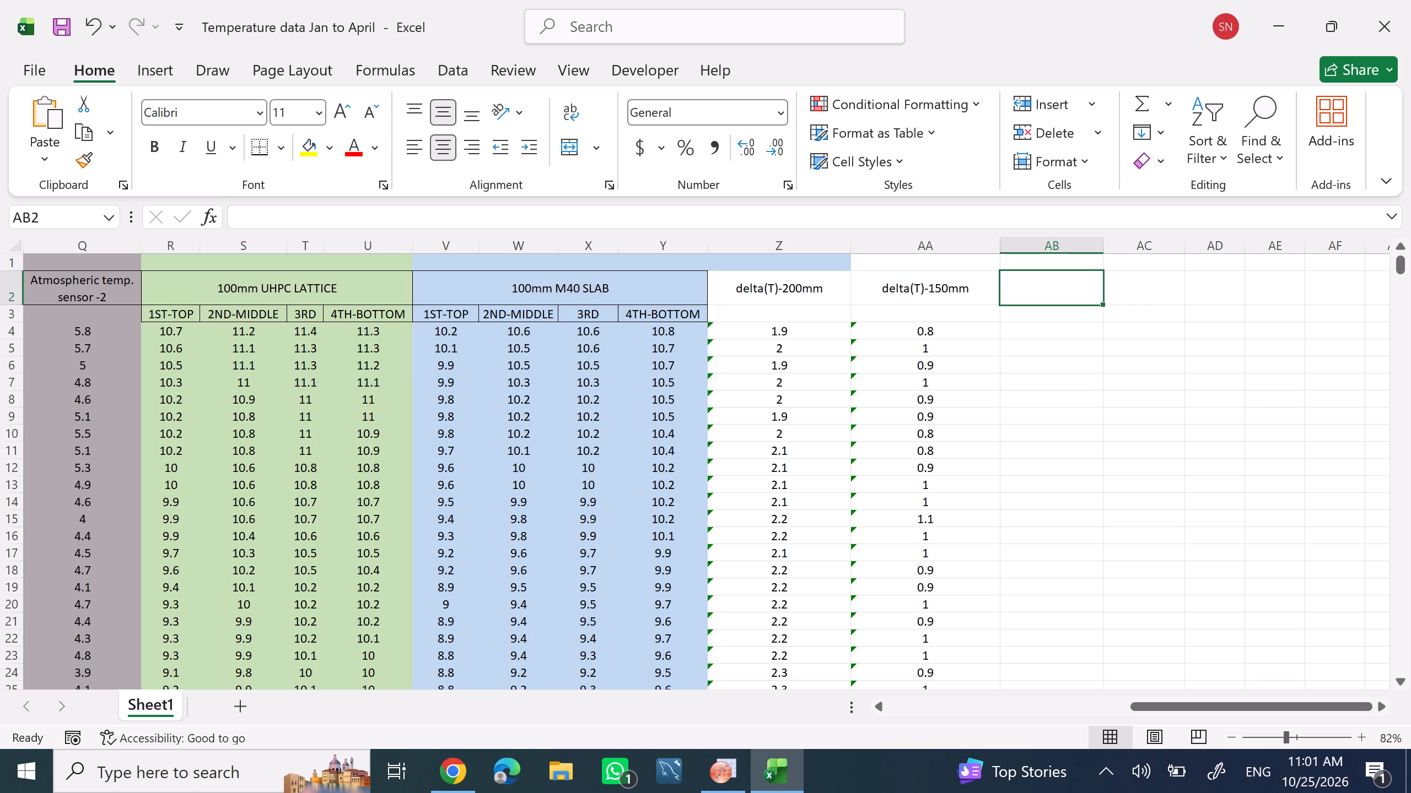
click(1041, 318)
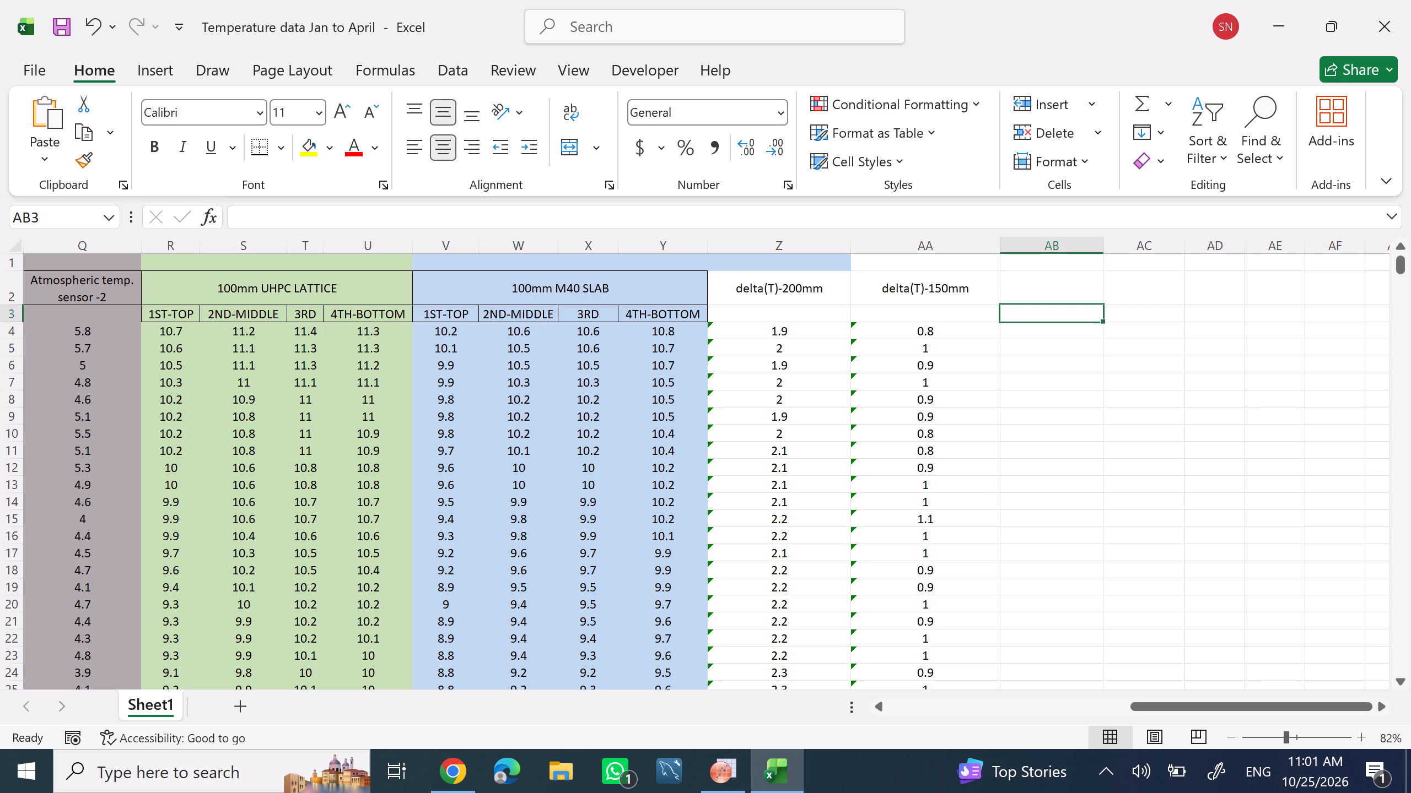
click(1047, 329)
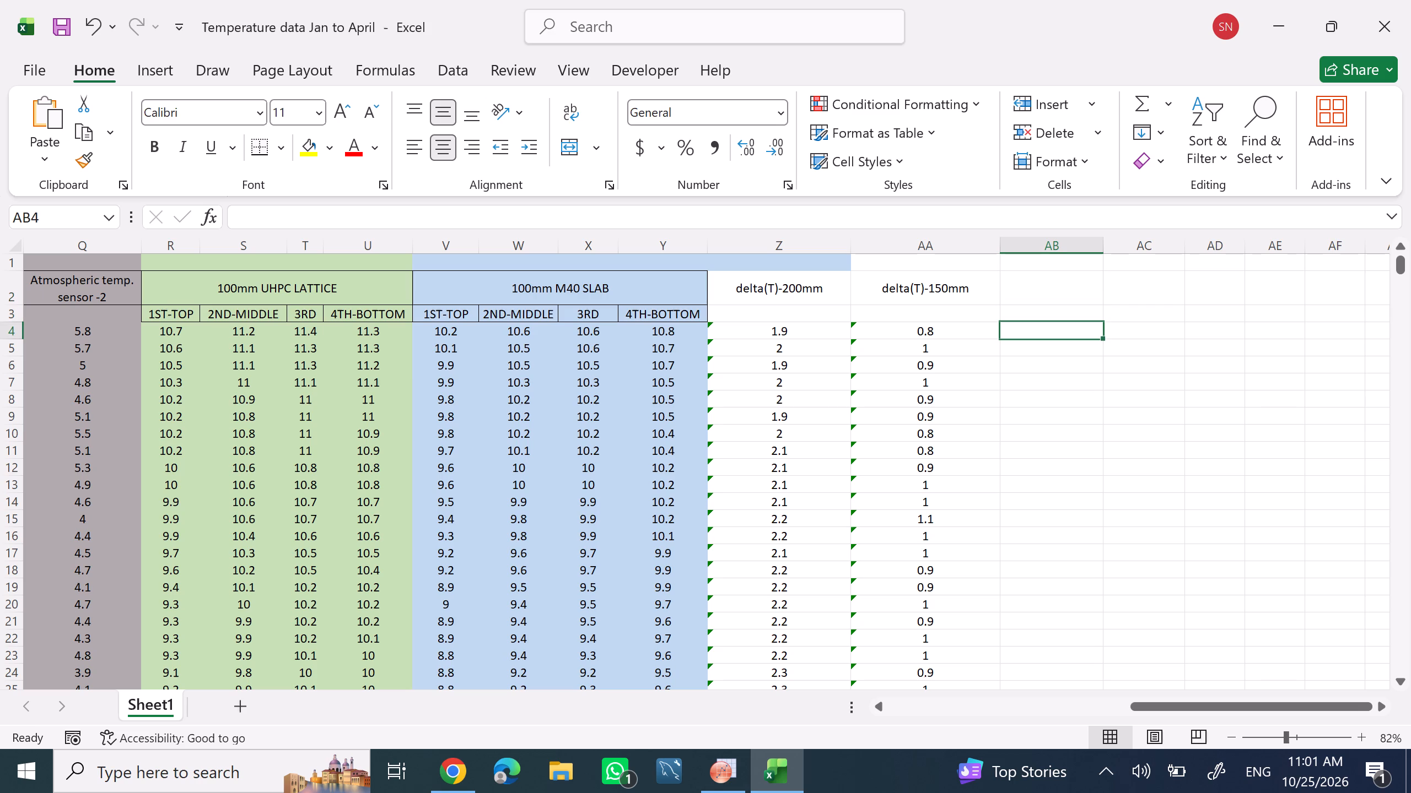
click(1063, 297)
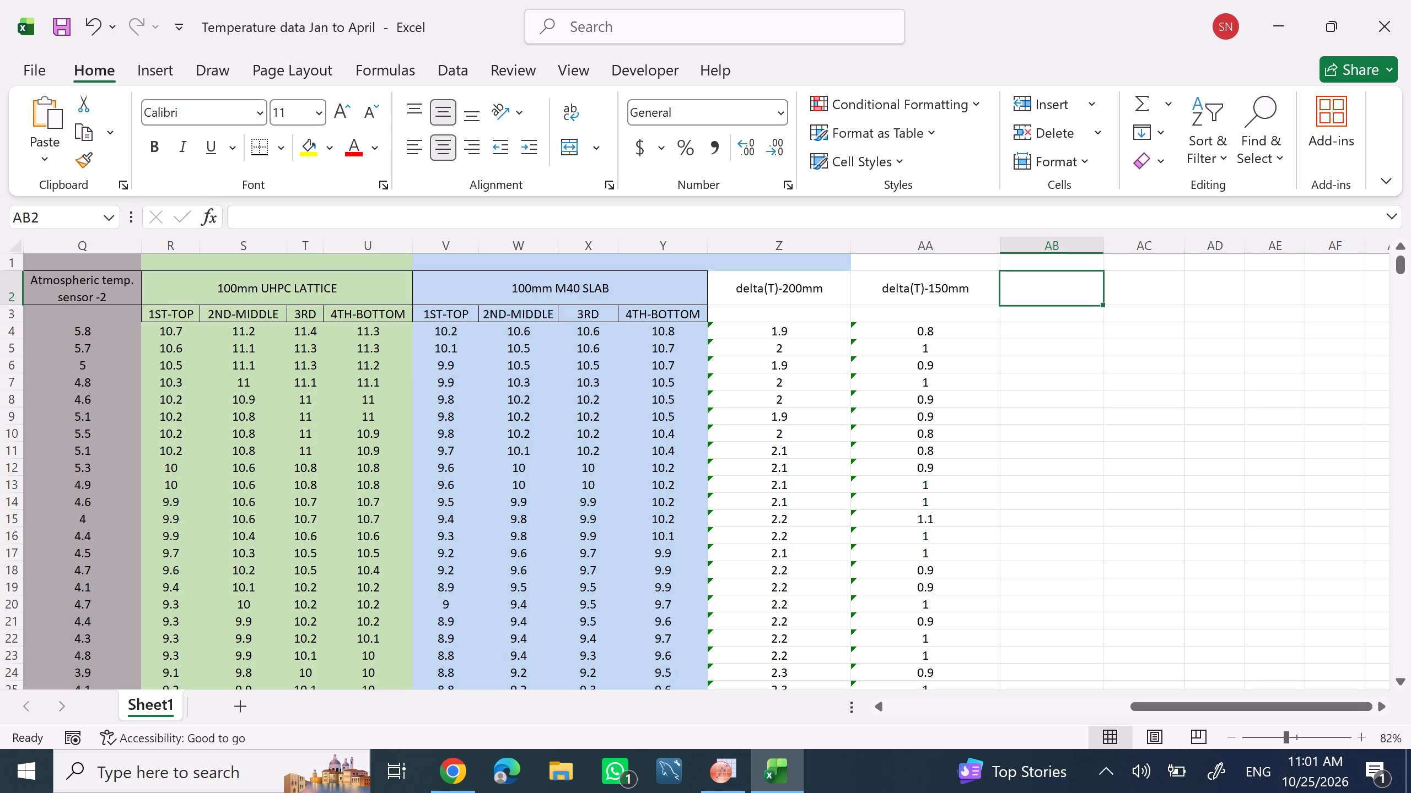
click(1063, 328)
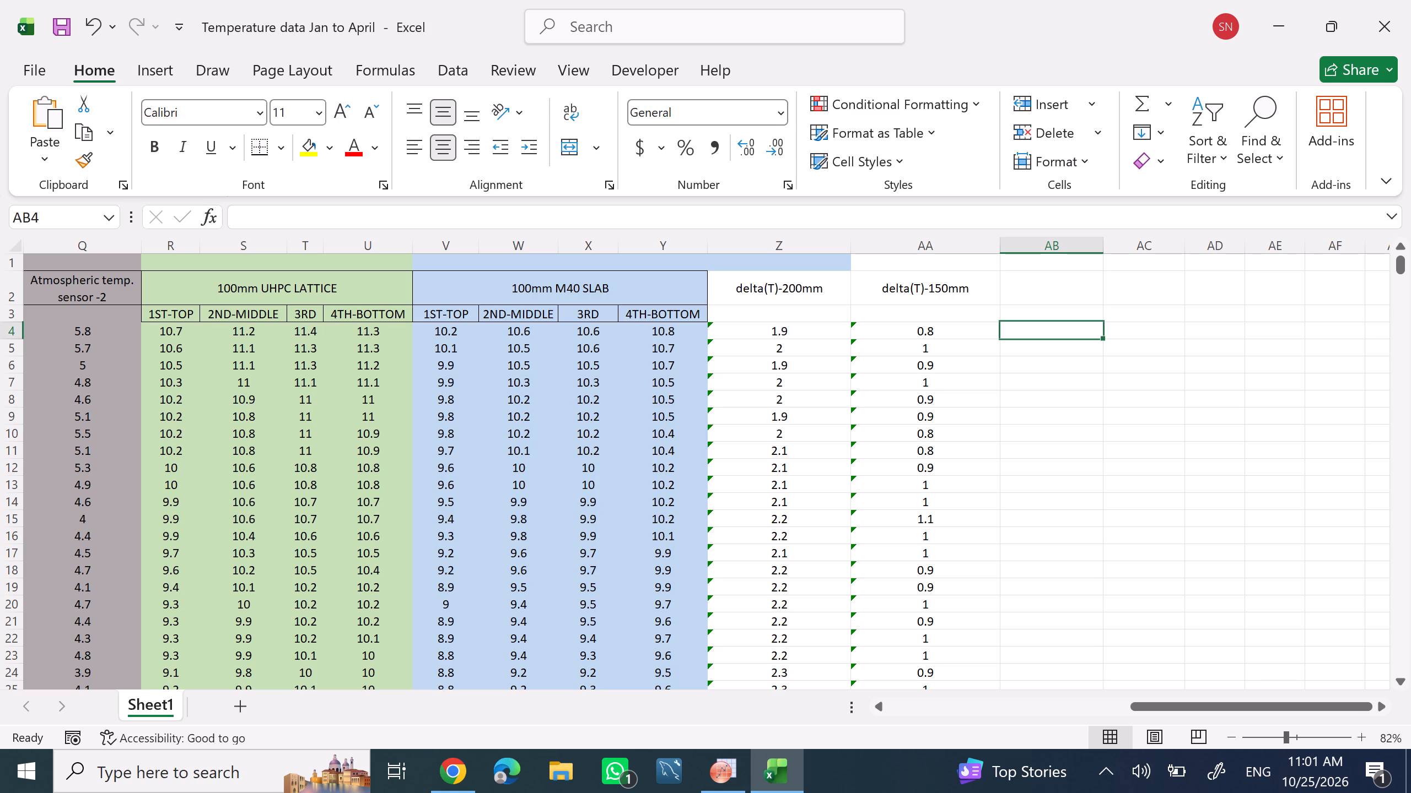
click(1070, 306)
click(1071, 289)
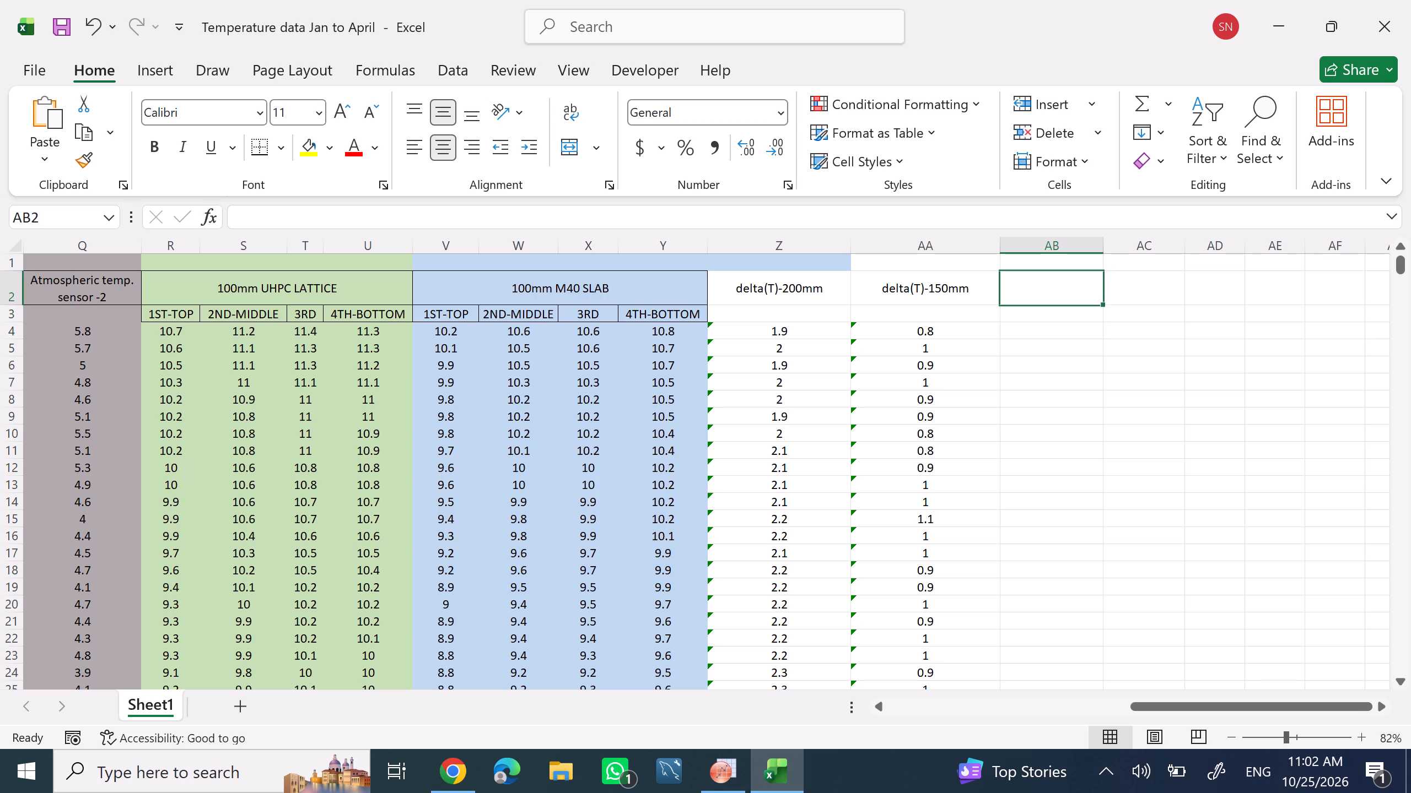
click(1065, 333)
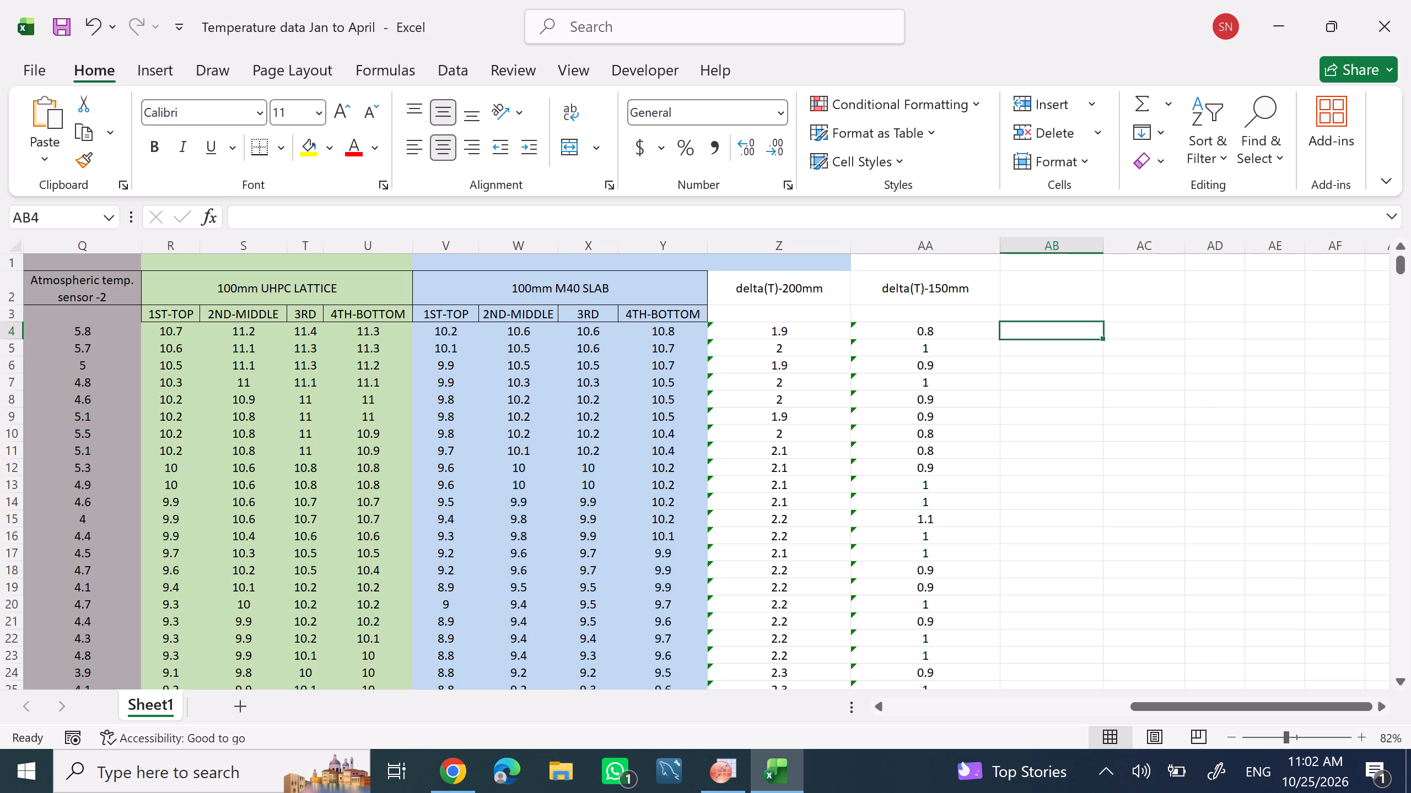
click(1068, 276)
Copy the delta(T)-150mm header from AA2 and paste it into AB2.
right_click(933, 299)
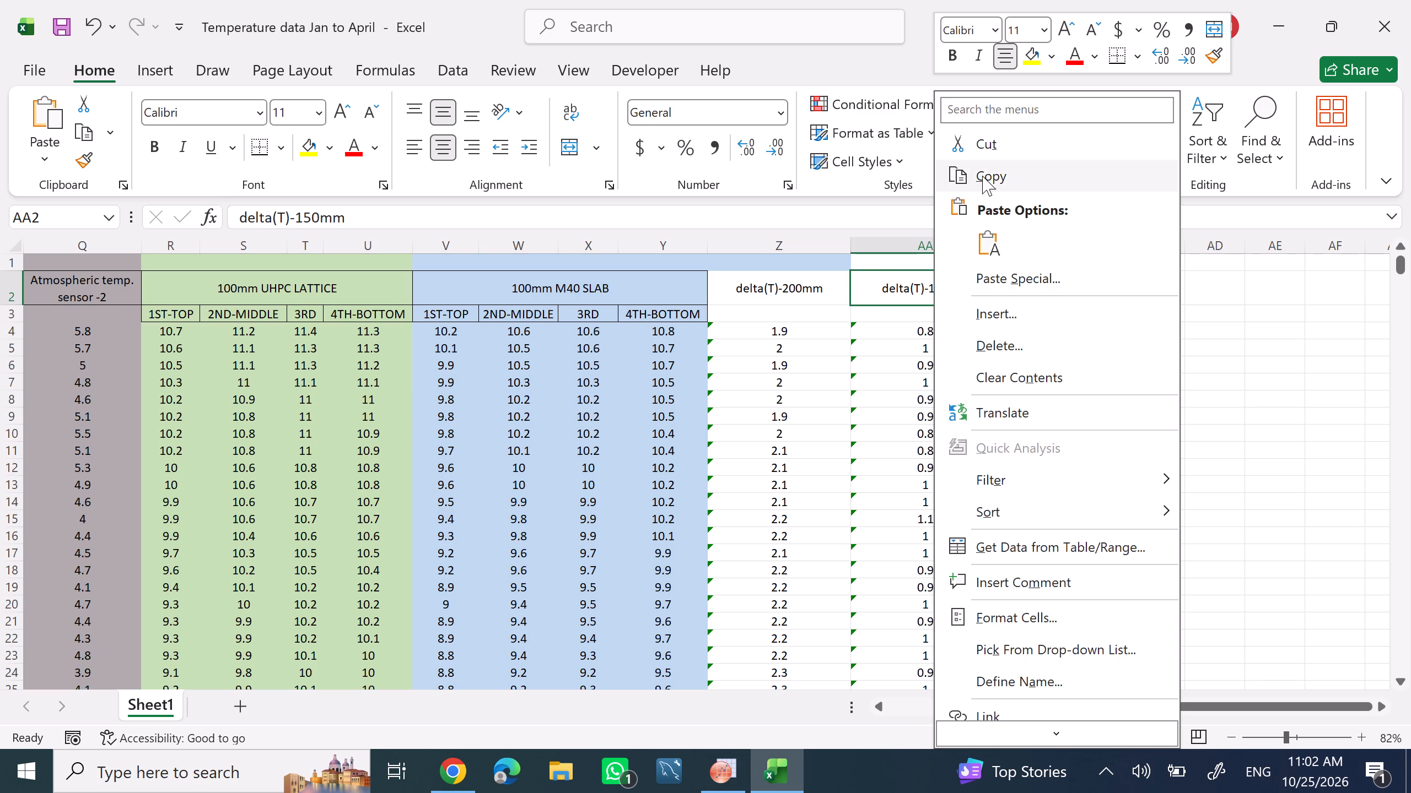
click(982, 176)
click(1052, 284)
right_click(1052, 284)
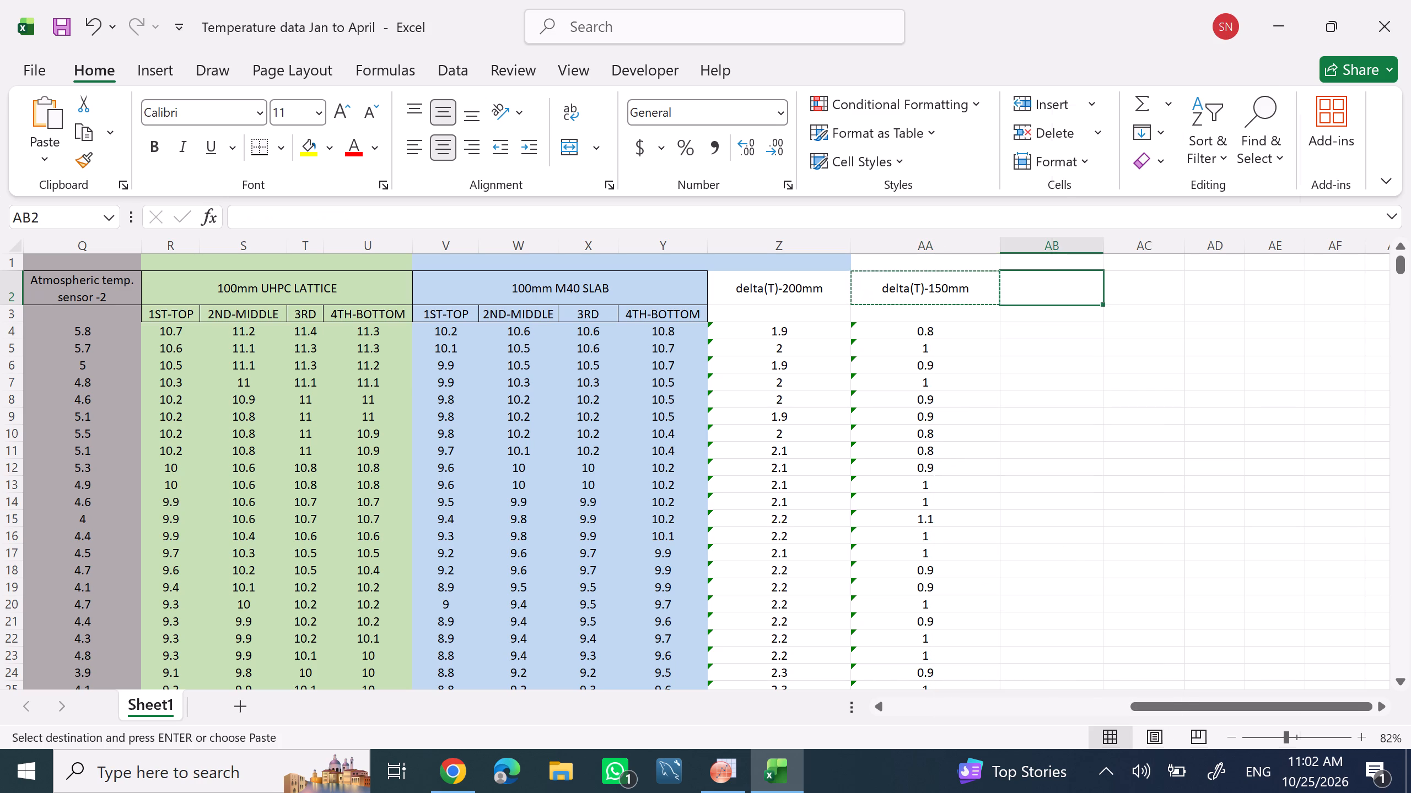
click(1112, 254)
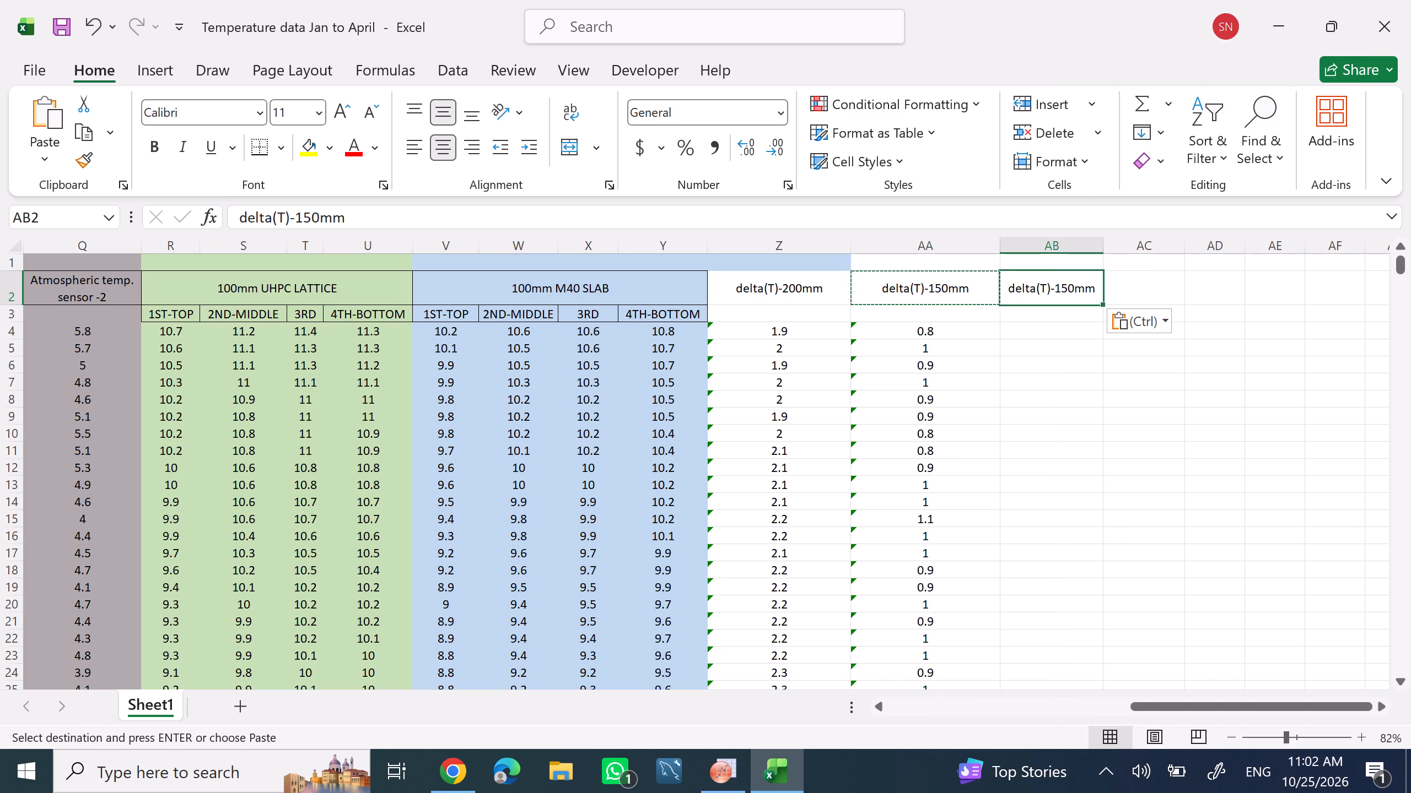
click(1155, 298)
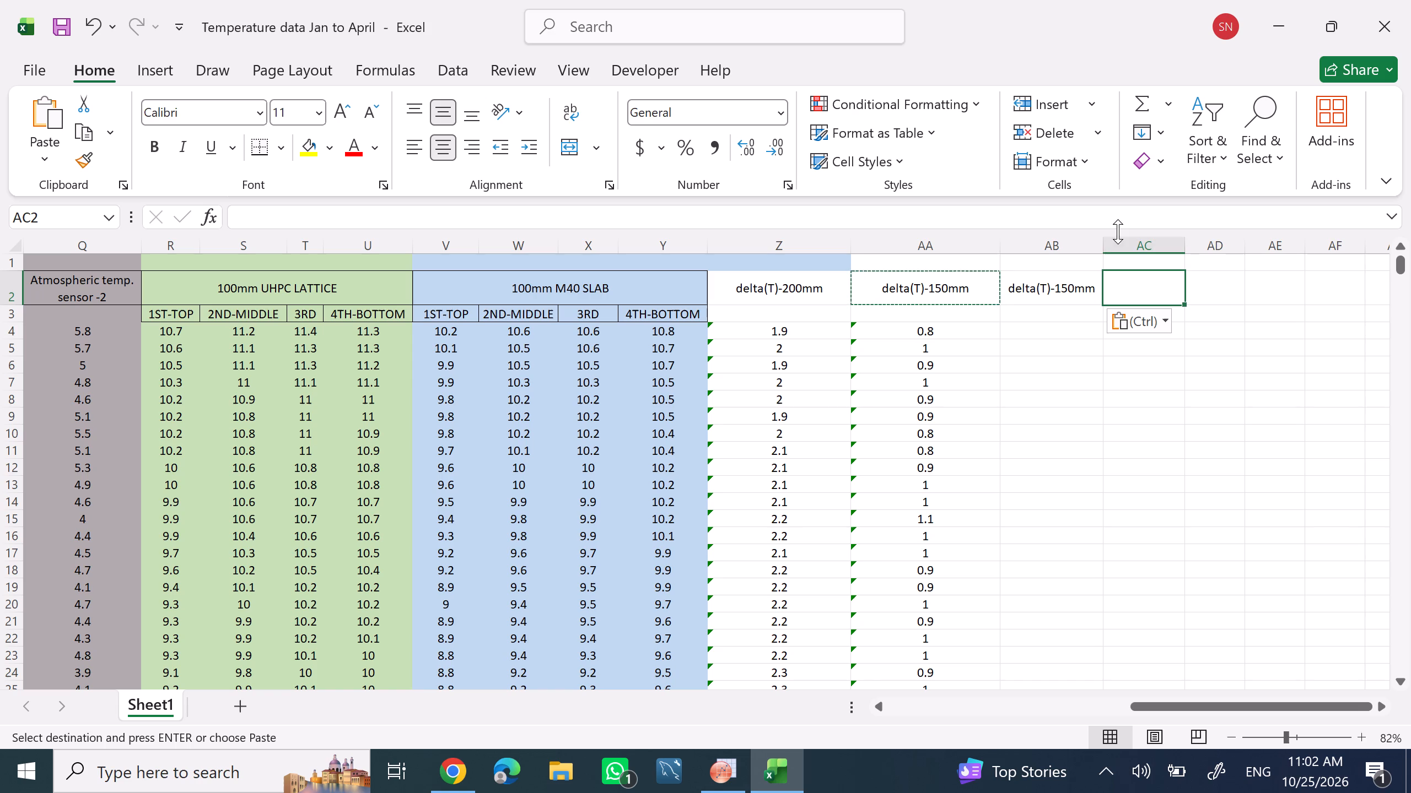
Widen empty column AC slightly.
click(1065, 252)
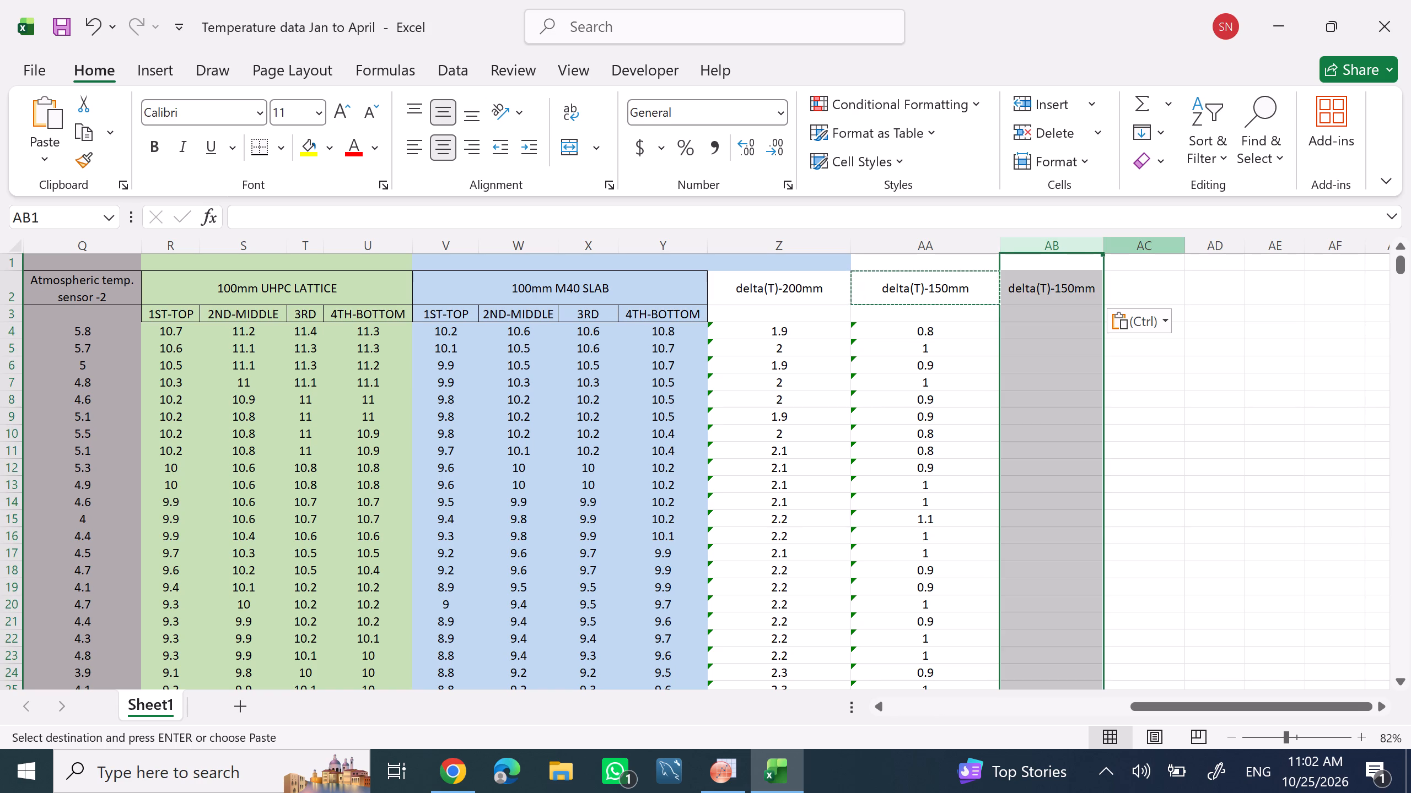
click(1153, 253)
drag(1188, 252, 1205, 255)
click(1267, 345)
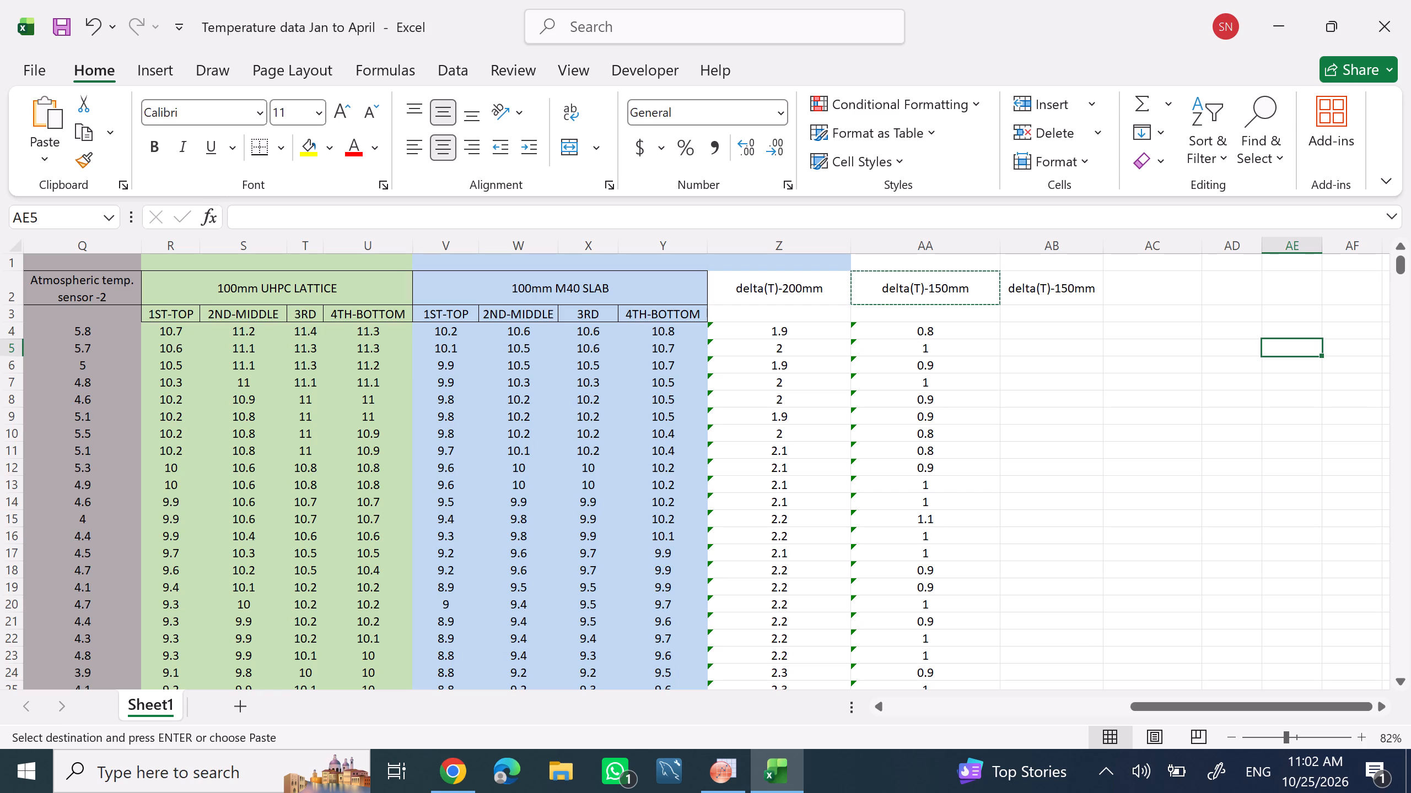
Narrow the delta(T)-150mm column AA slightly and the delta(T)-200mm column Z to about 19.
click(993, 285)
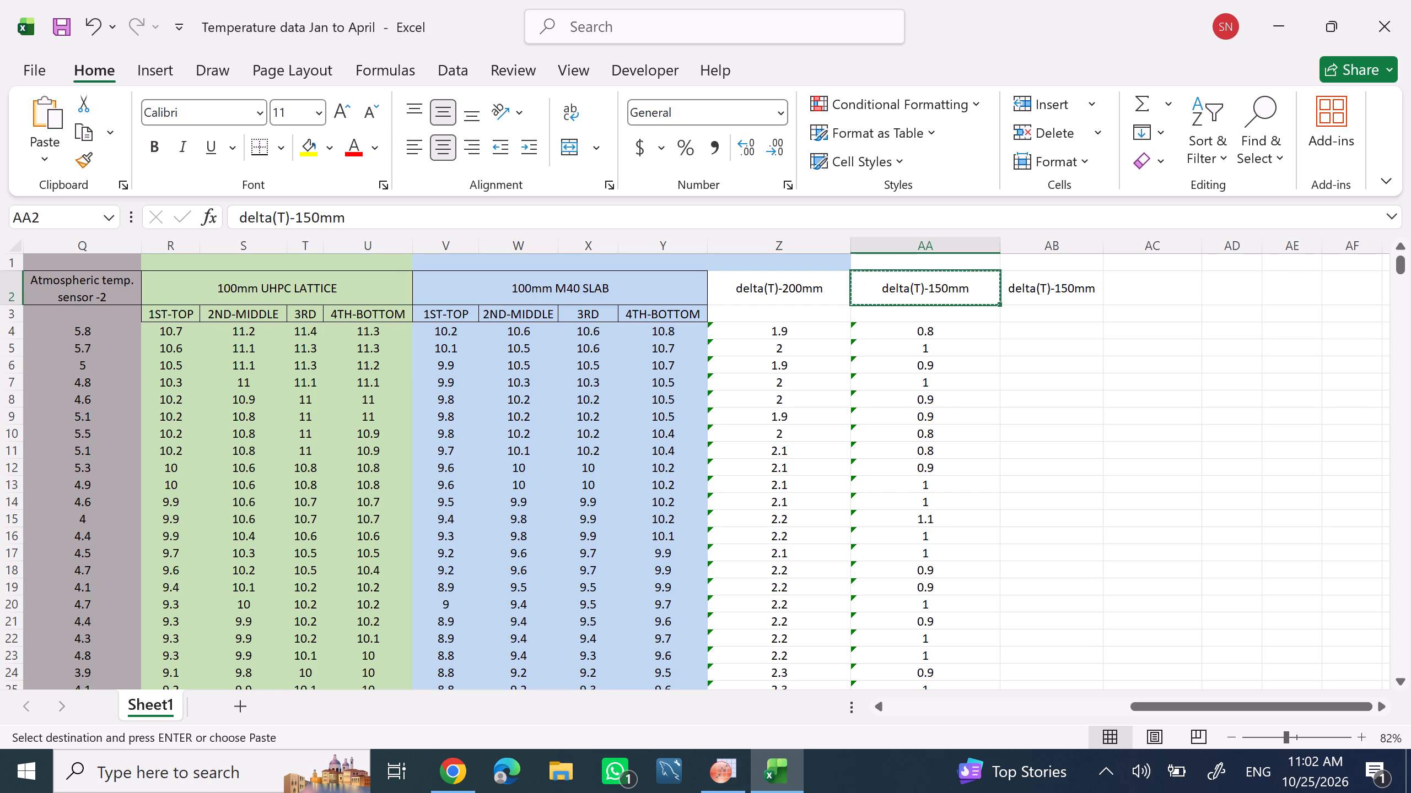
drag(1000, 247, 983, 254)
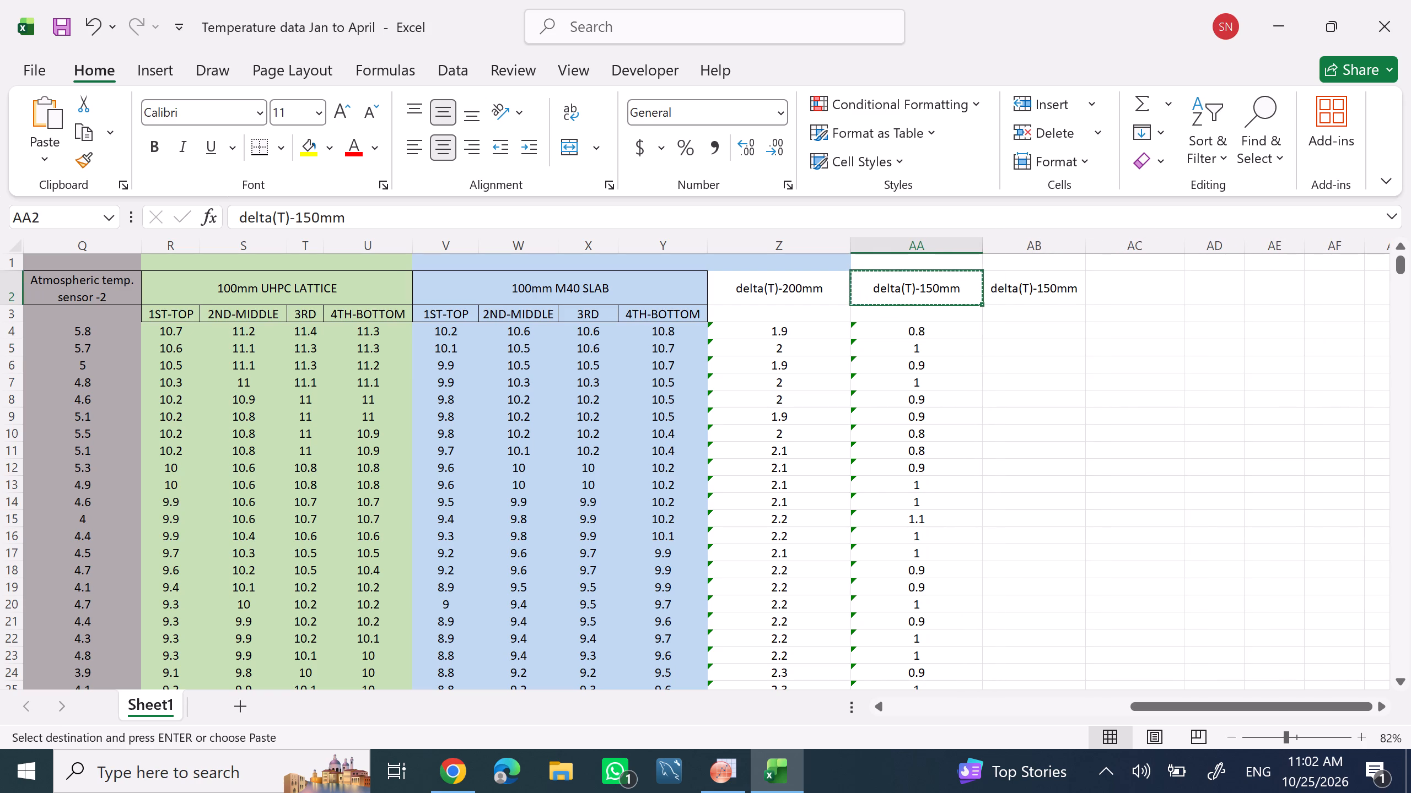
click(837, 264)
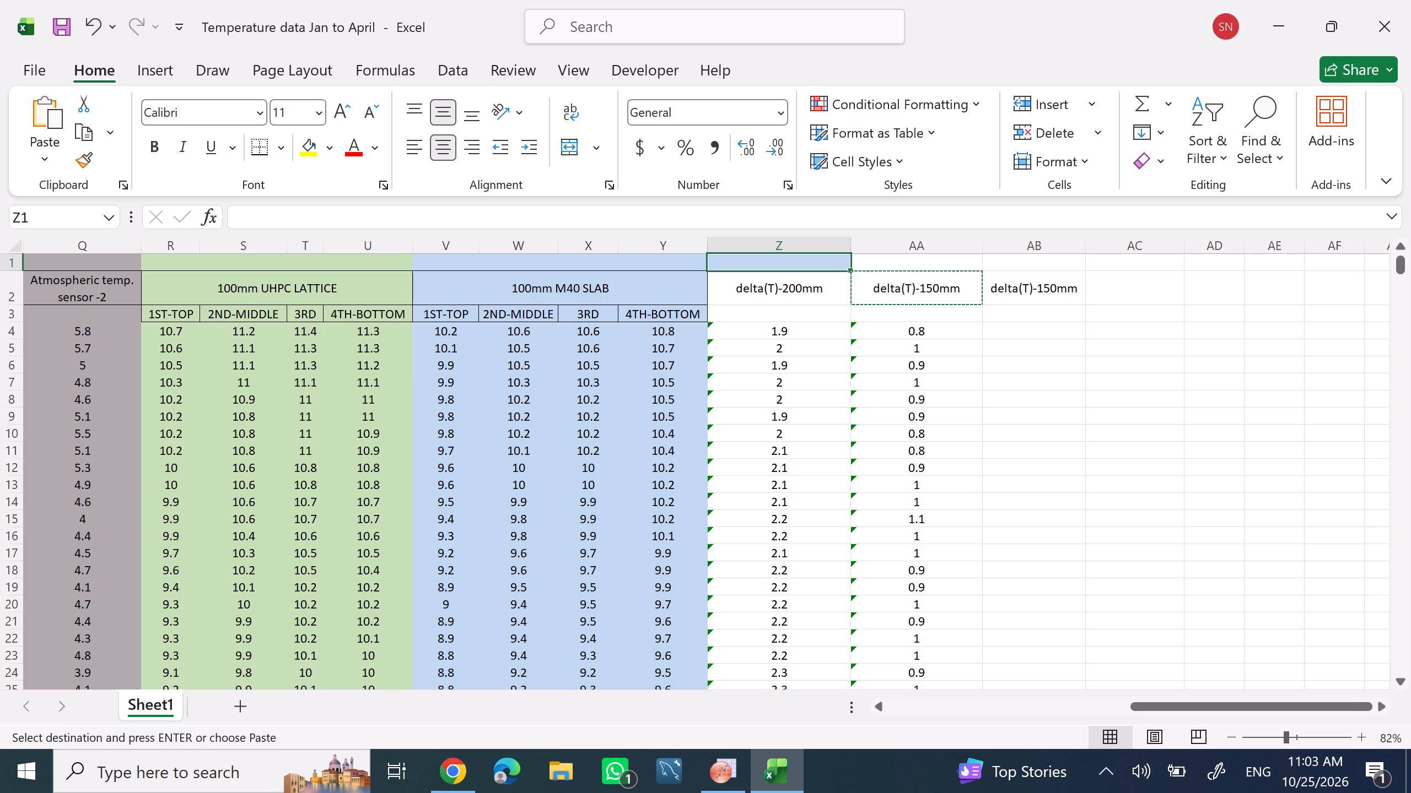
drag(849, 242, 833, 250)
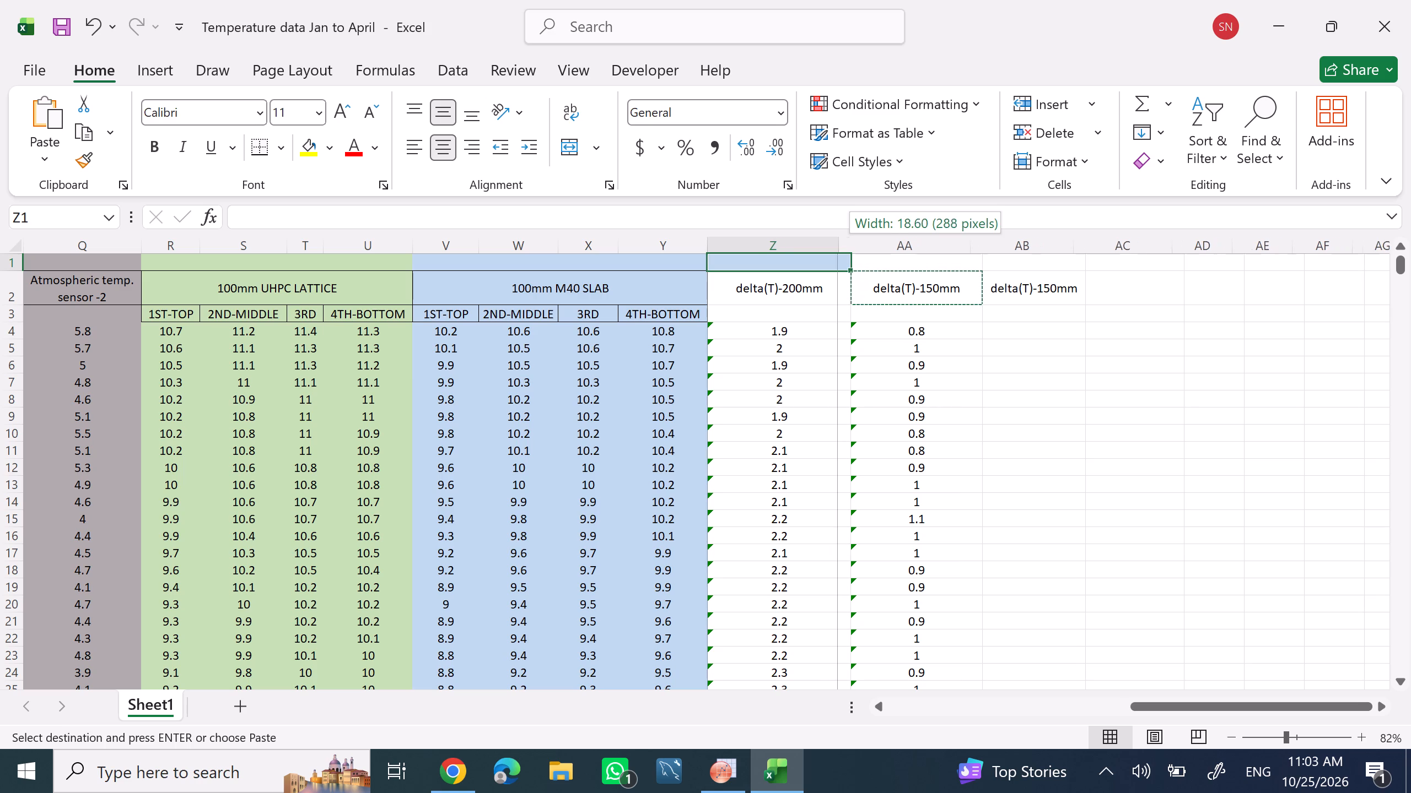
drag(833, 250, 841, 253)
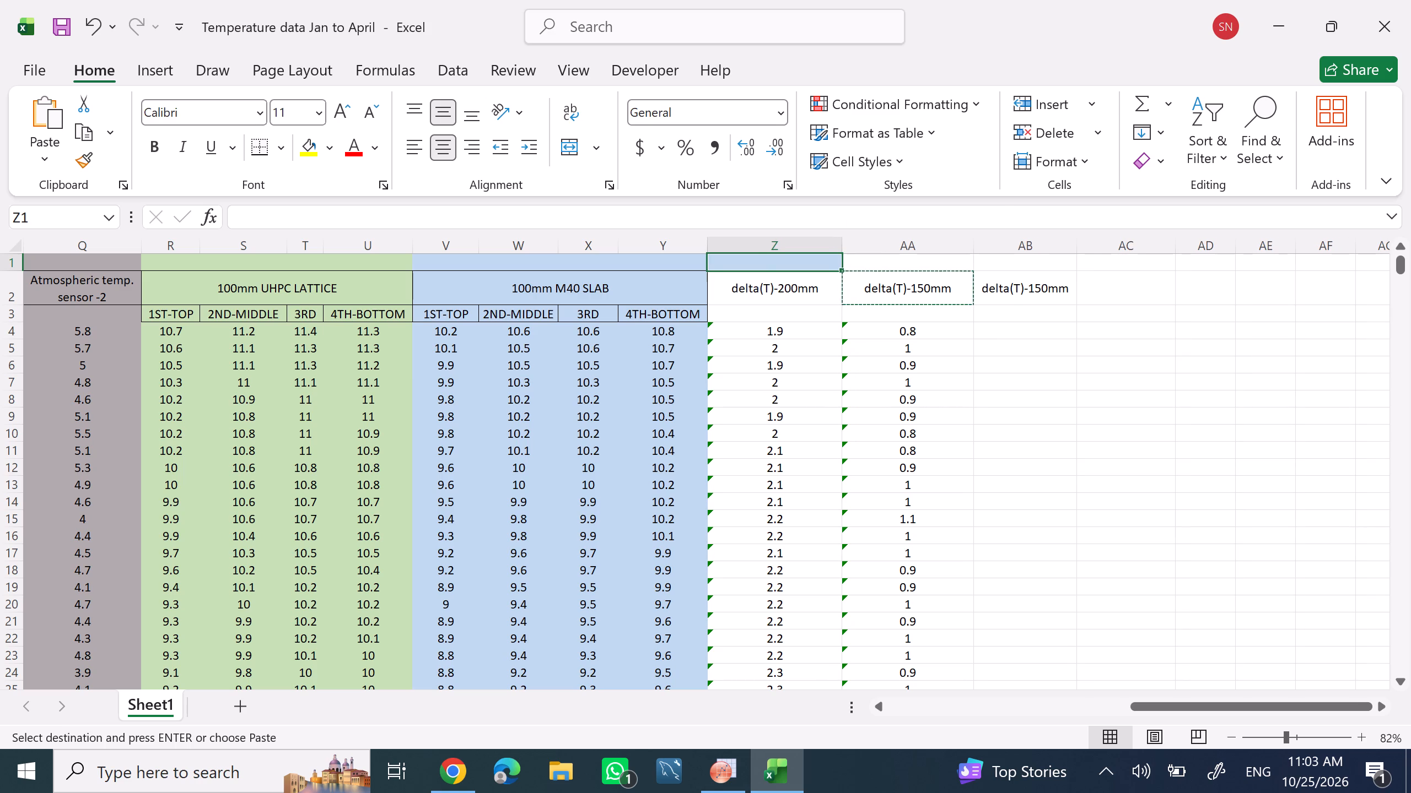
Widen column AB to about 18 so it roughly matches the neighbouring Delta T columns.
click(918, 259)
click(1010, 271)
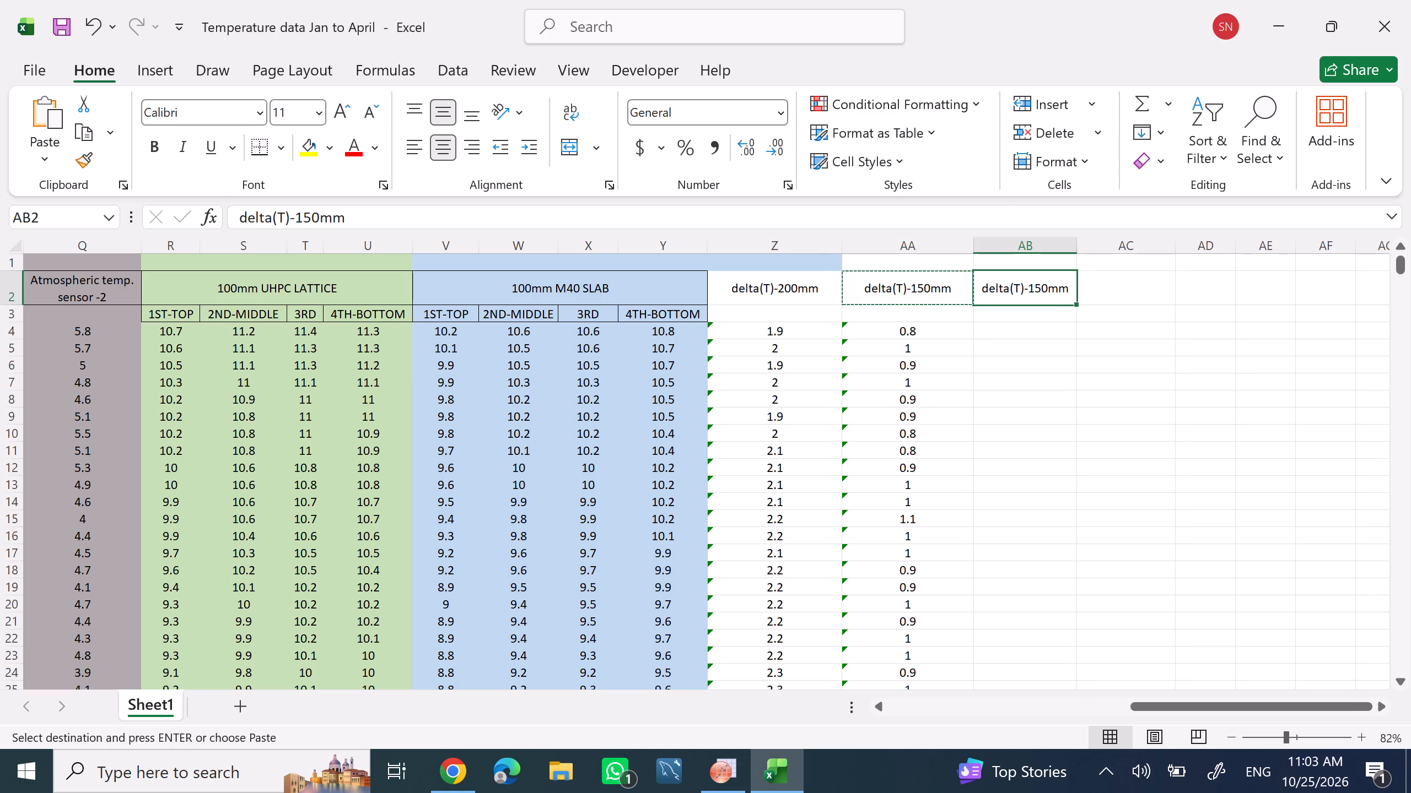
click(1021, 264)
drag(1079, 241, 1107, 247)
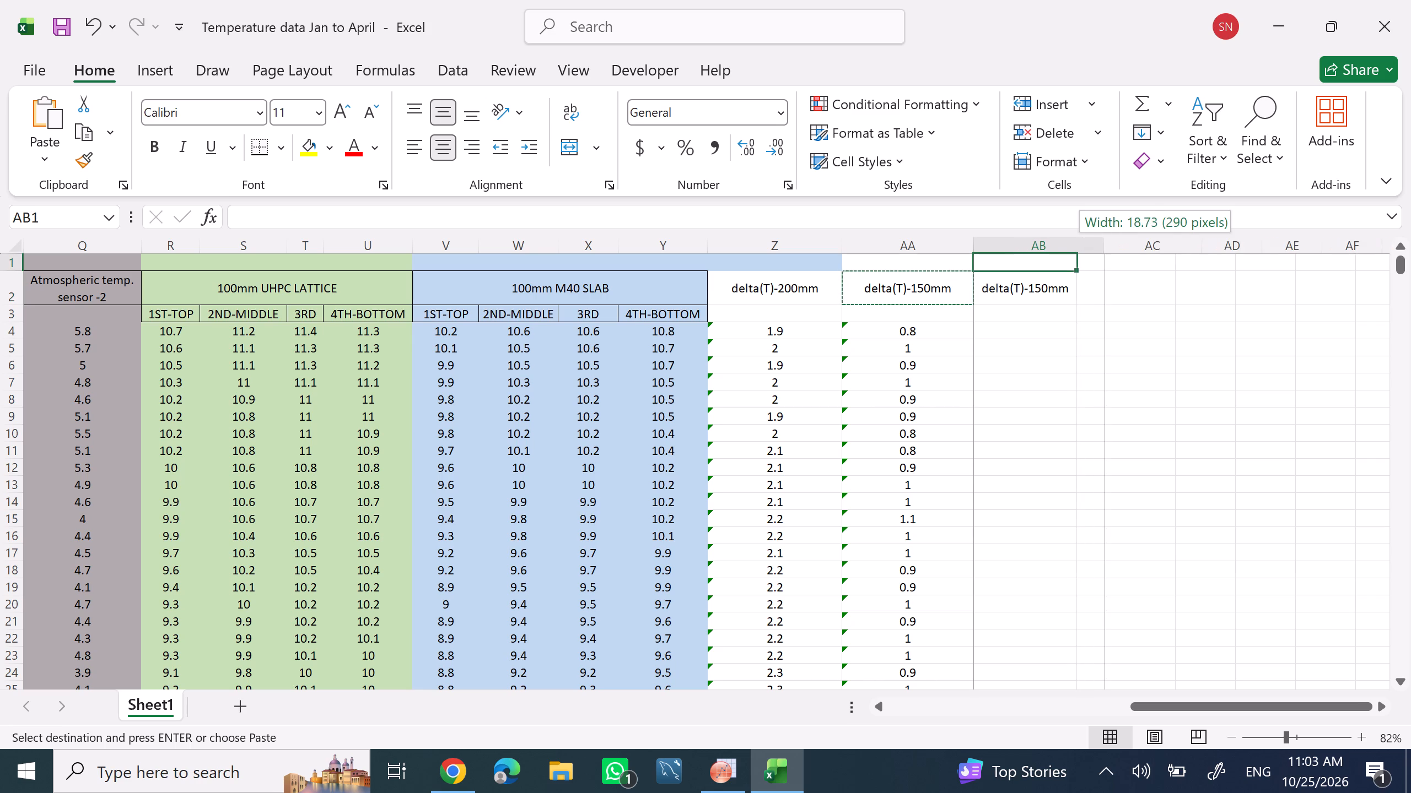
drag(1107, 247, 1102, 258)
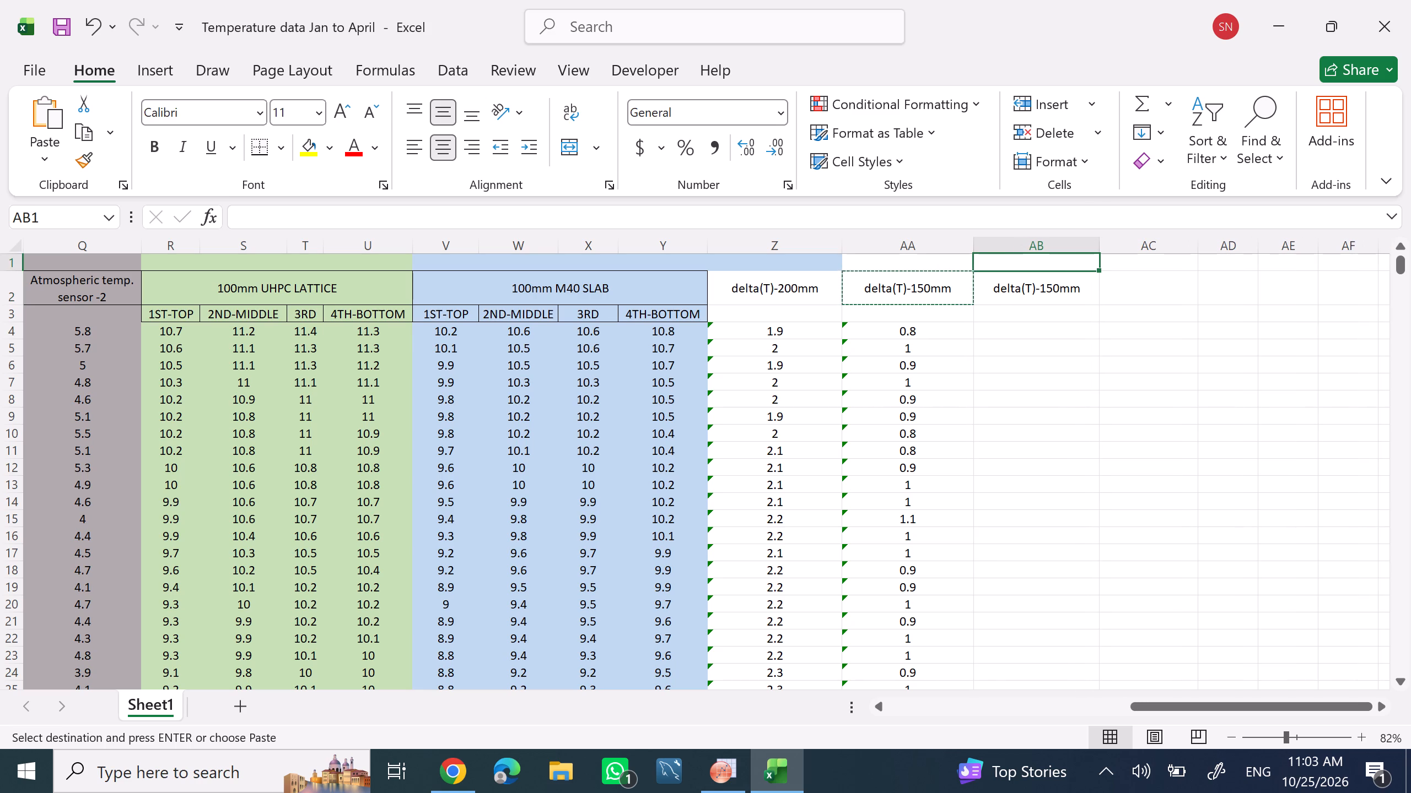
Change the copied header in AB2 to delta(T)-100mm.
click(1059, 311)
click(1063, 293)
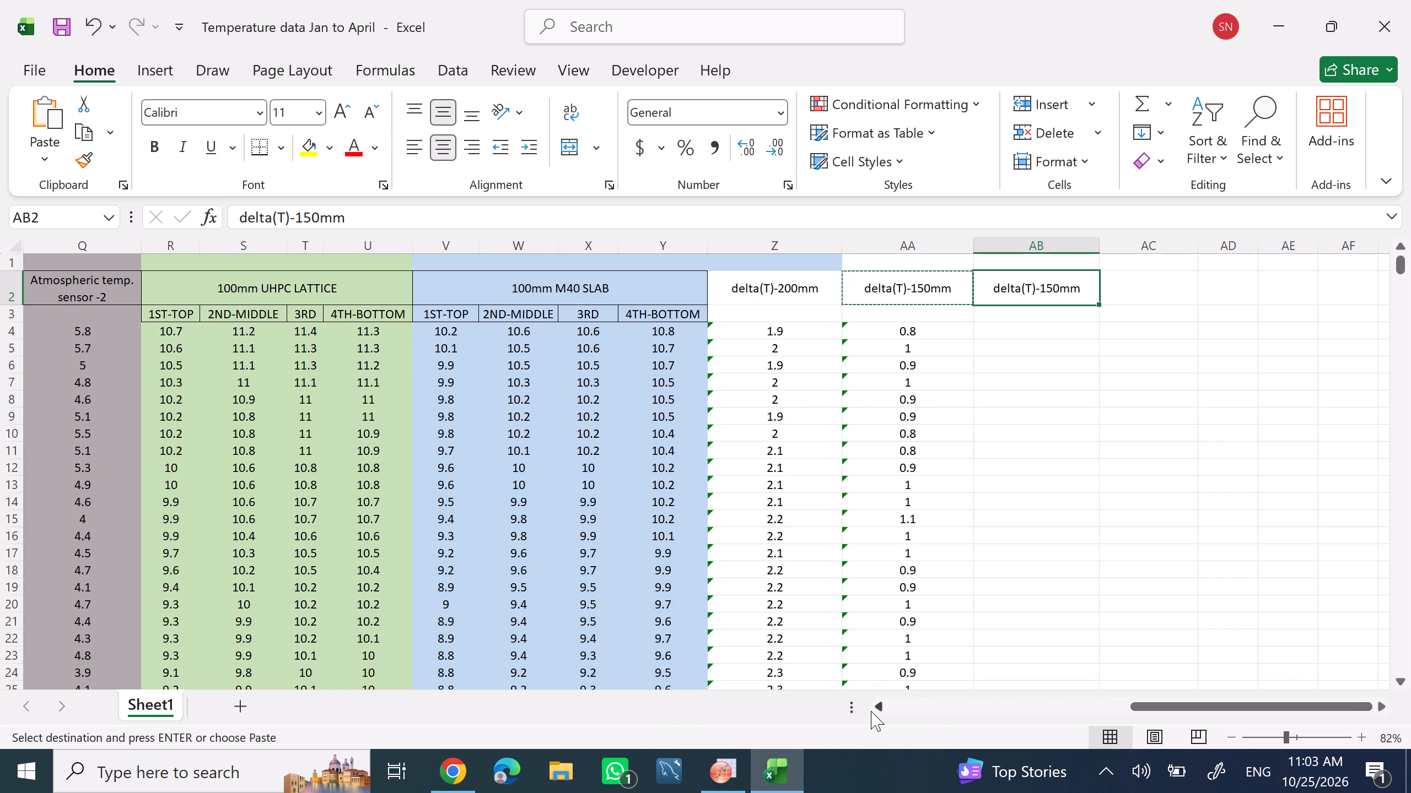
triple_click(879, 705)
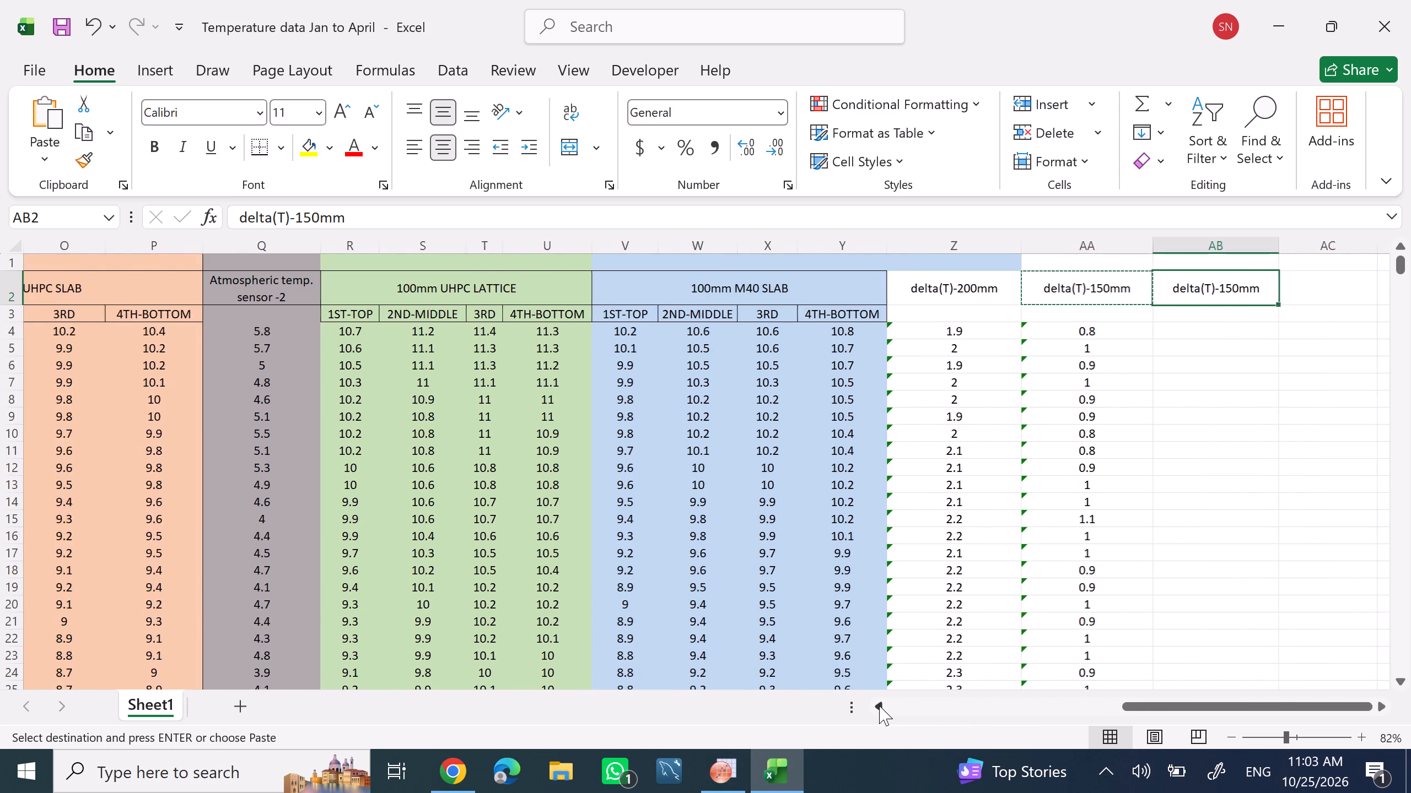
double_click(879, 705)
triple_click(879, 705)
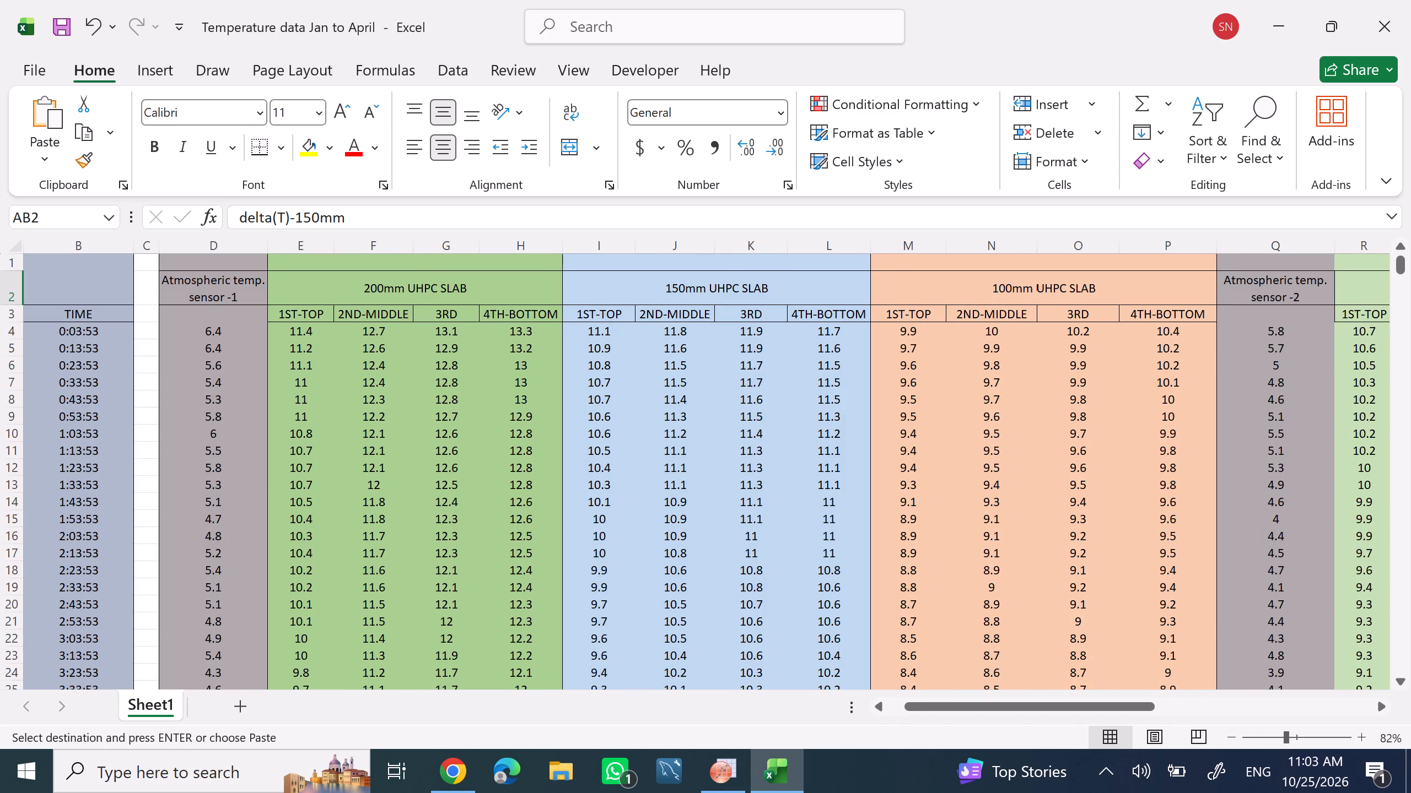
click(883, 705)
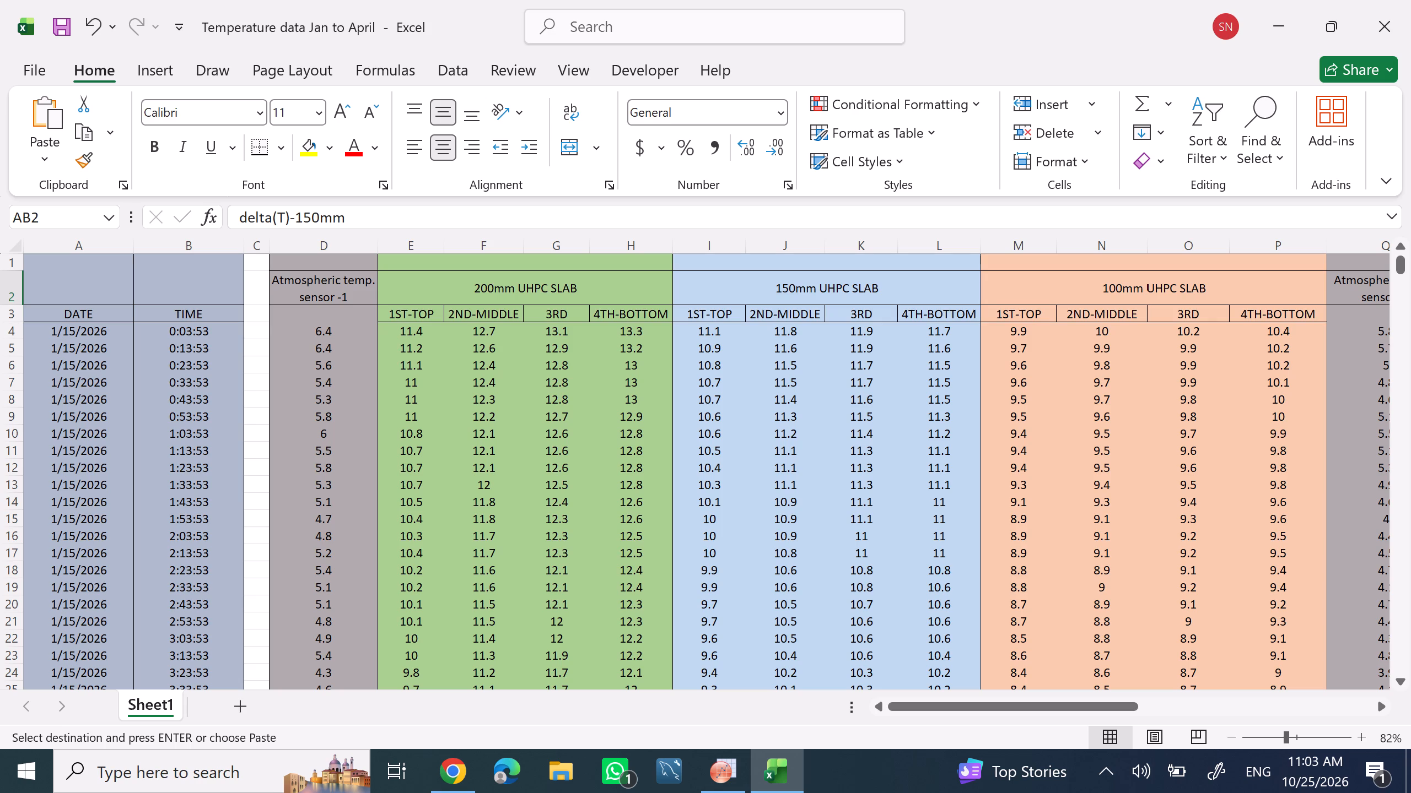
click(1379, 696)
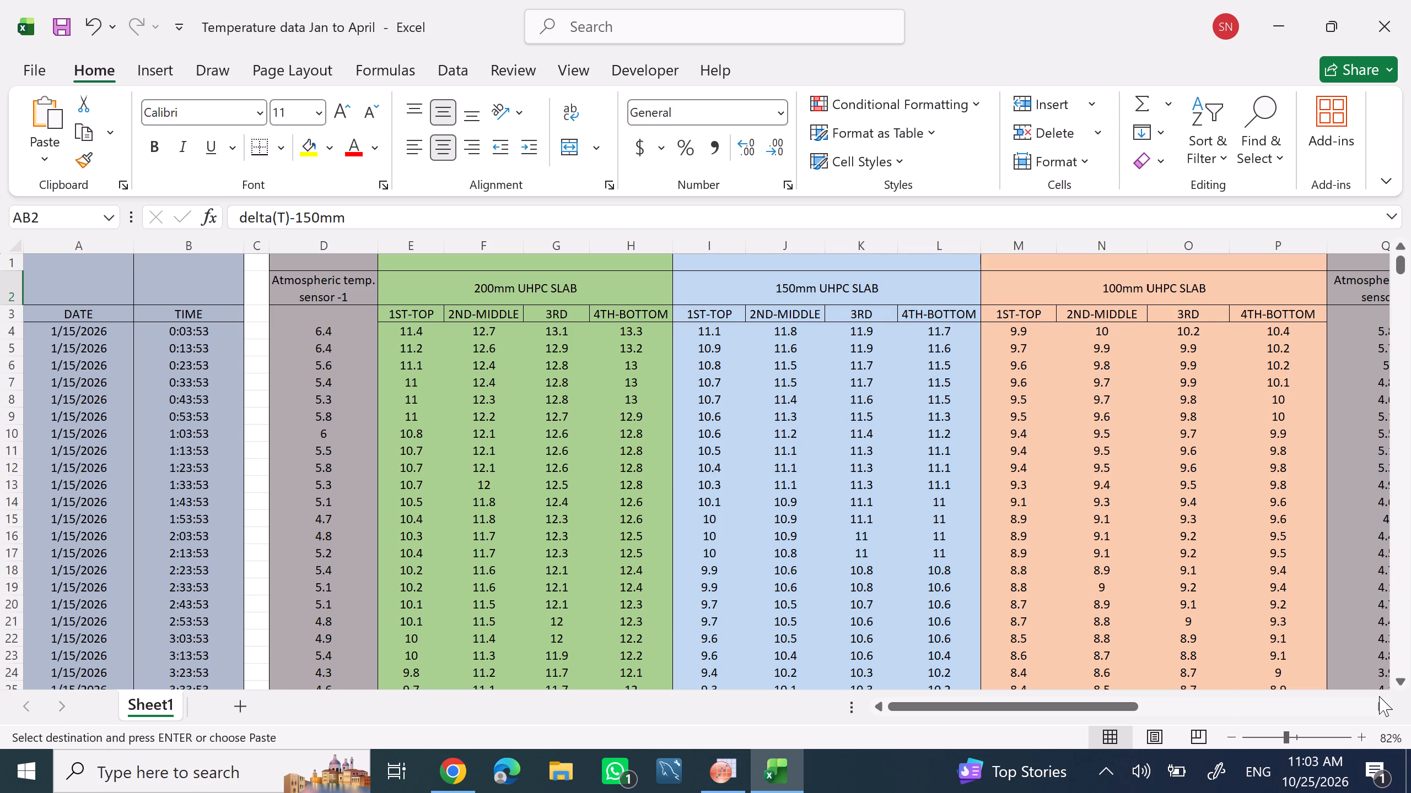
click(1387, 707)
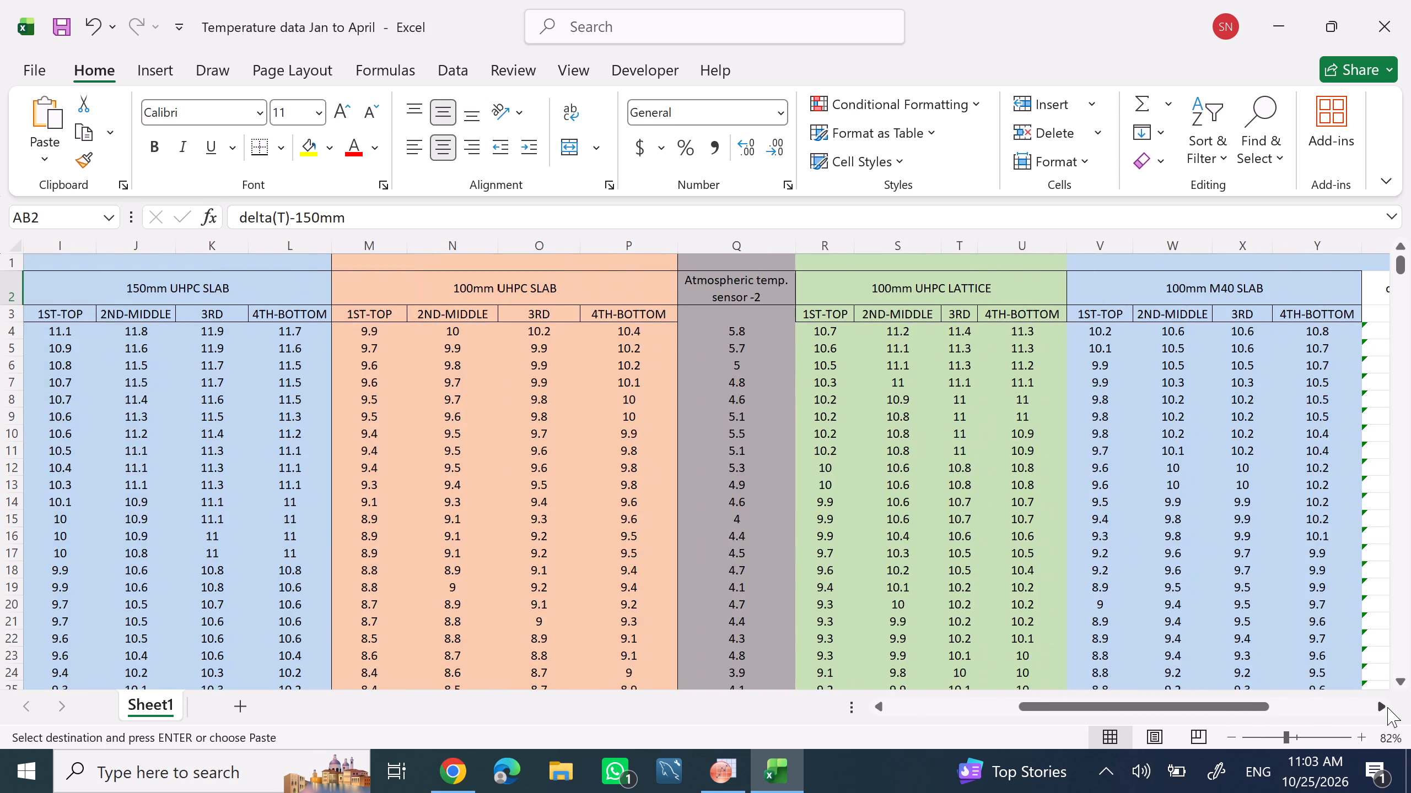
click(1387, 707)
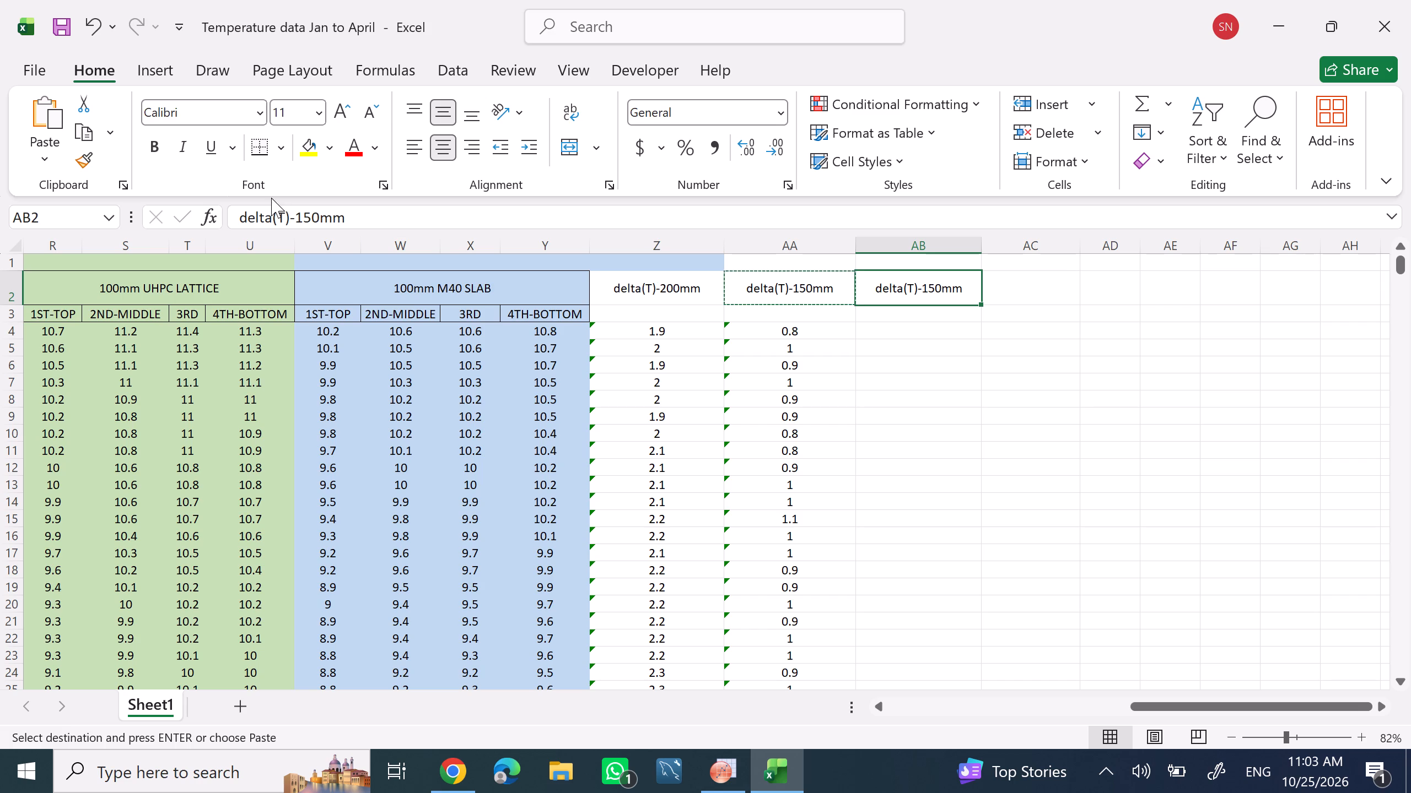
click(311, 214)
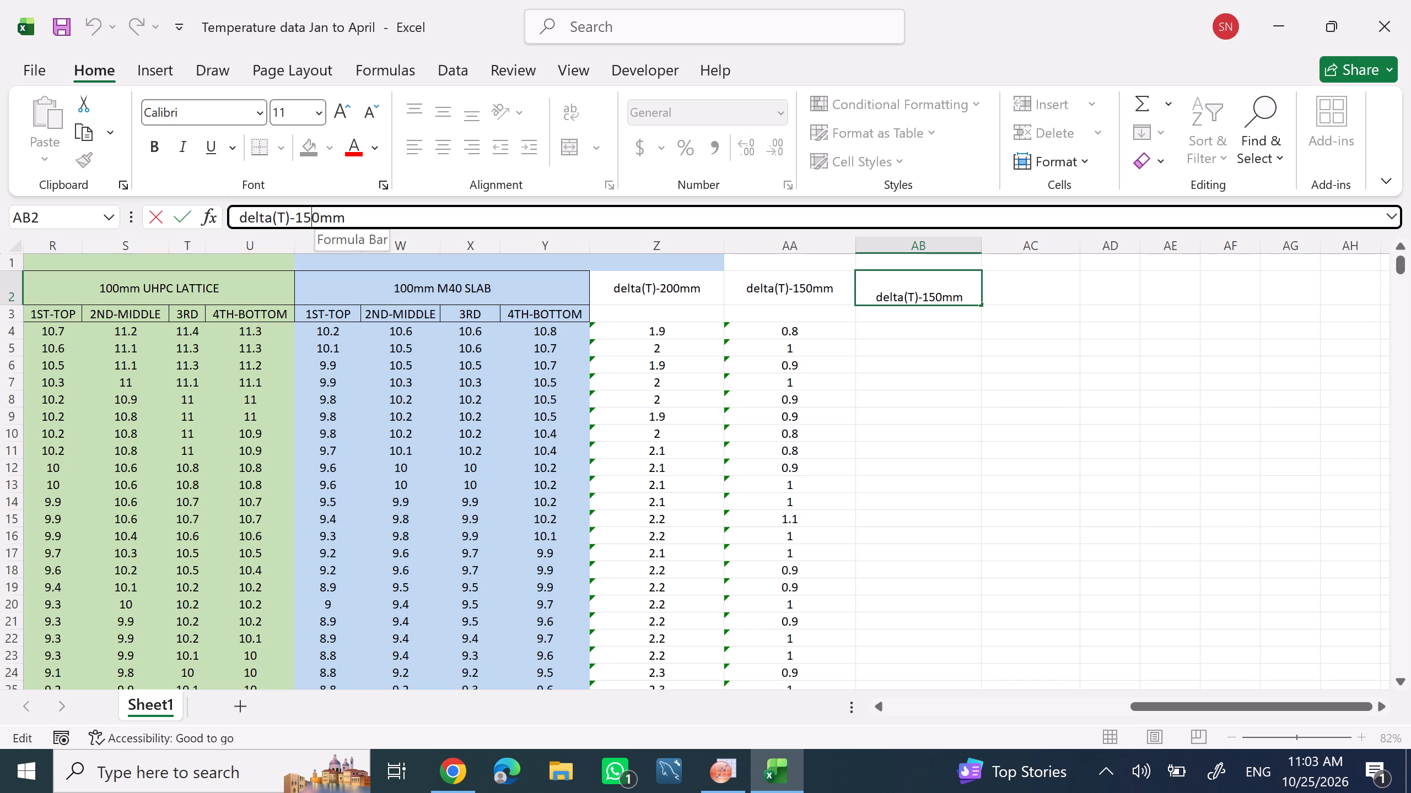
key(BackSpace)
key(0)
click(934, 322)
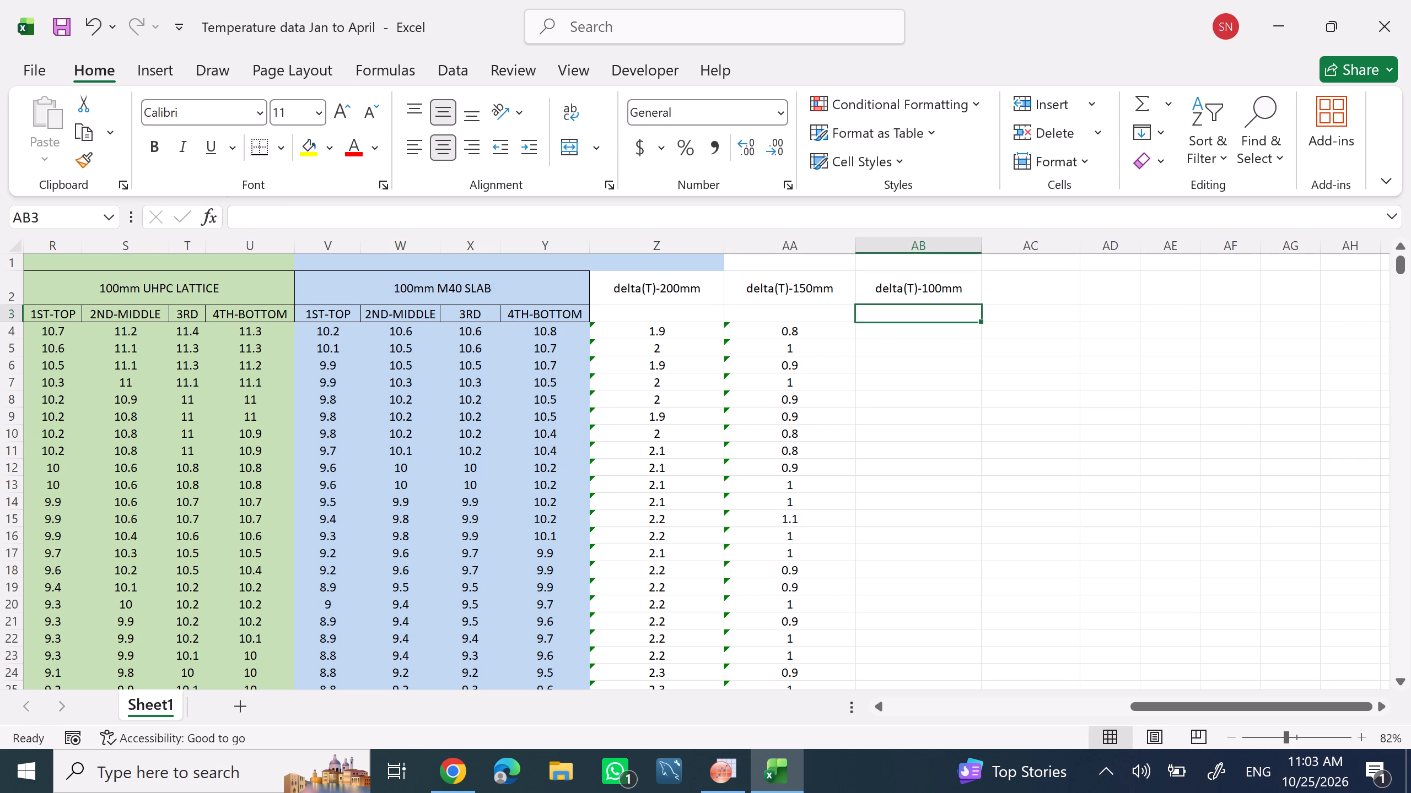
Write =MAX(M4:P4-MIN(M4:P4) in AB4, using the 100mm UHPC slab's four row-4 readings from columns M to P.
click(913, 336)
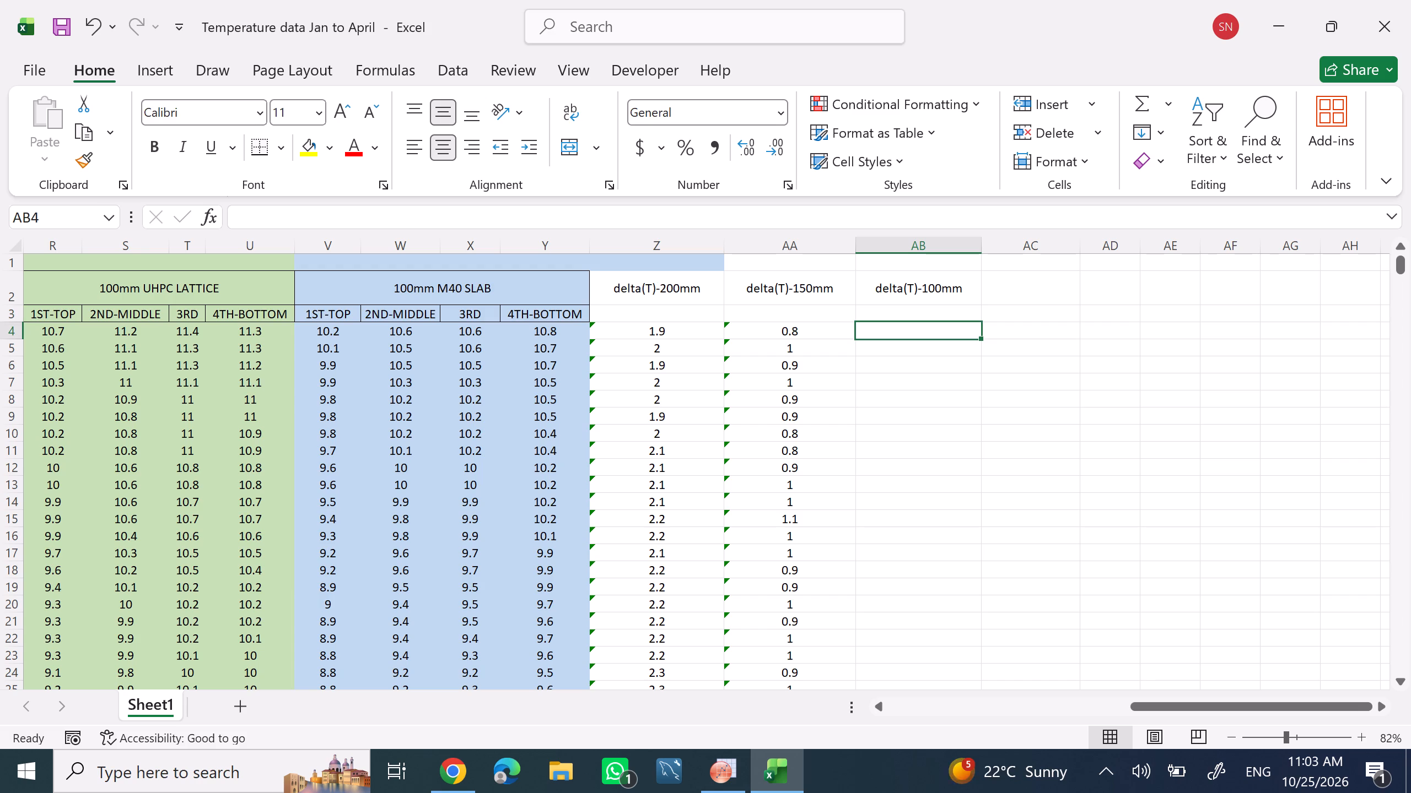
click(882, 708)
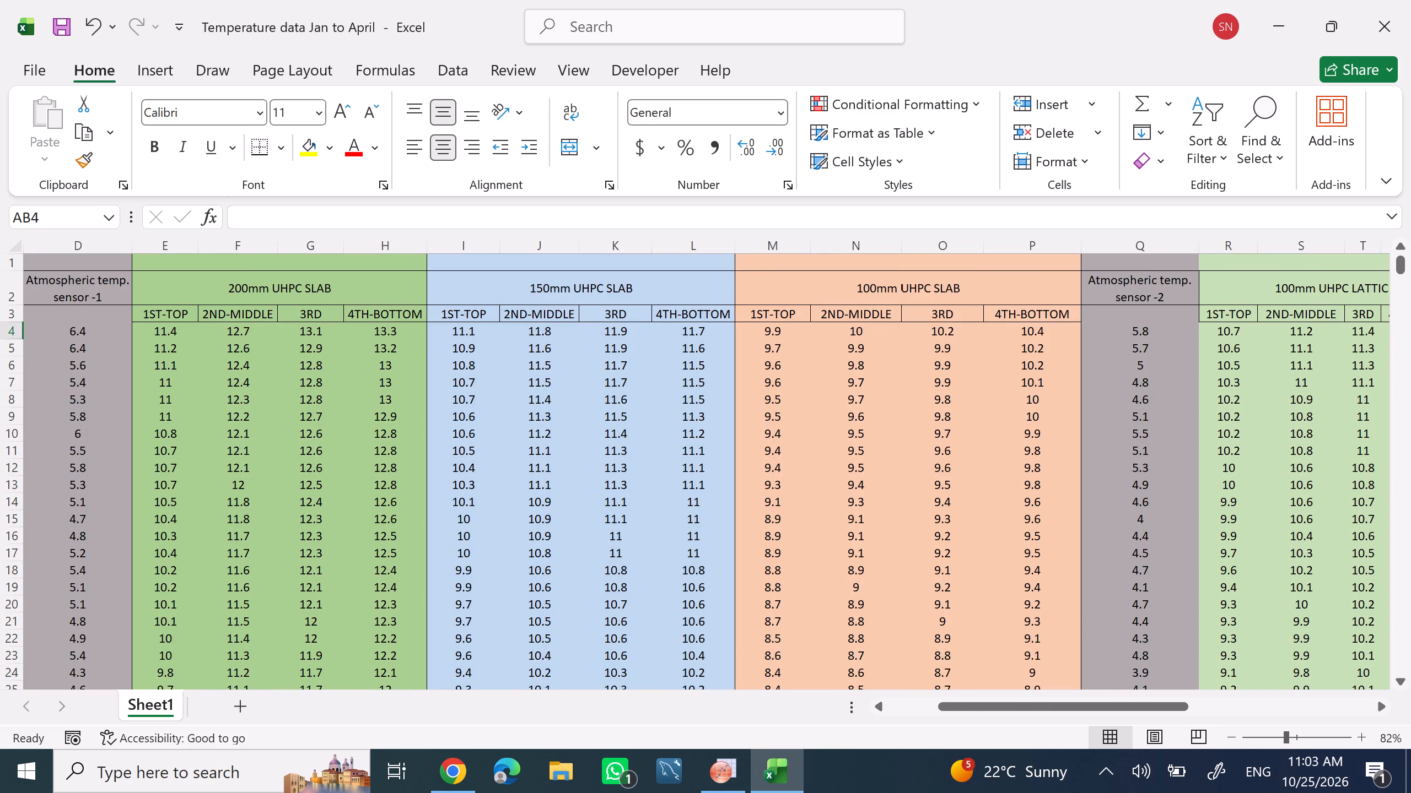
click(784, 335)
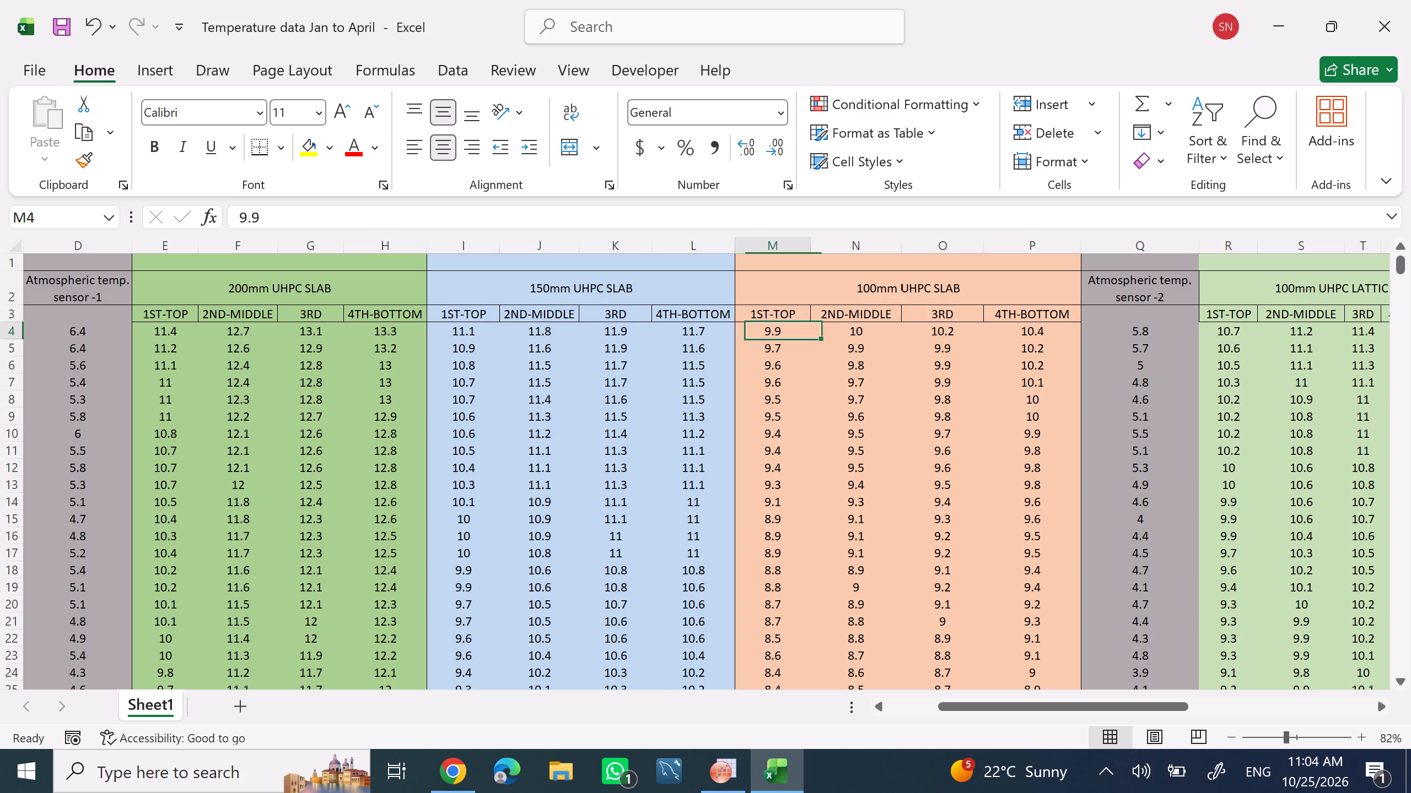
click(1065, 326)
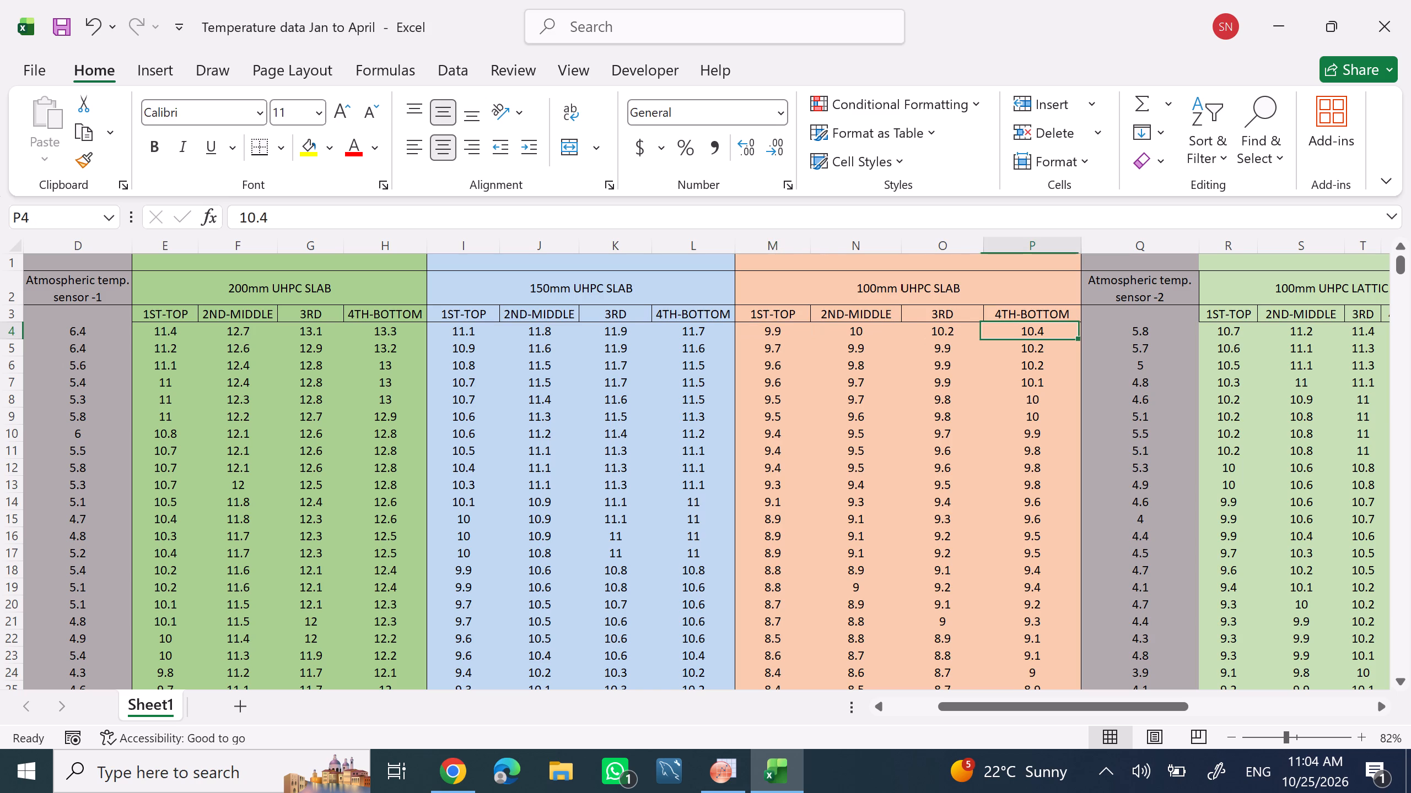
click(1372, 702)
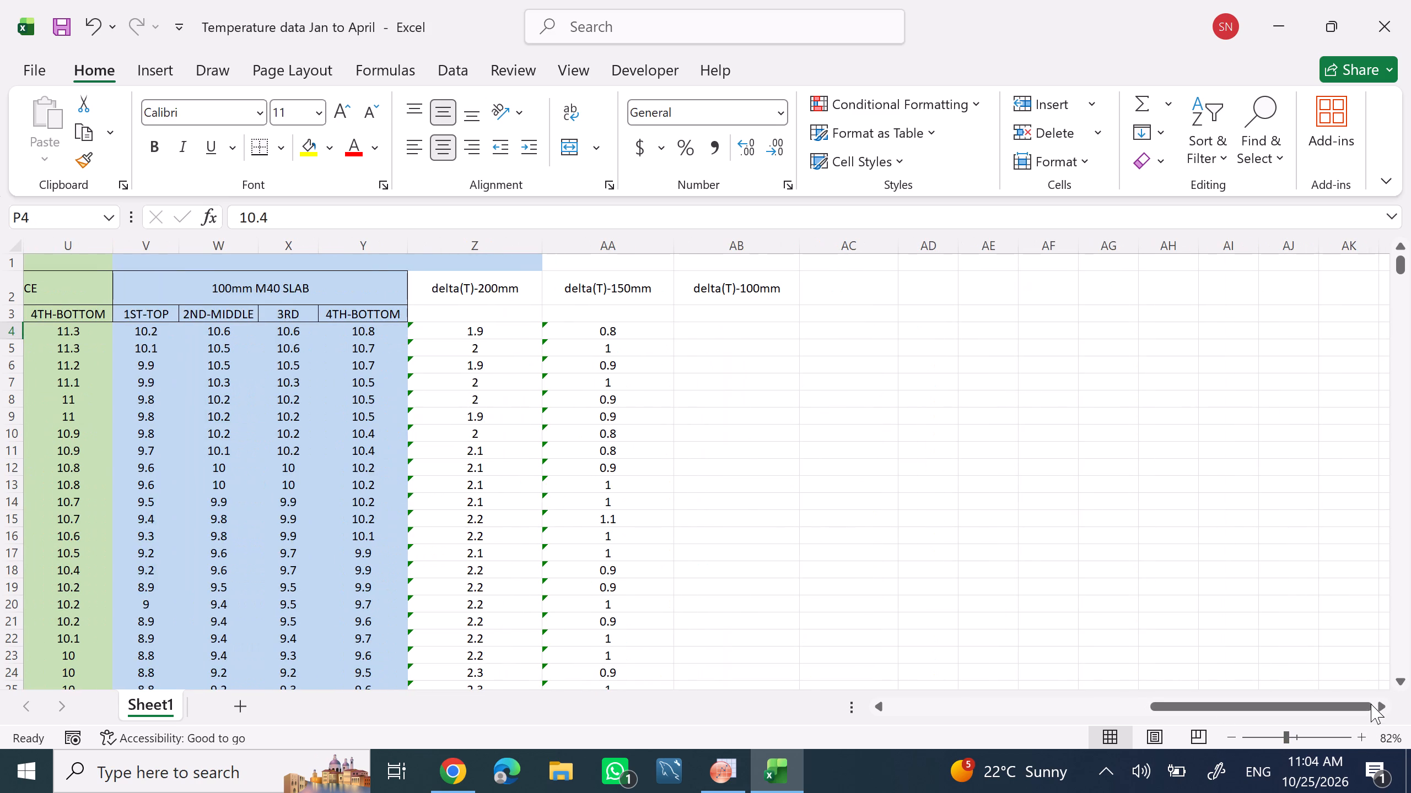
click(714, 333)
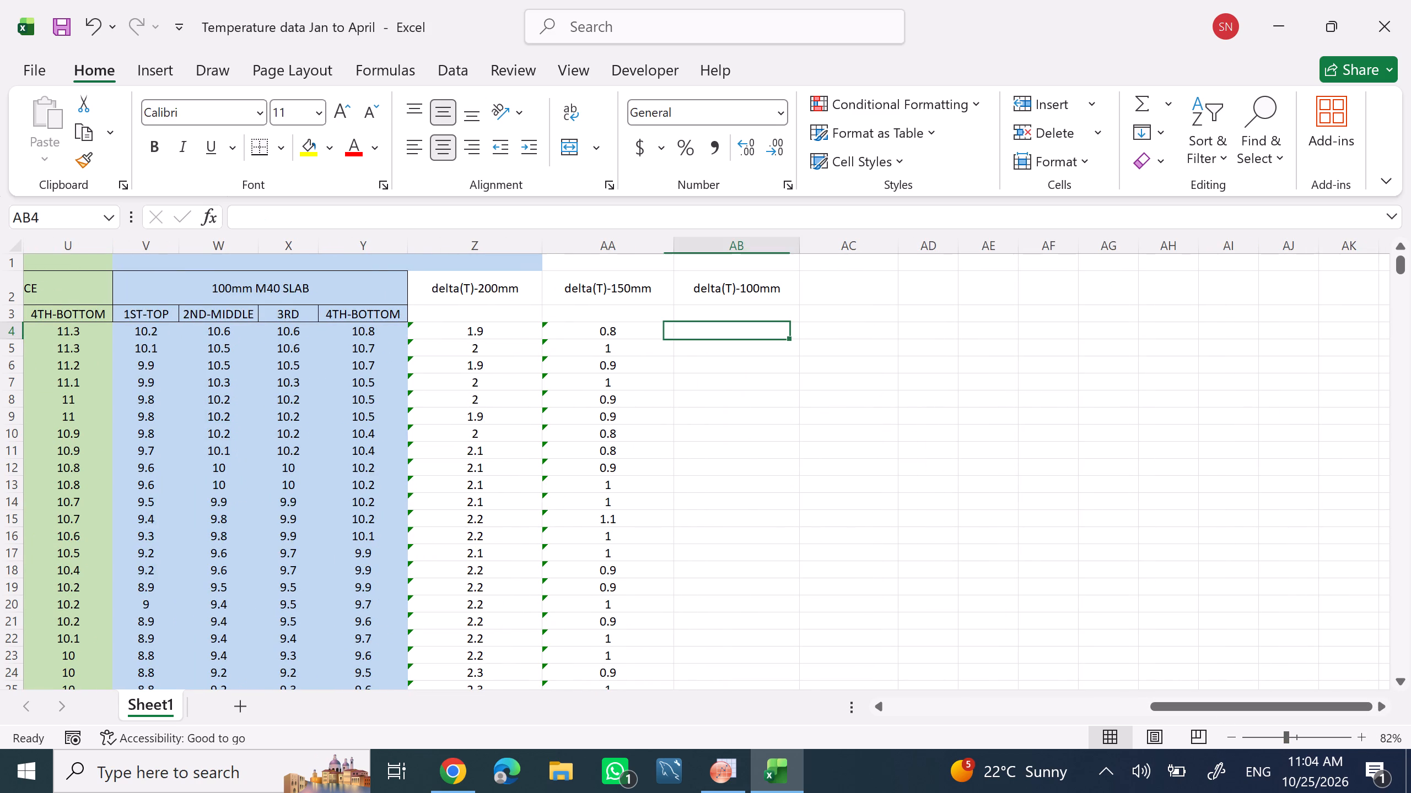
key(equal)
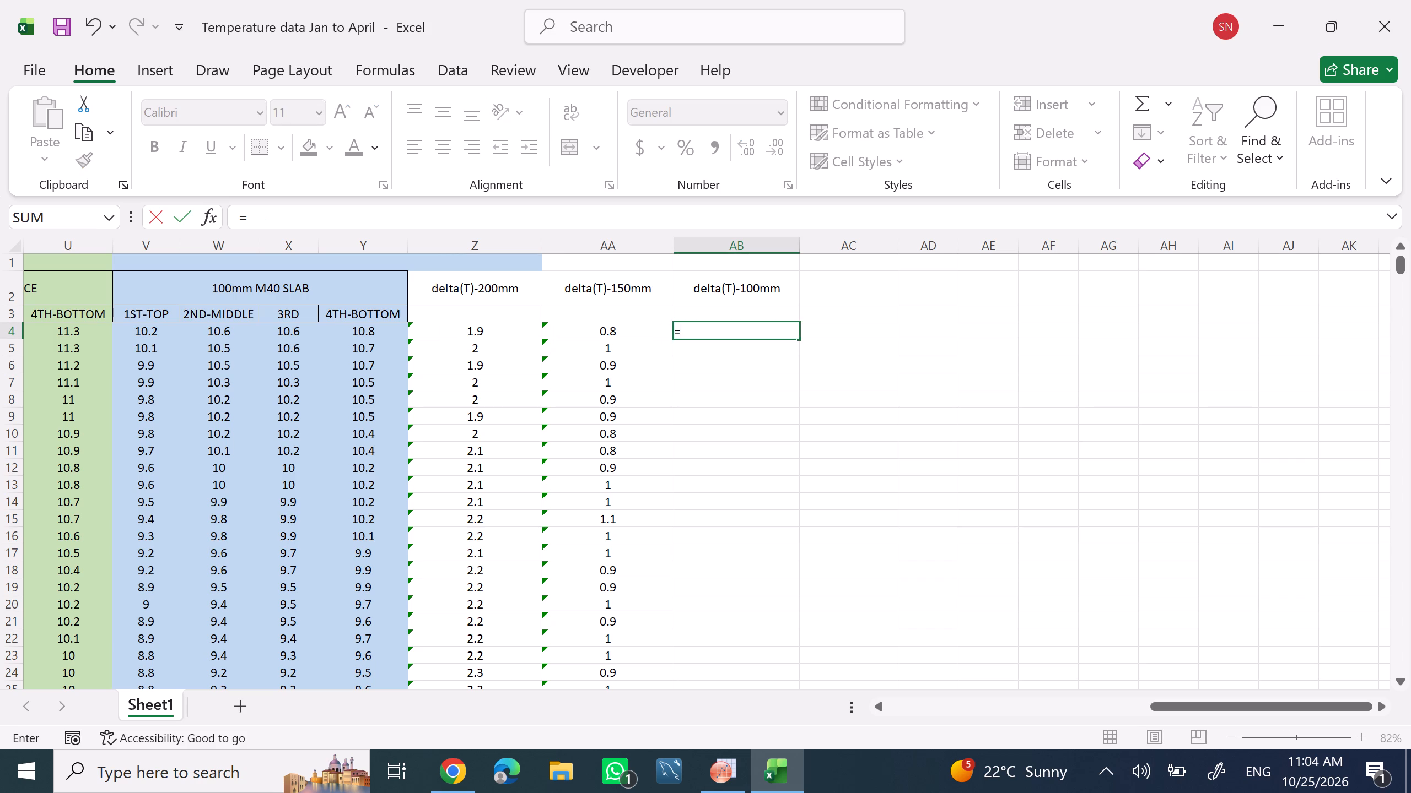
text(MAX)
key(shift+parenleft)
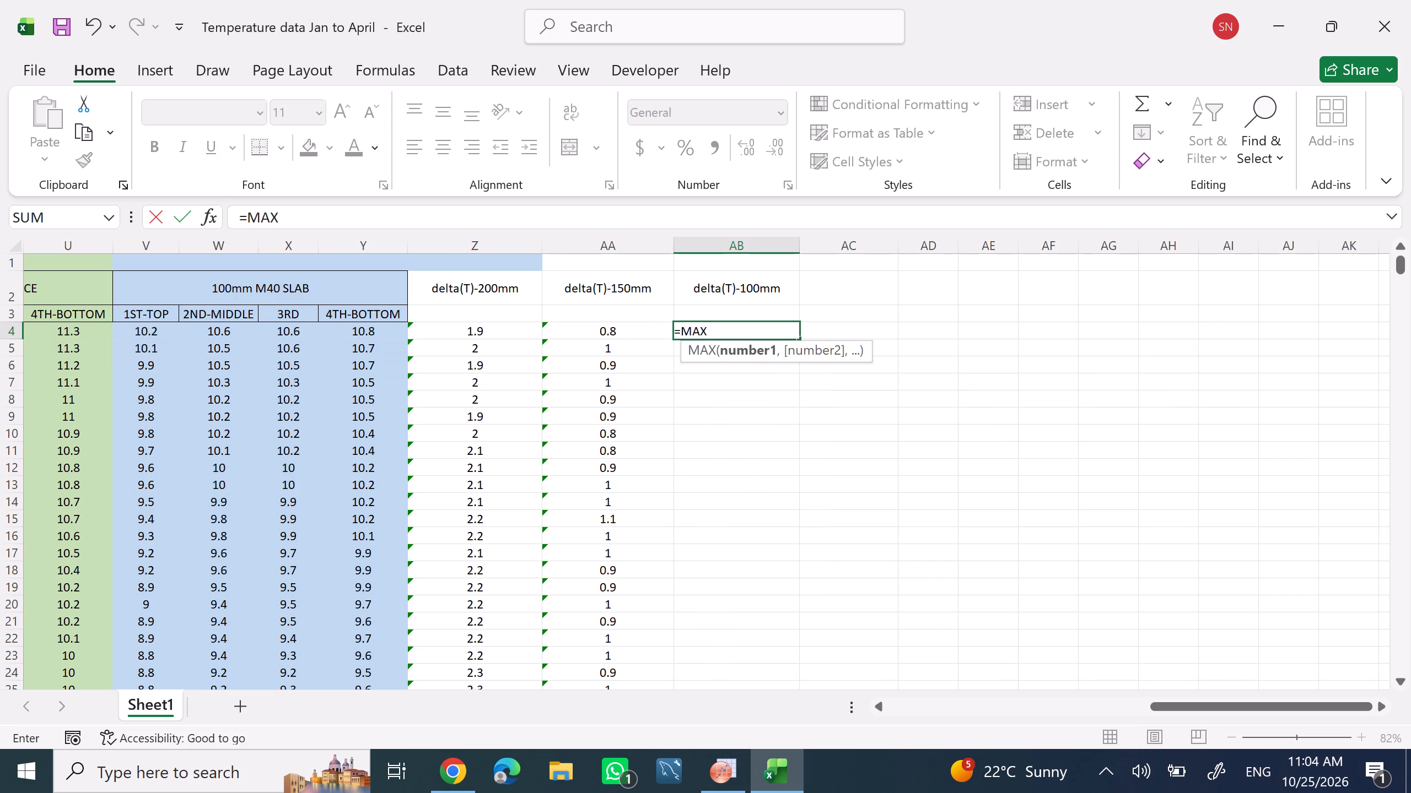
key(m)
key(4)
key(shift+colon)
key(p)
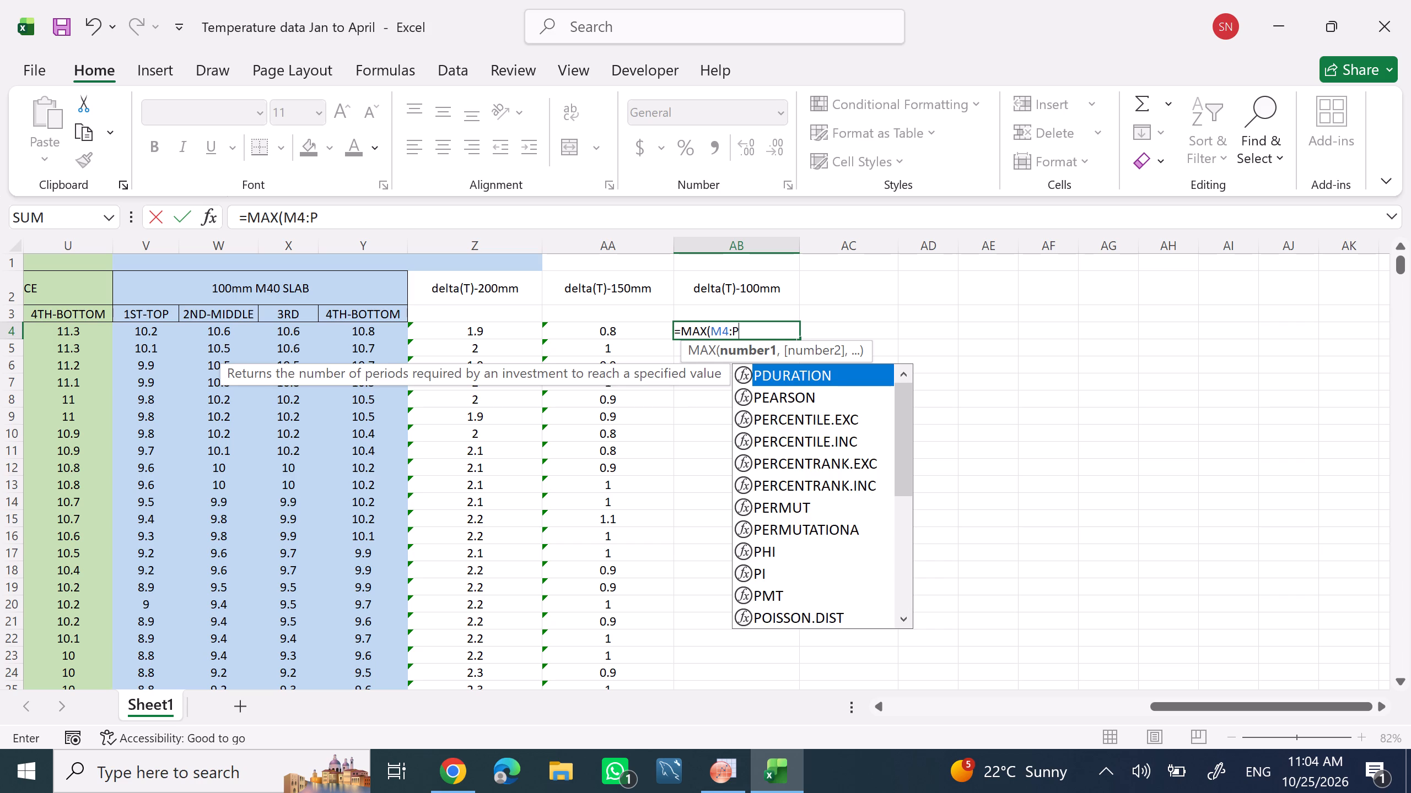
key(4)
key(minus)
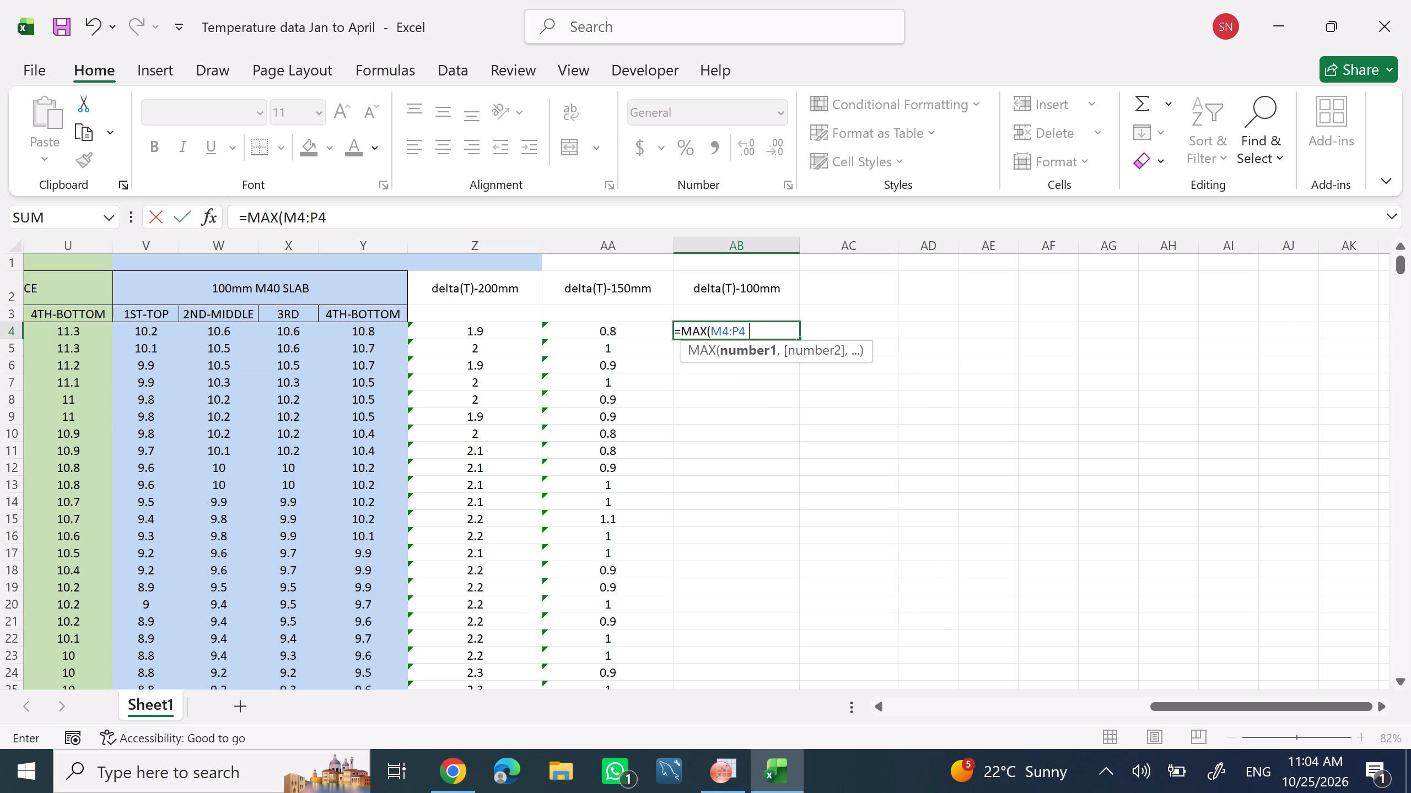
text(MIN)
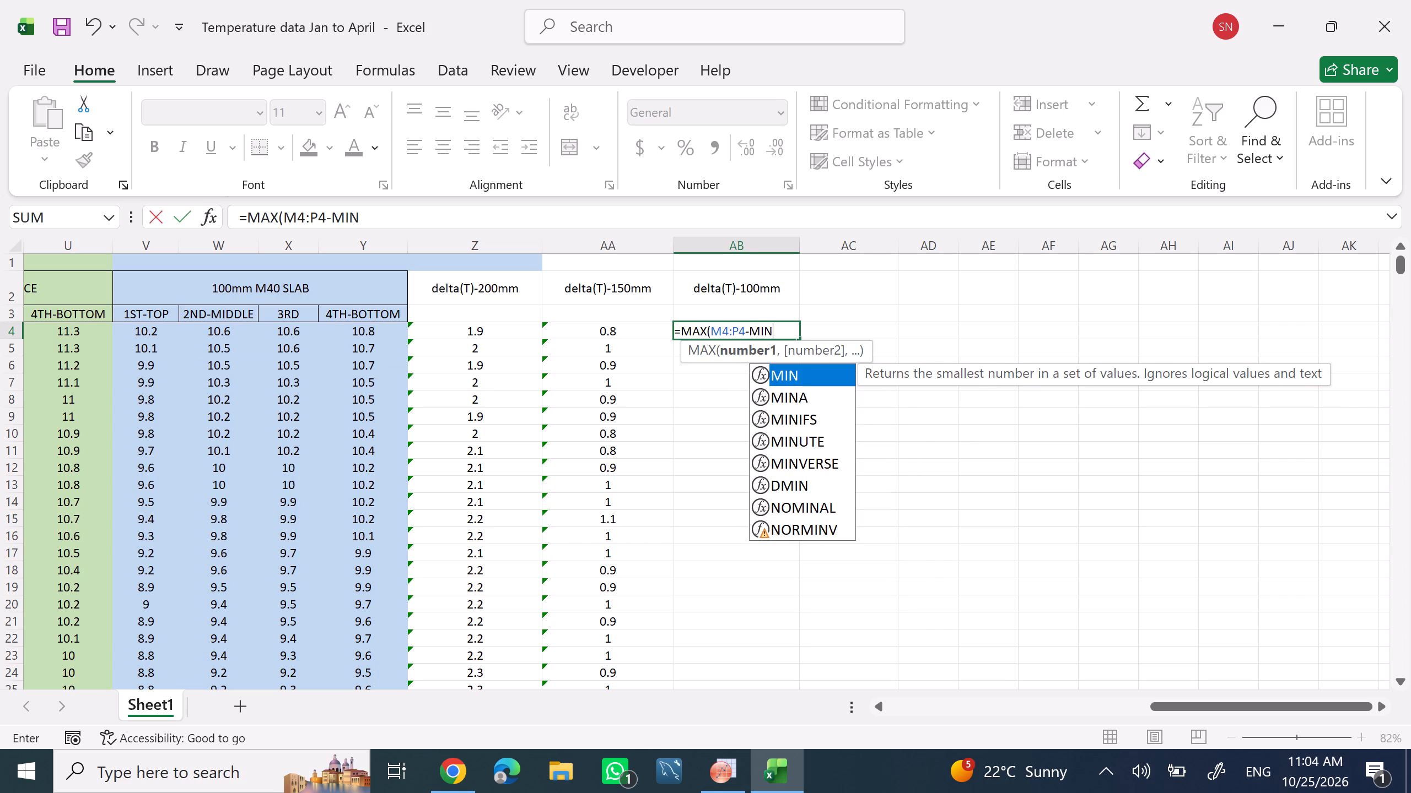
key(shift+parenleft)
text(MW)
key(shift+colon)
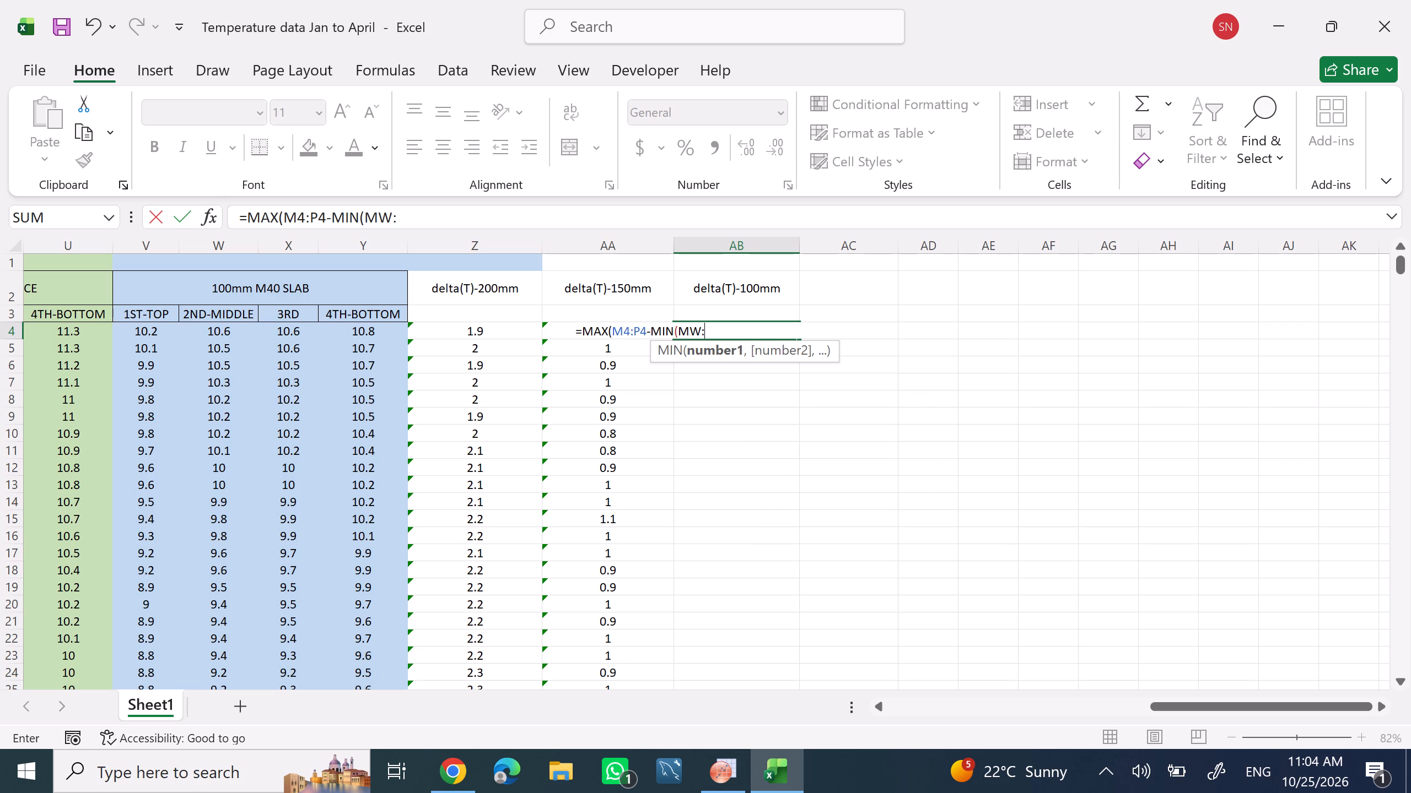
key(p)
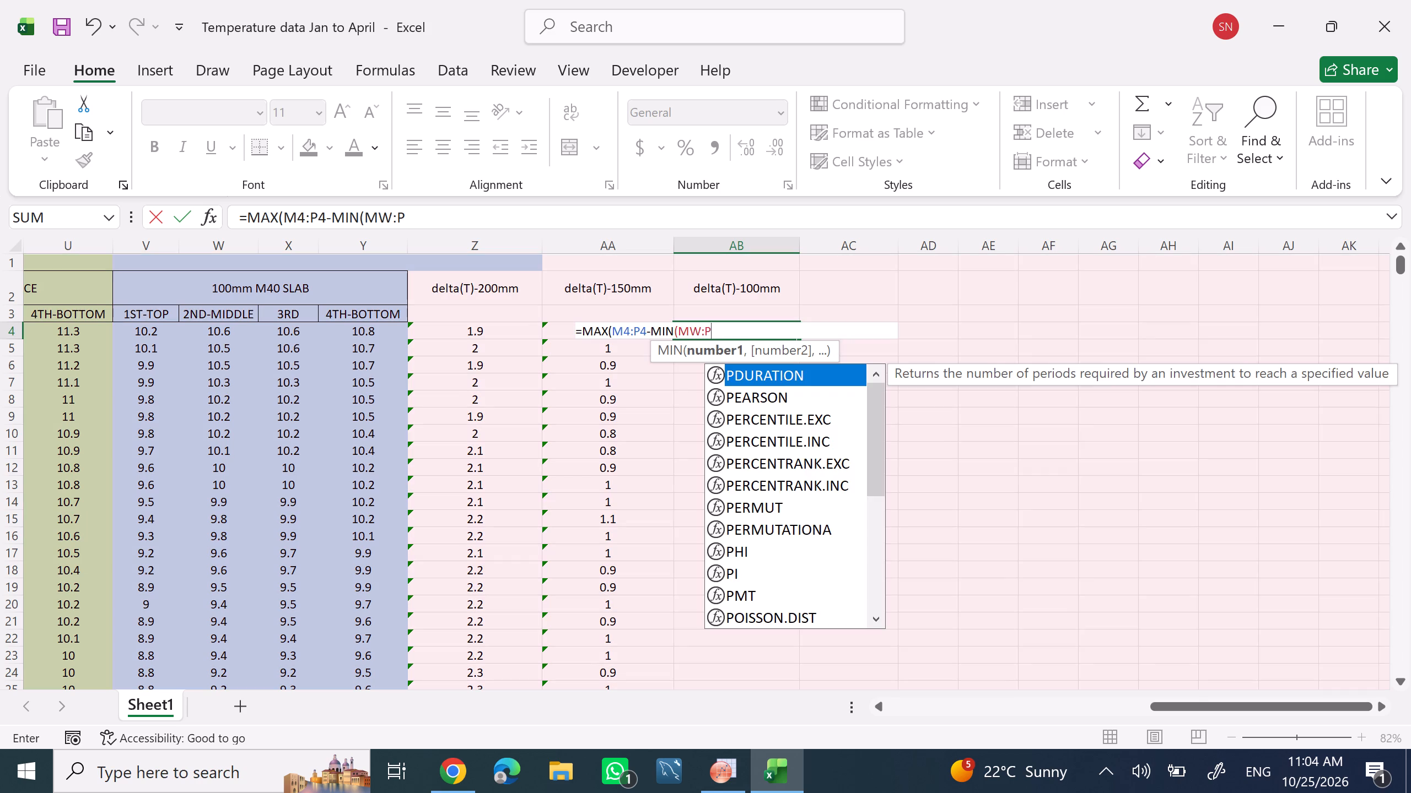
key(4)
key(shift+parenright)
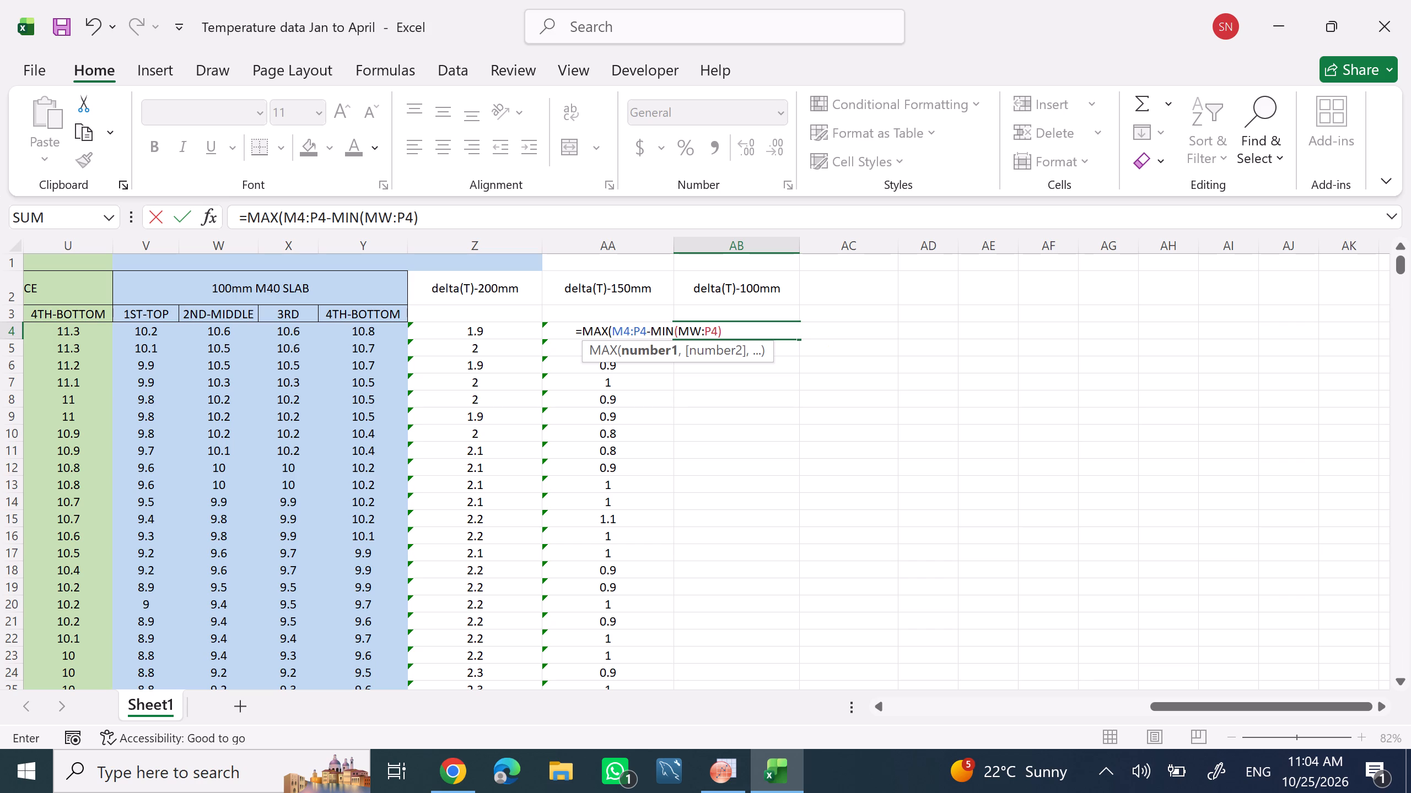
click(698, 326)
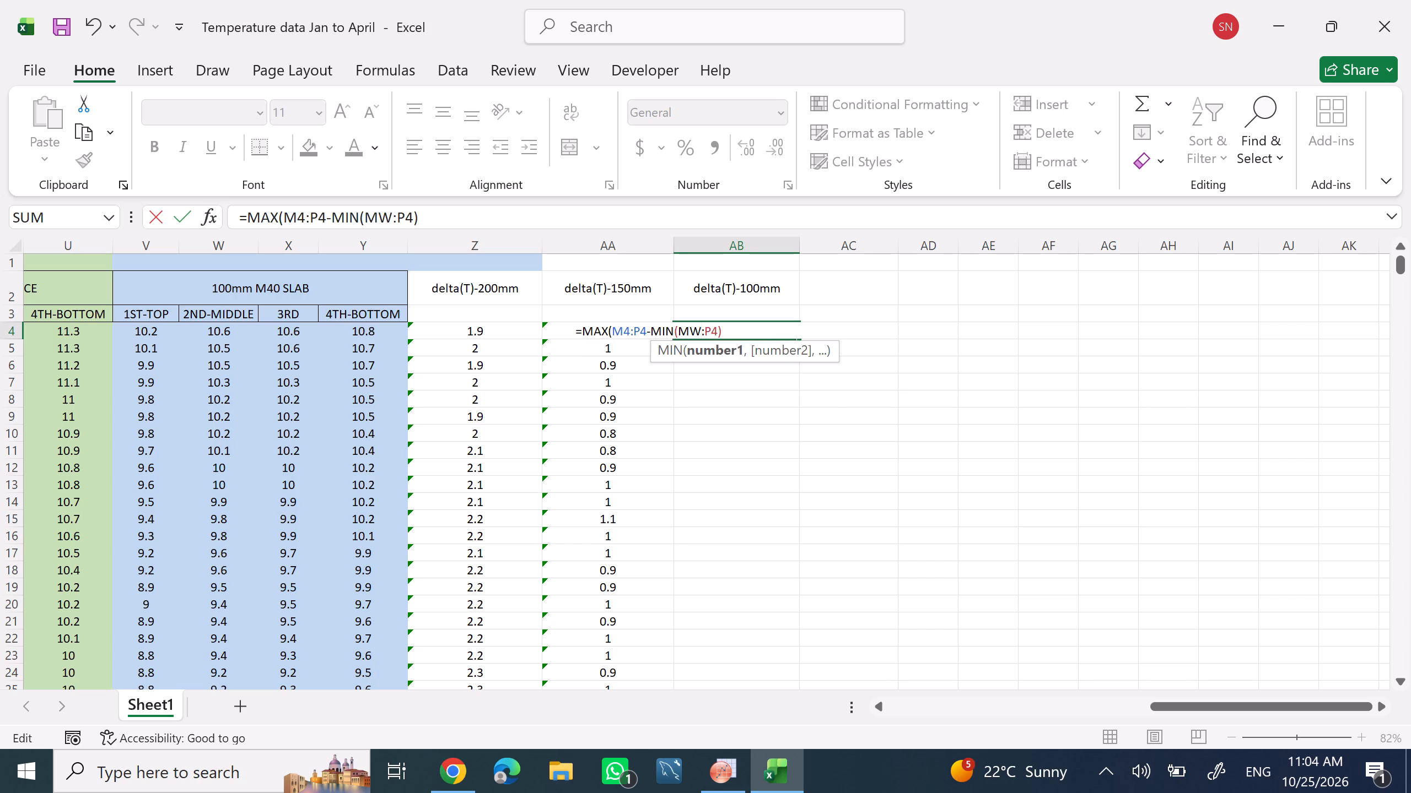
key(BackSpace)
key(4)
Commit the AB4 formula with the suggested correction =MAX(M4:P4-MIN(M4:P4)).
click(768, 326)
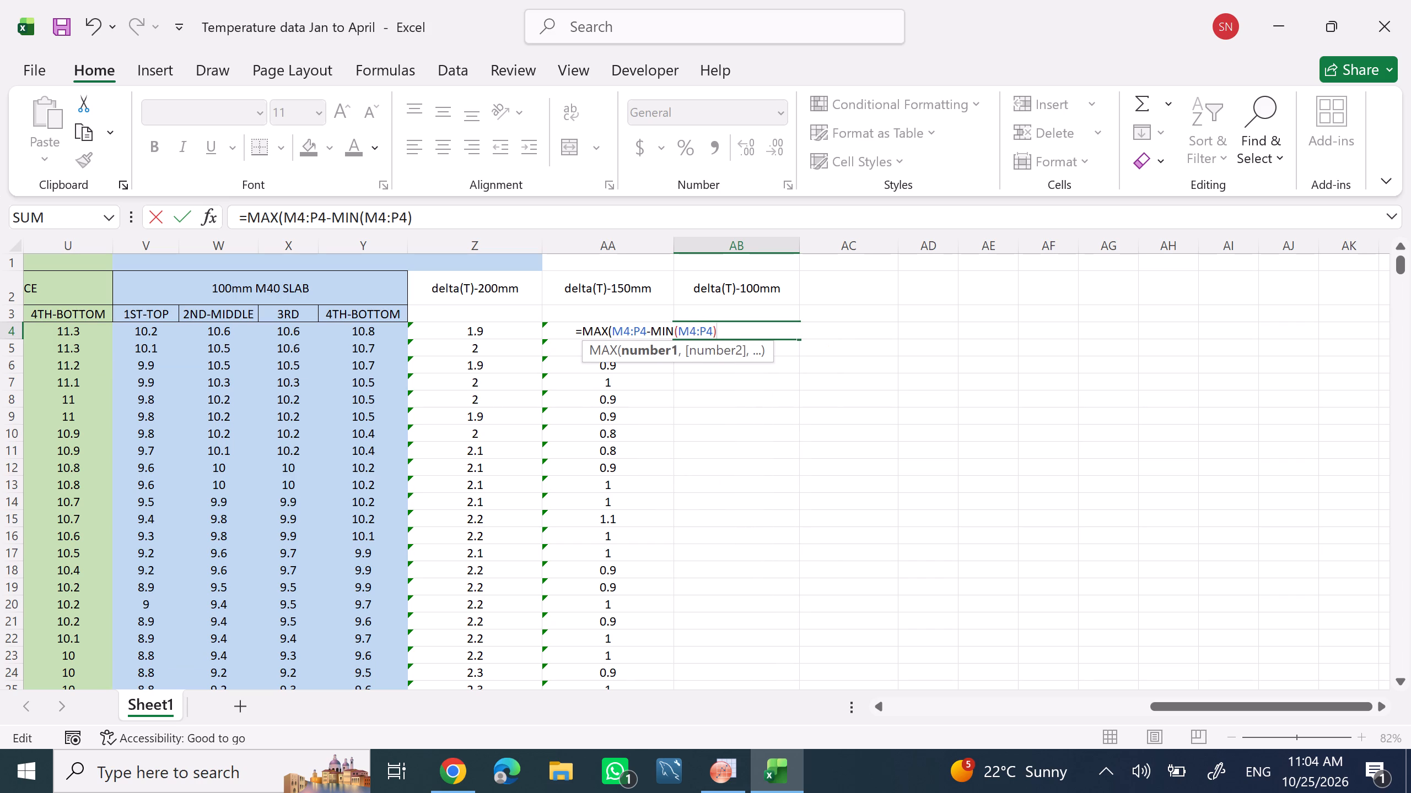
key(Return)
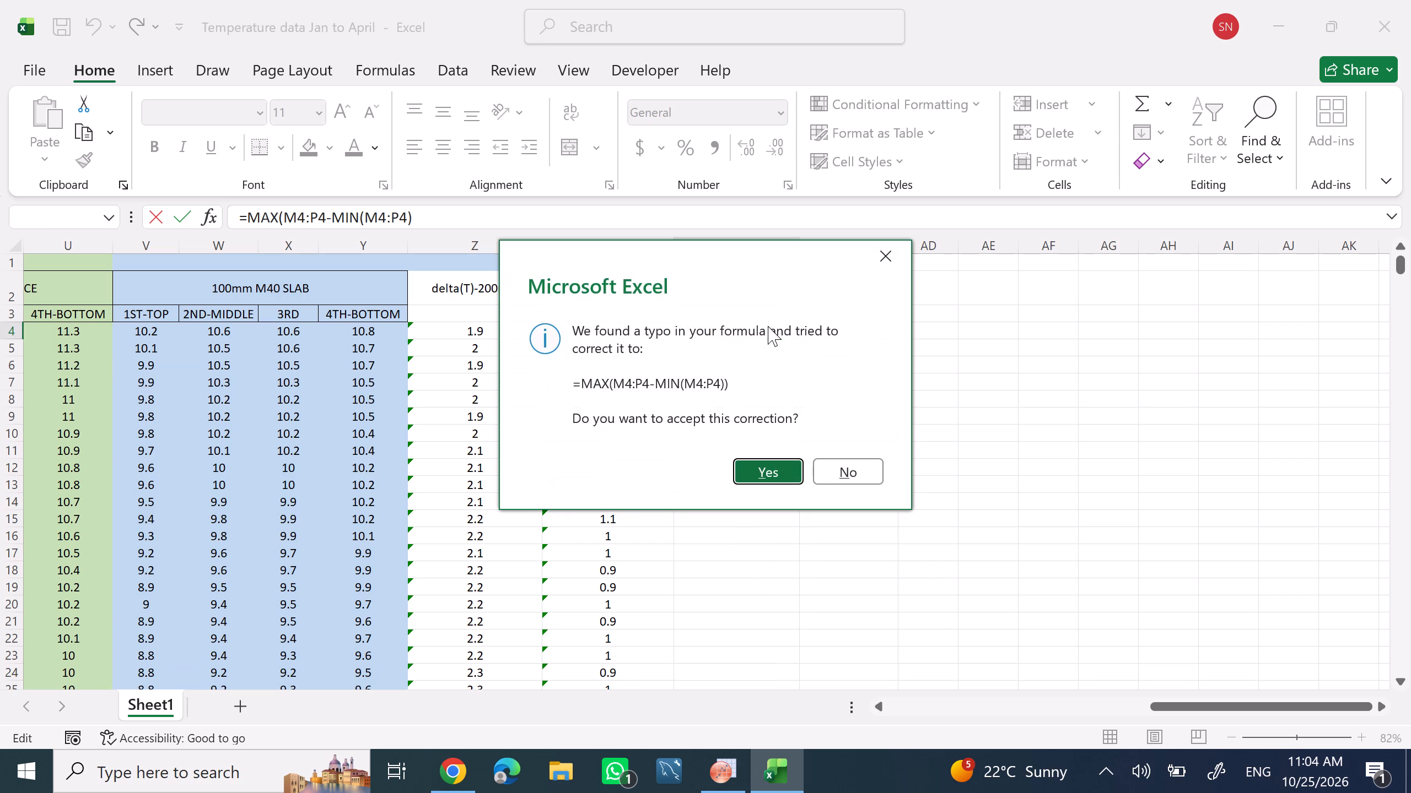
click(865, 261)
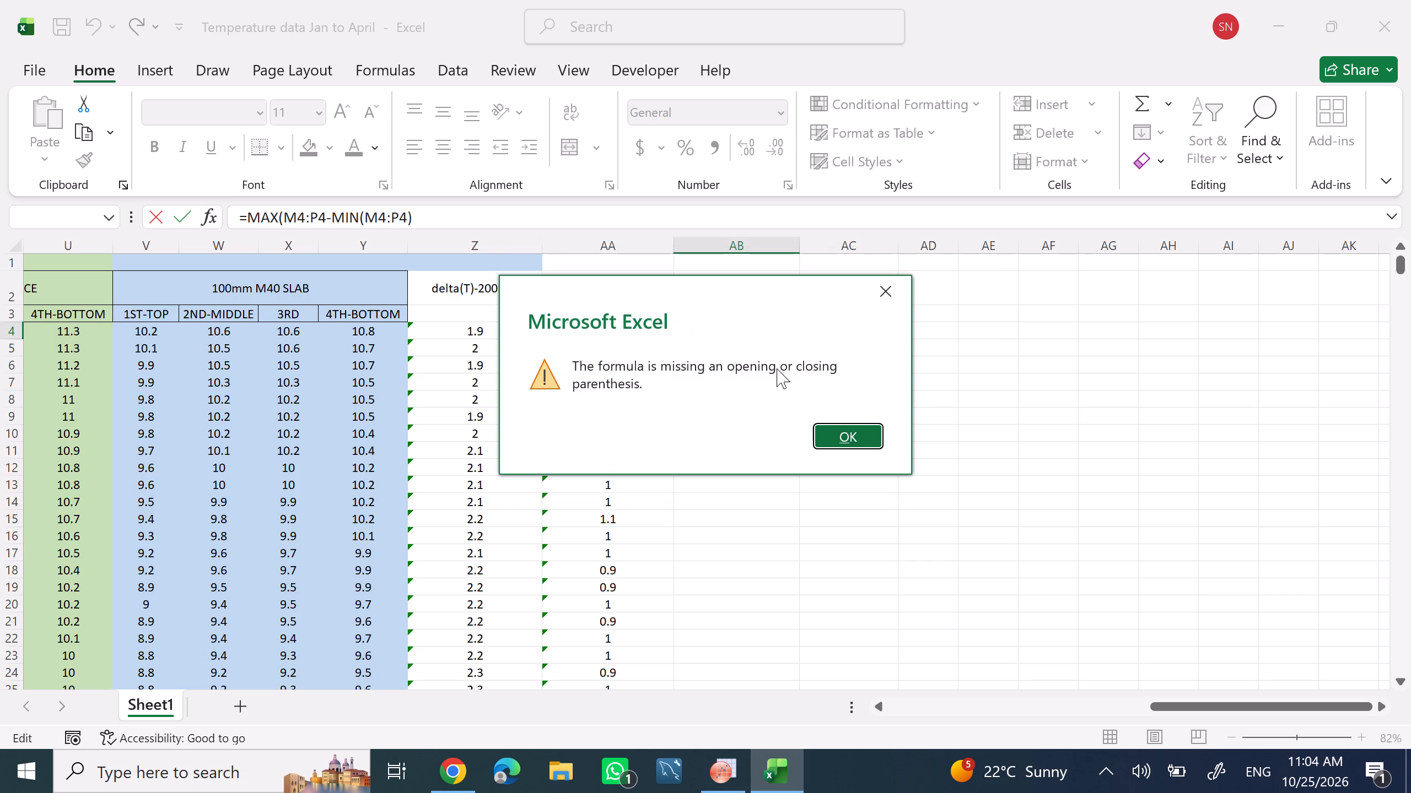
click(863, 438)
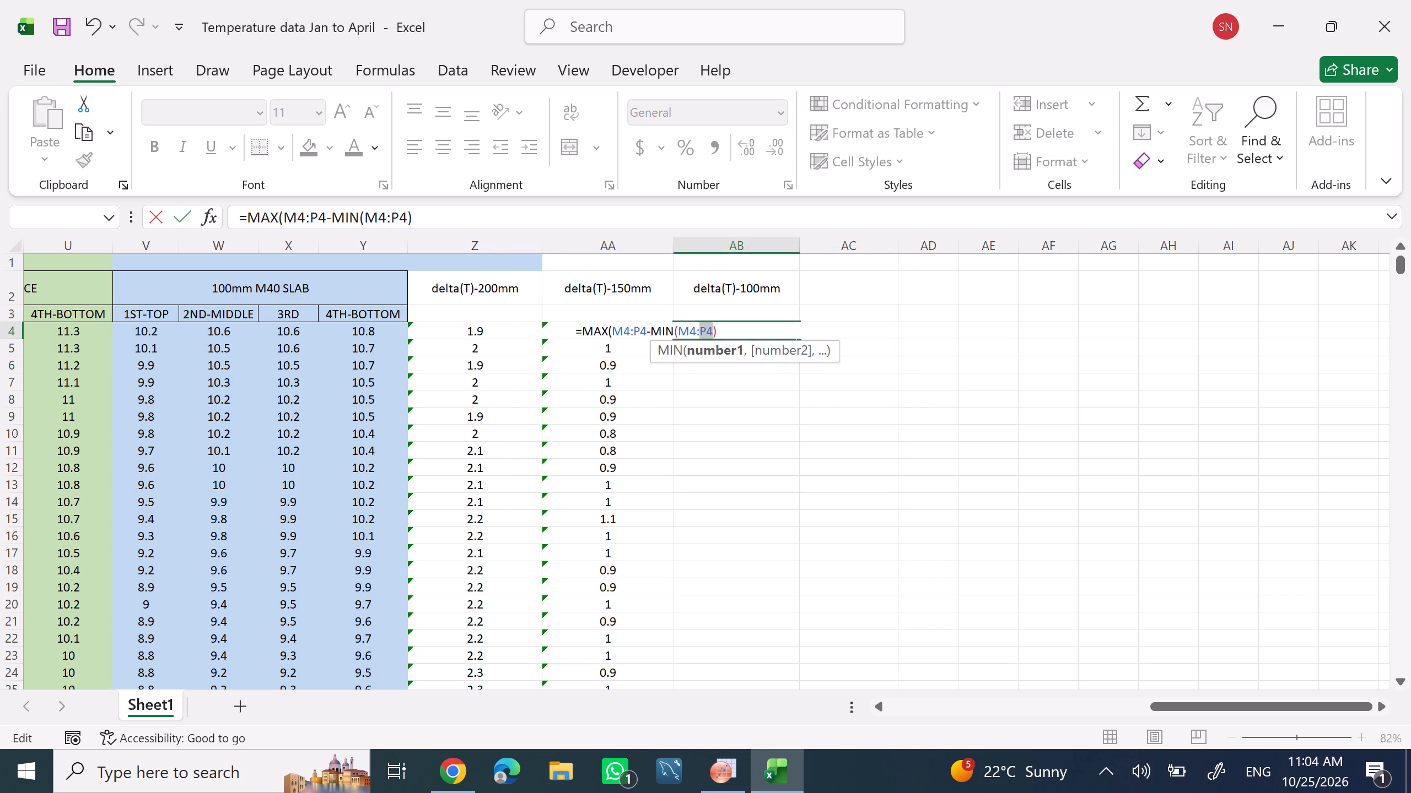
click(752, 334)
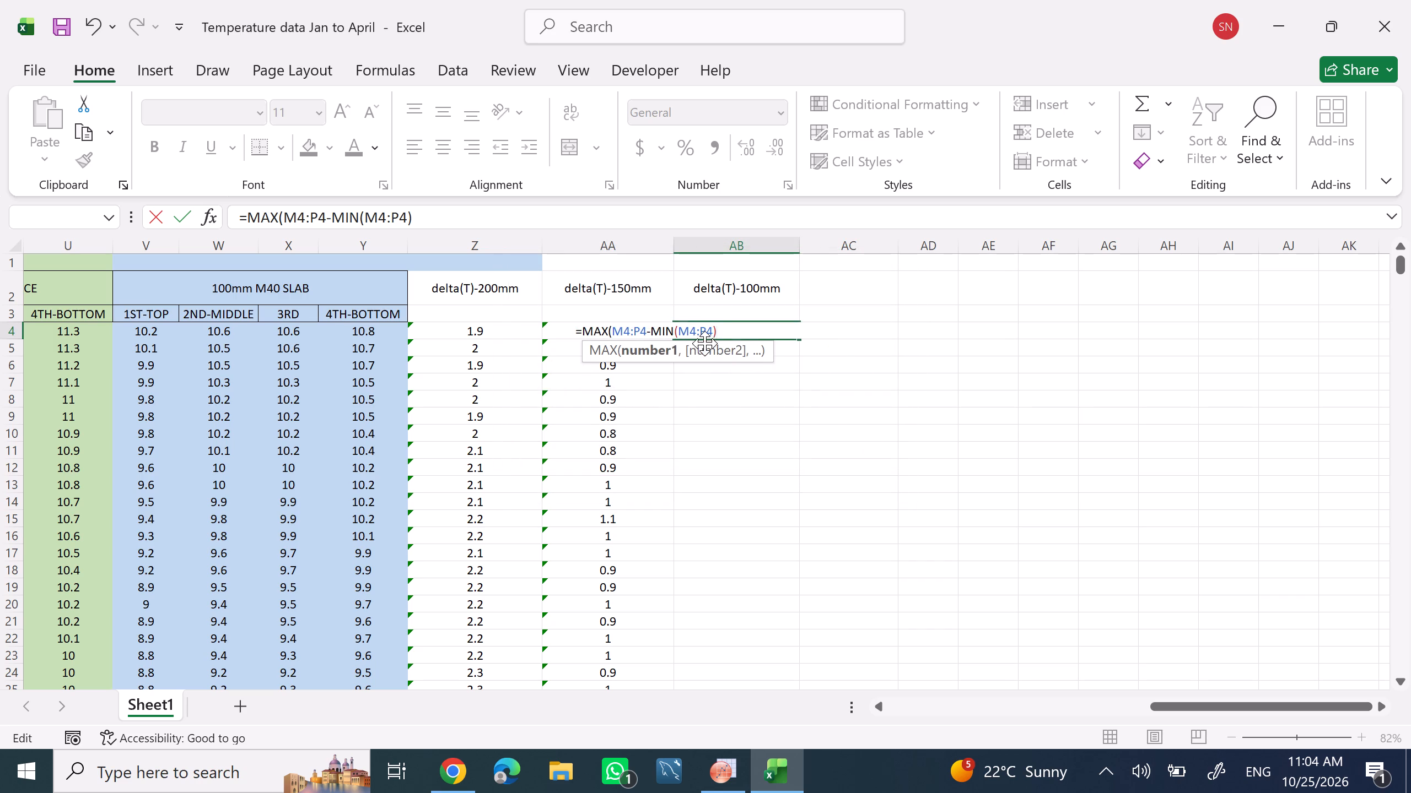
click(507, 332)
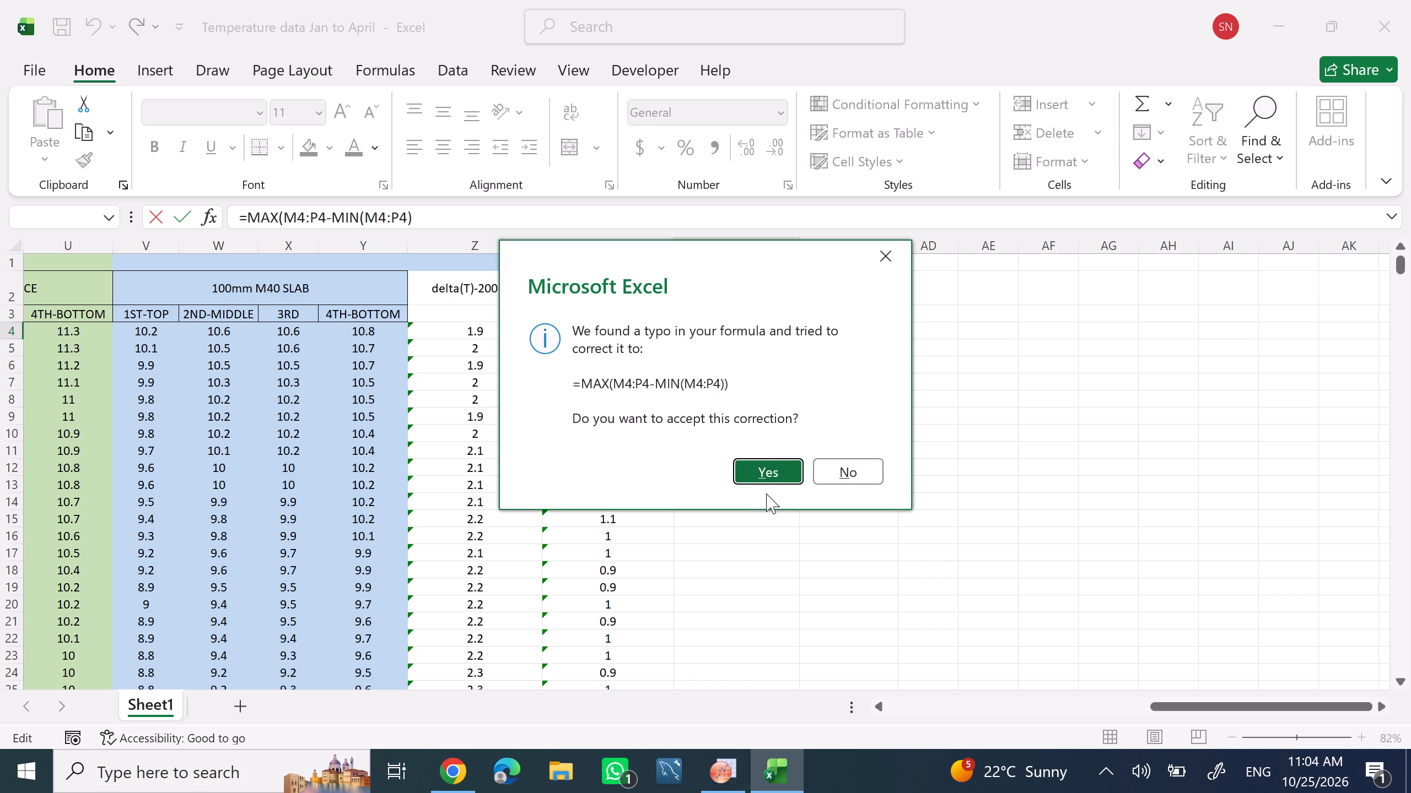
click(767, 472)
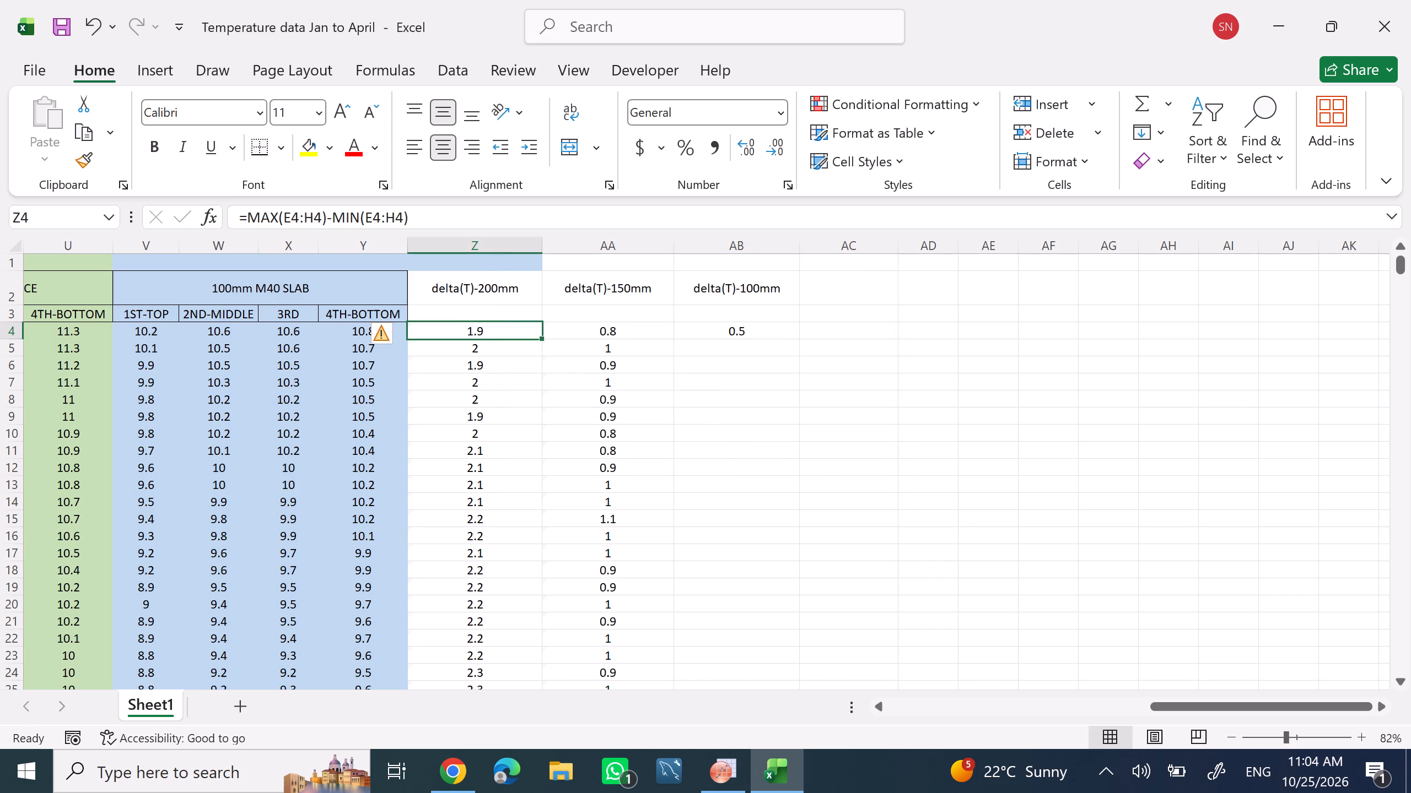
Correct the AB4 formula to =MAX(M4:P4)-MIN(M4:P4) and compare it with the Delta T formulas in AA4 and Z4.
click(701, 335)
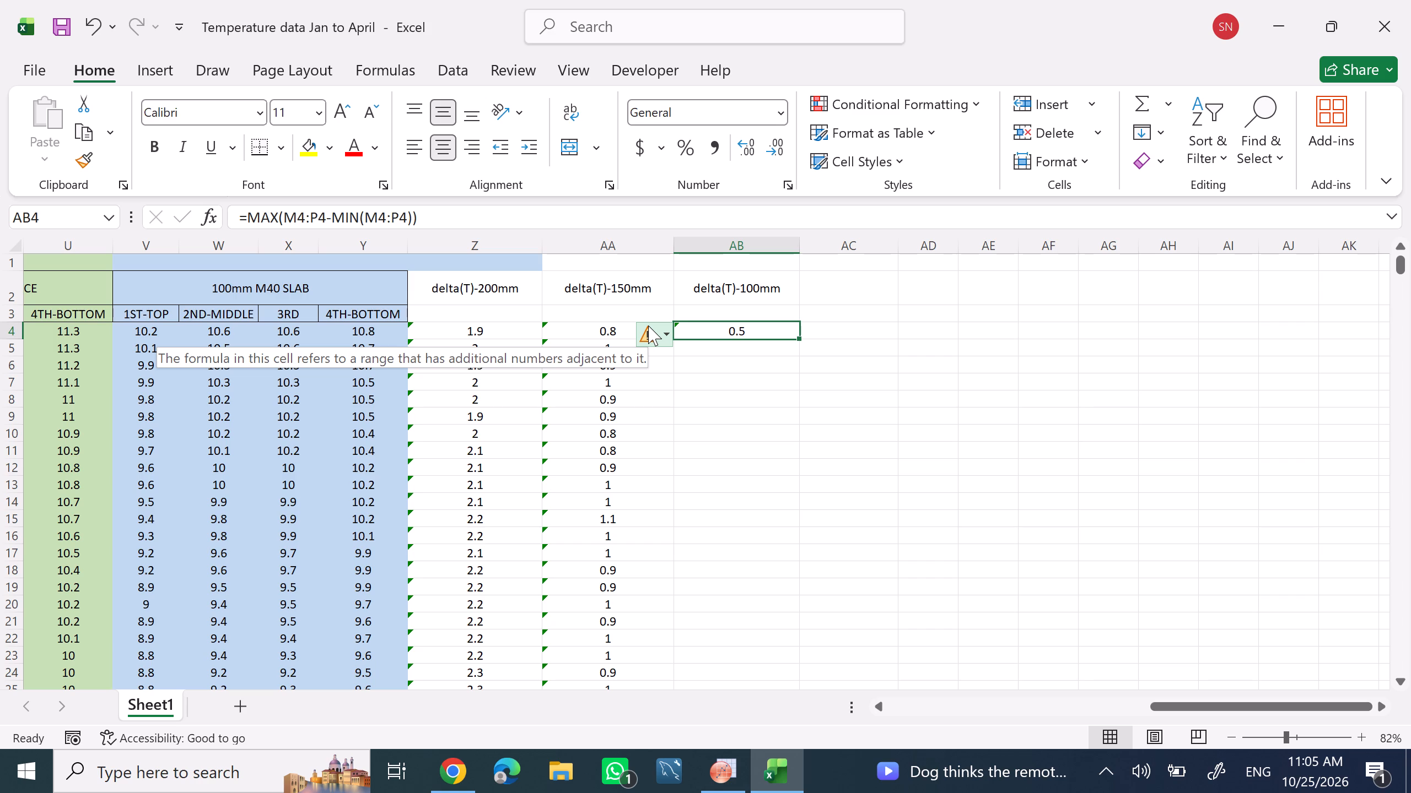
click(611, 332)
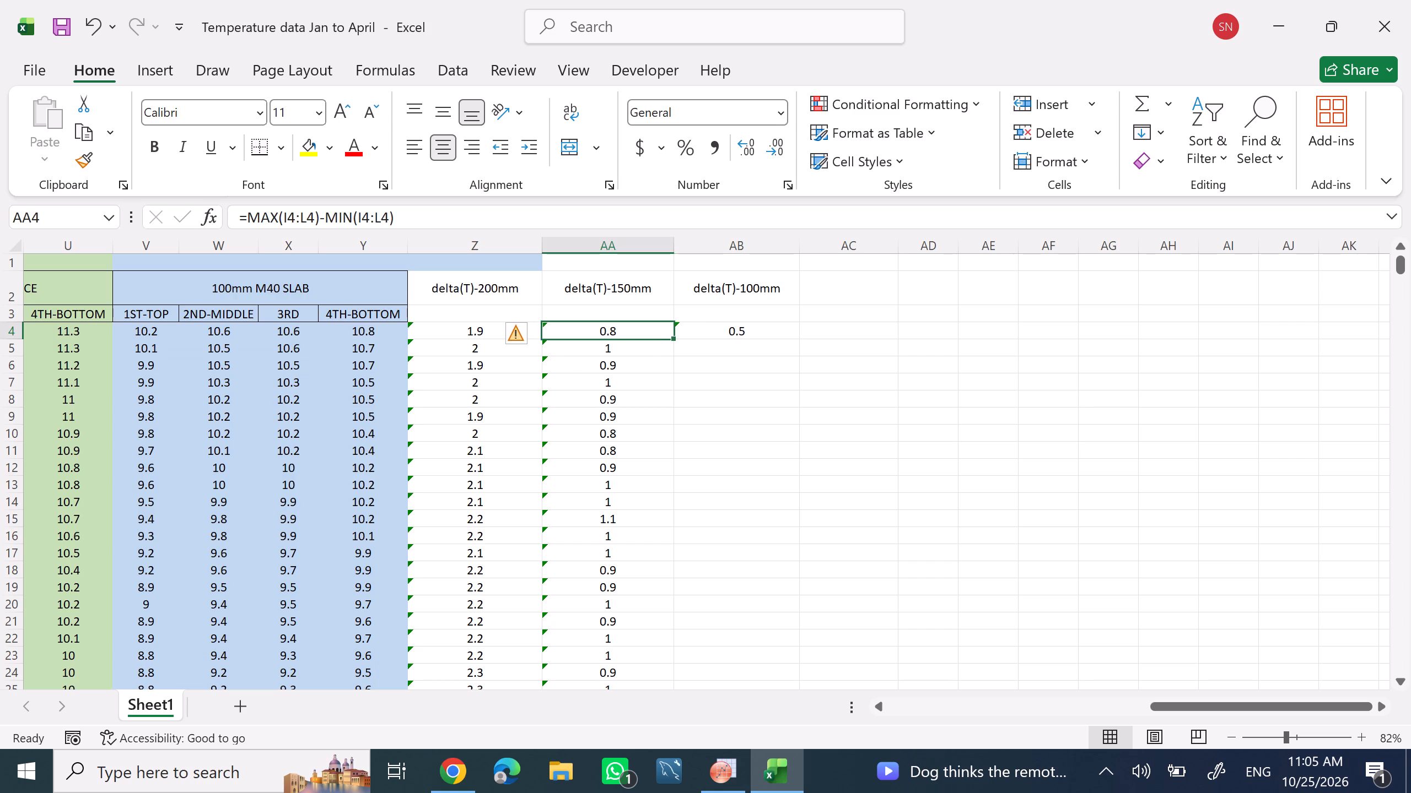
click(746, 337)
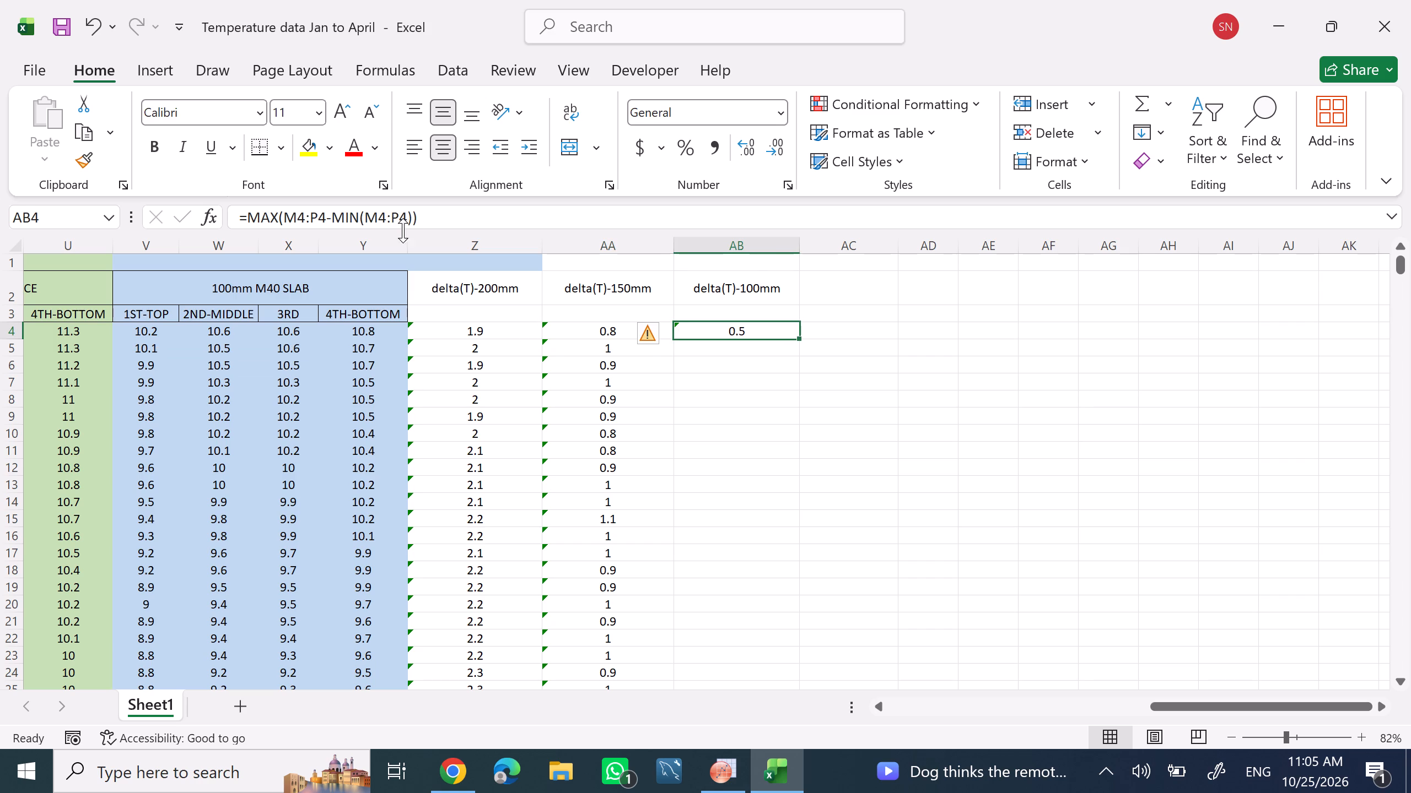
click(454, 225)
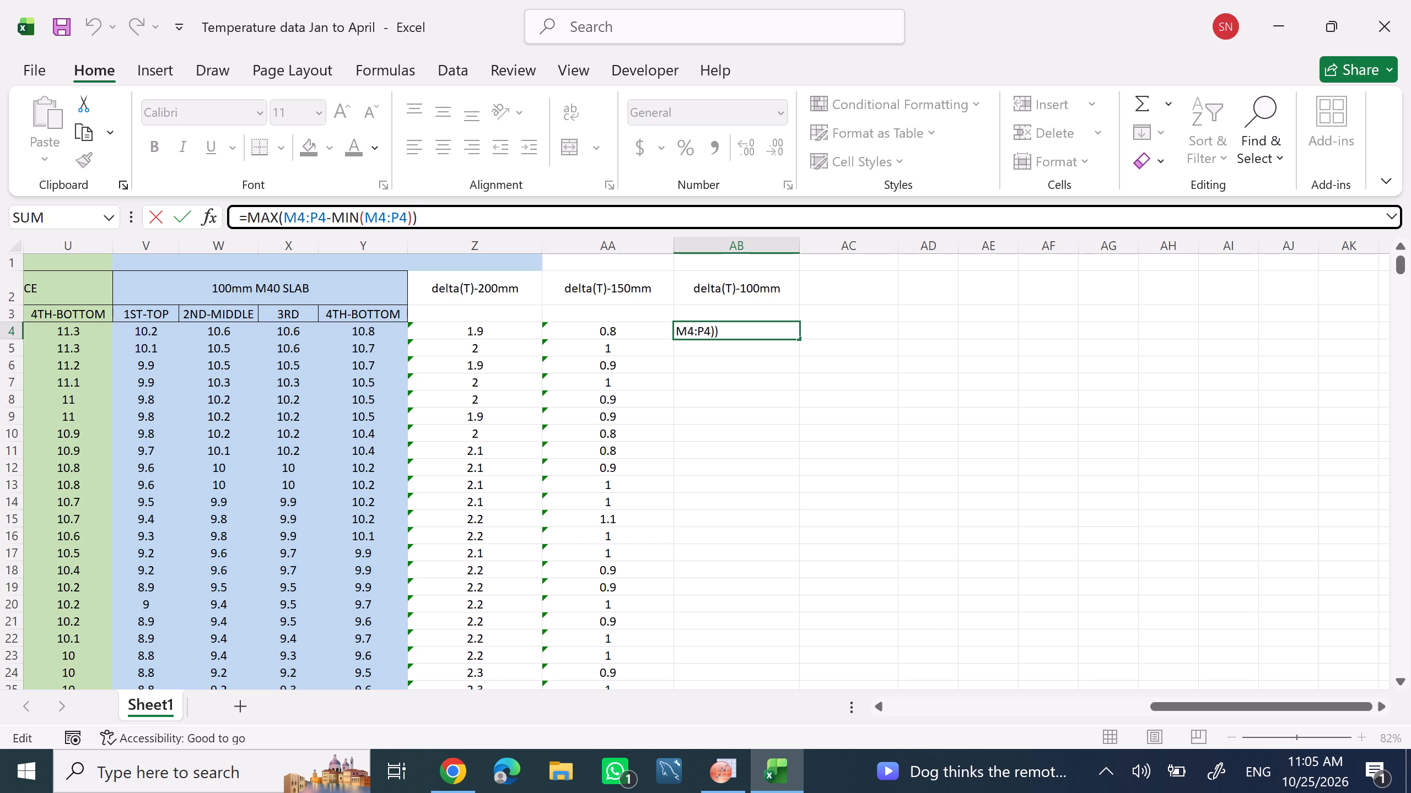
click(328, 222)
key(shift+parenright)
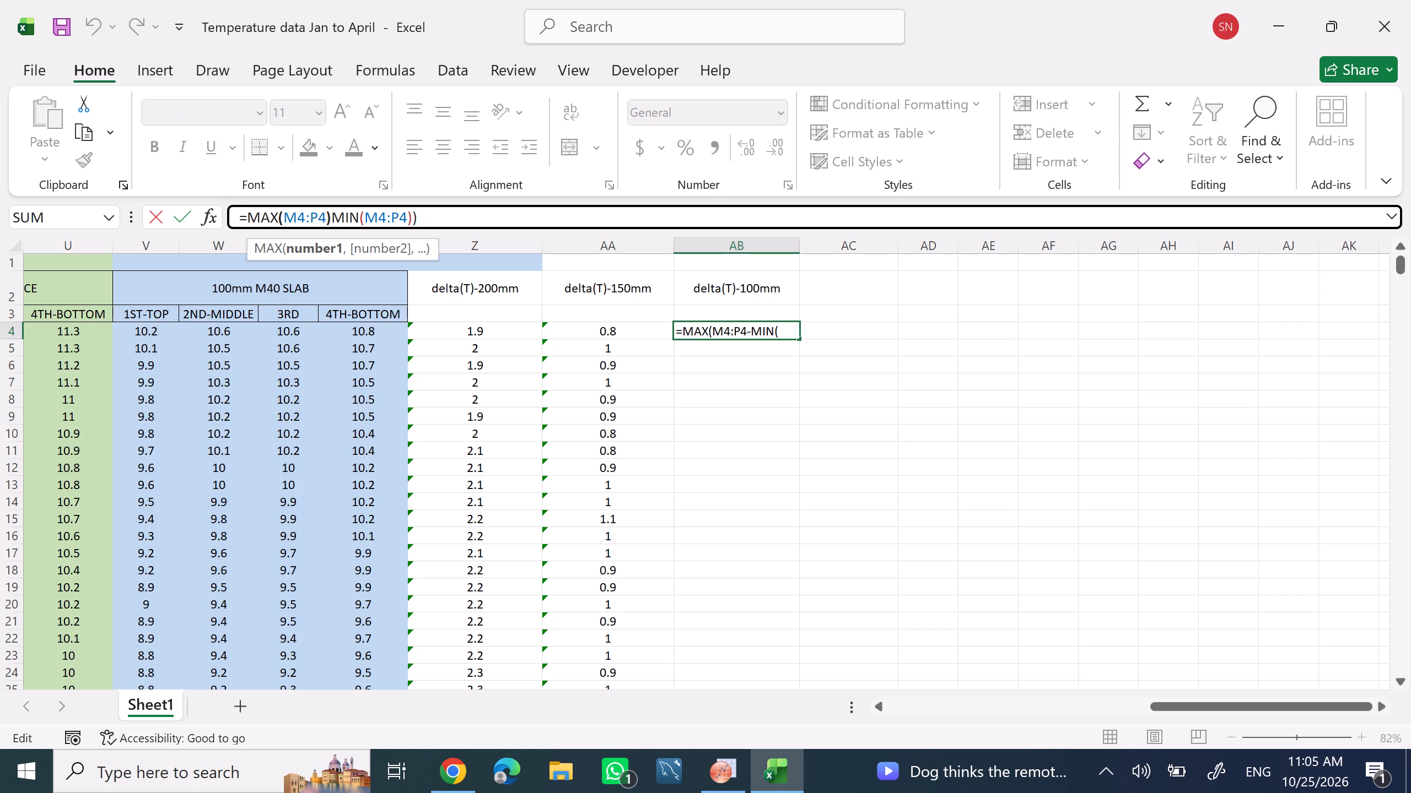
click(433, 220)
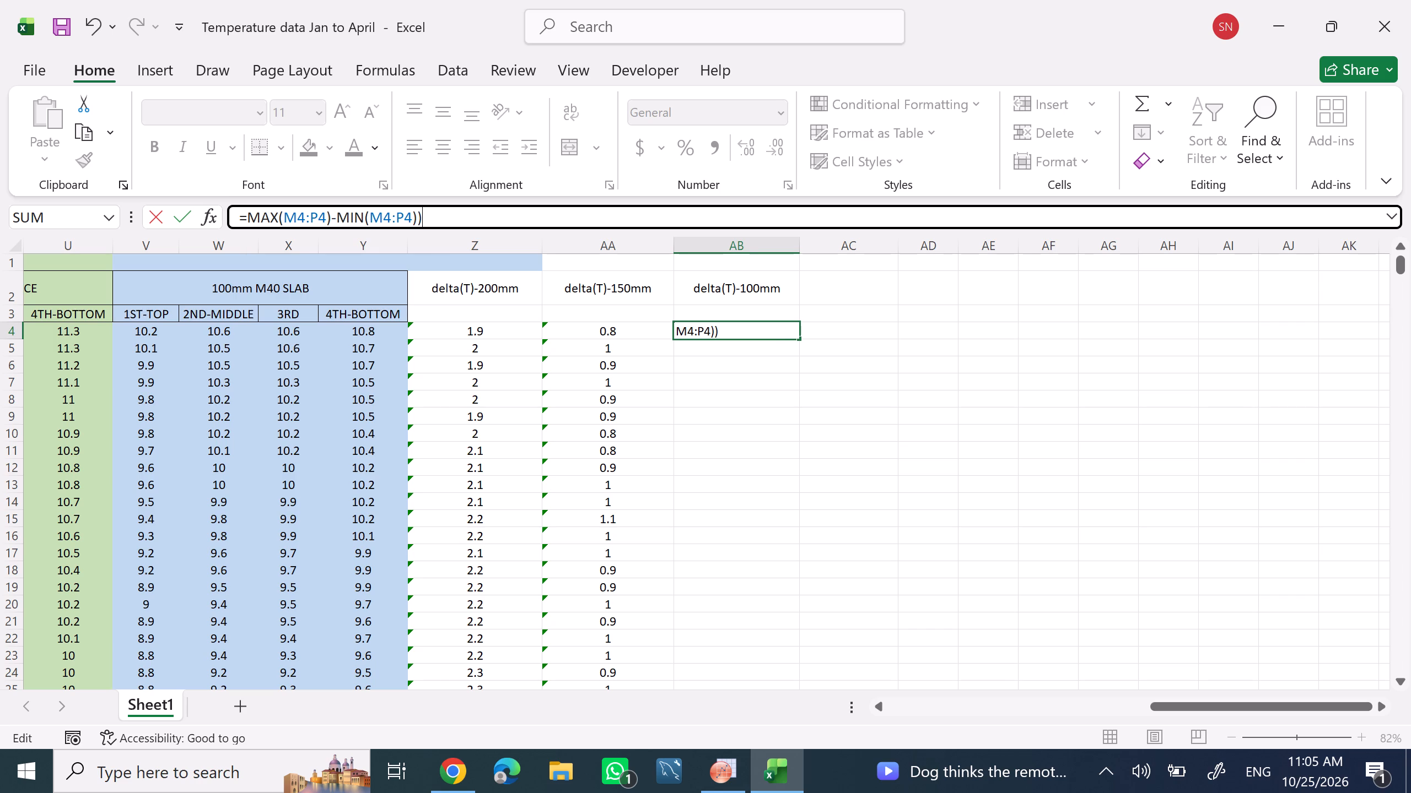
key(BackSpace)
key(Return)
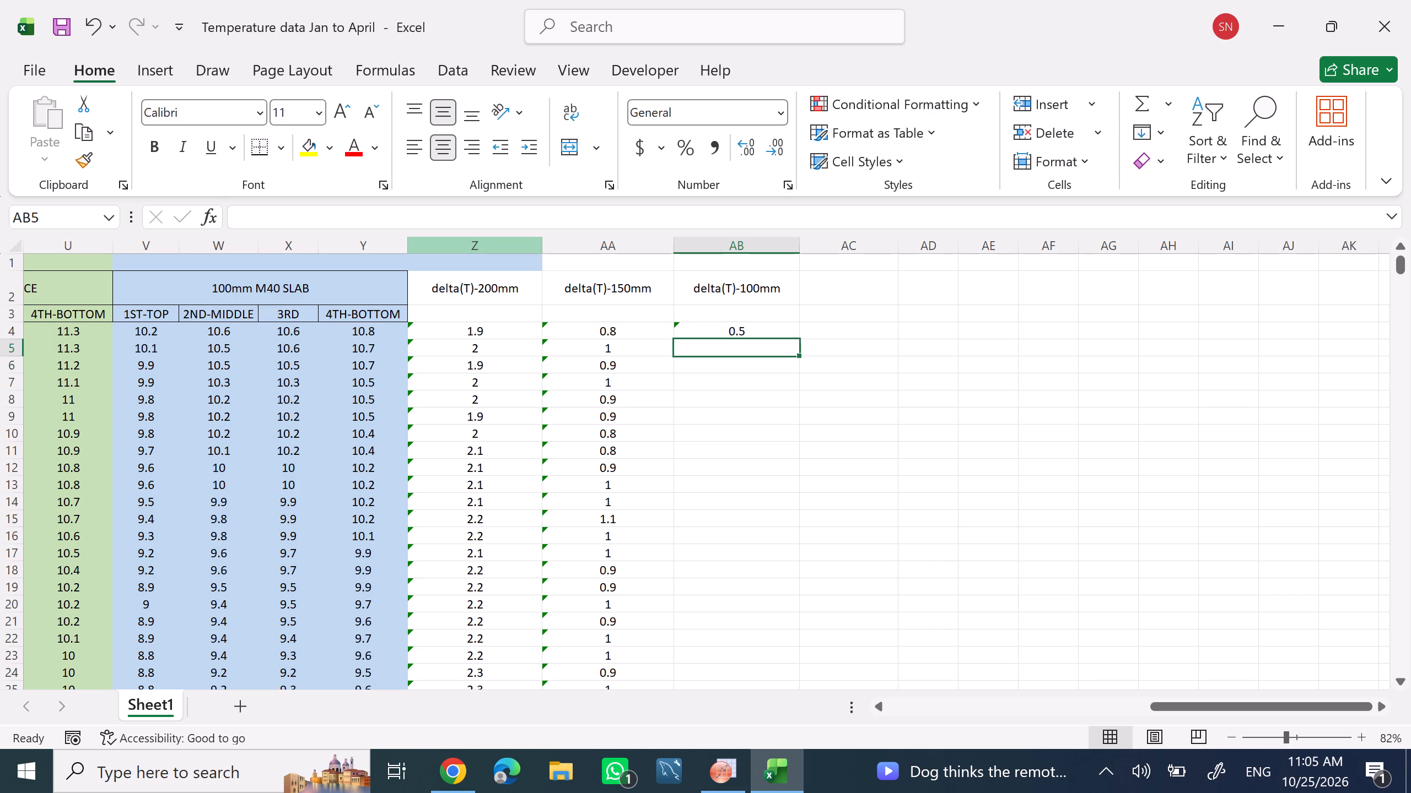
click(755, 325)
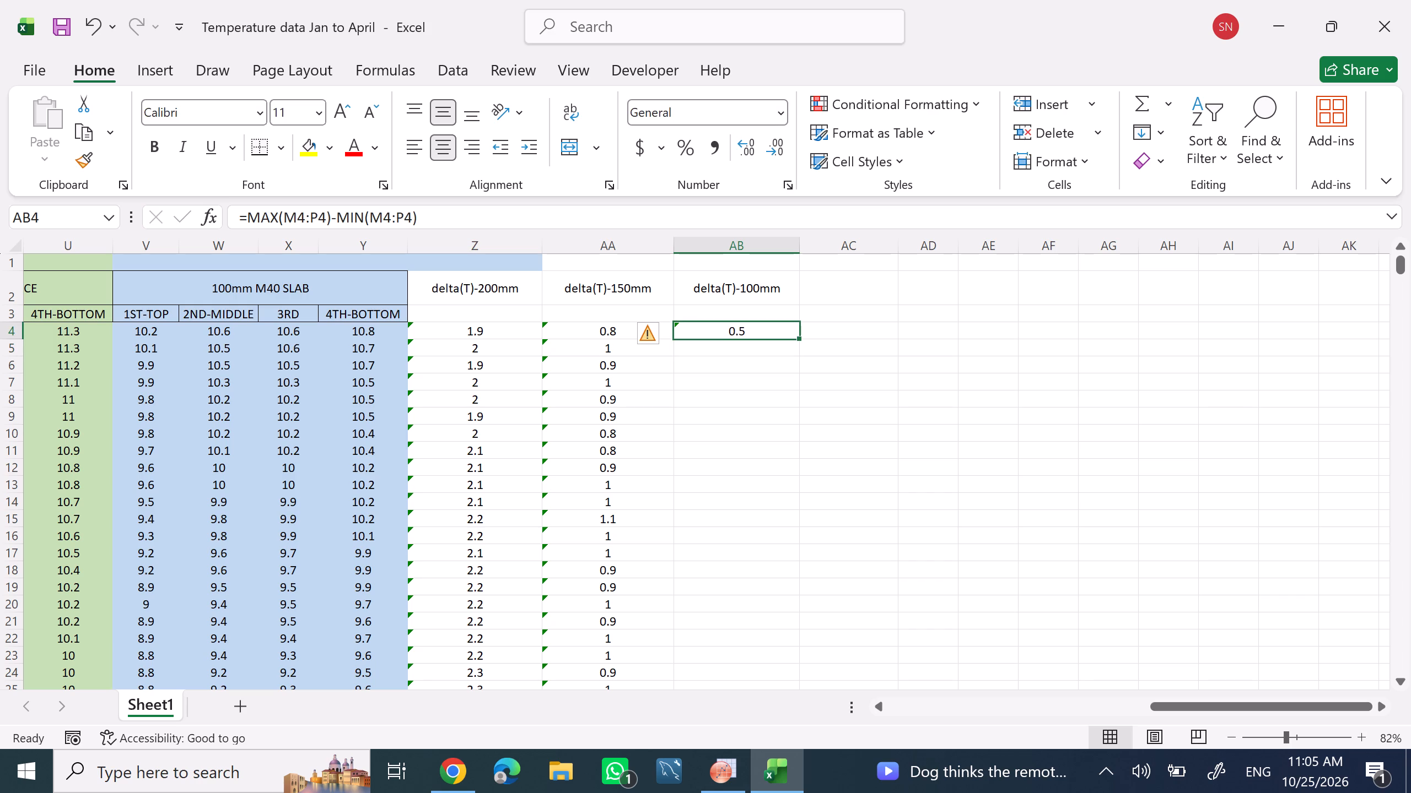
click(605, 325)
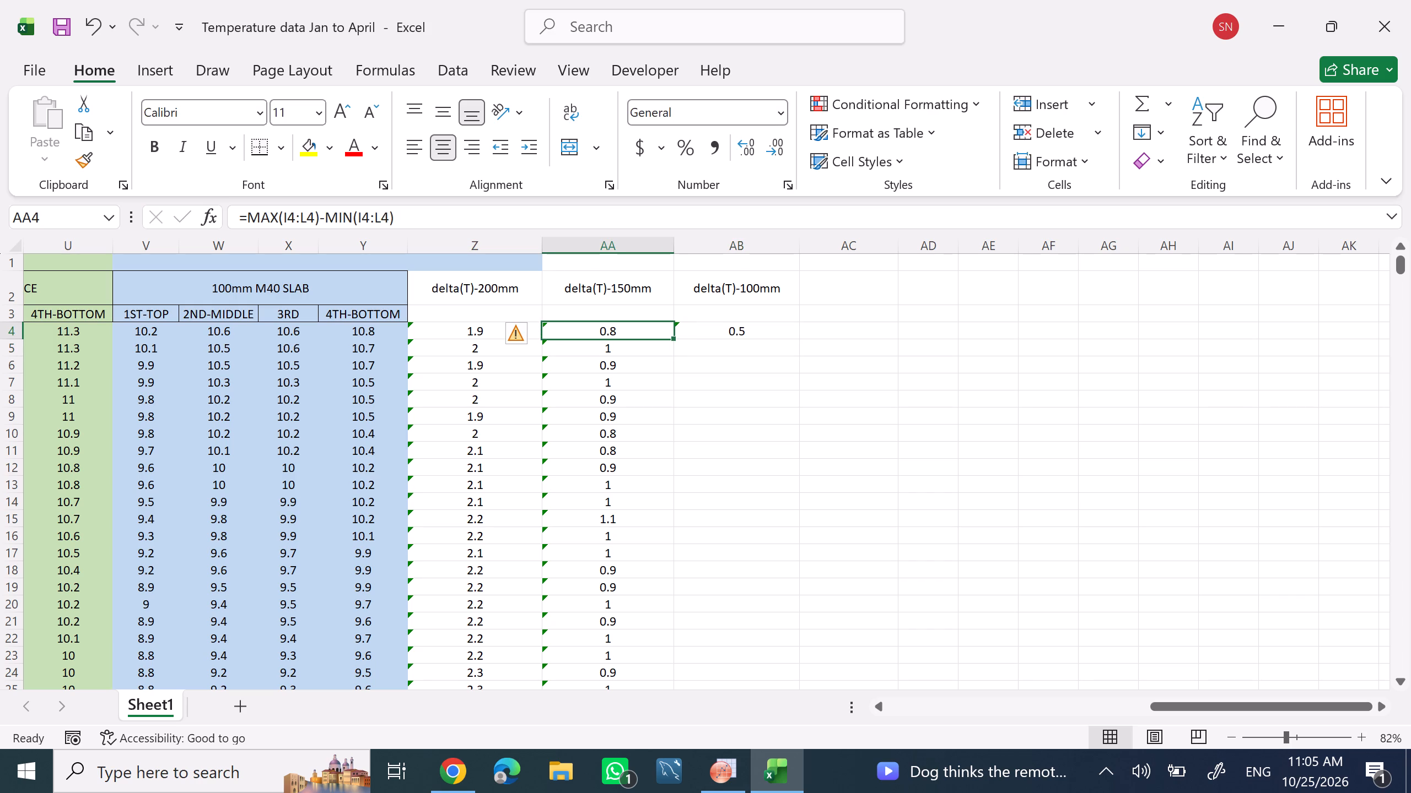
click(473, 331)
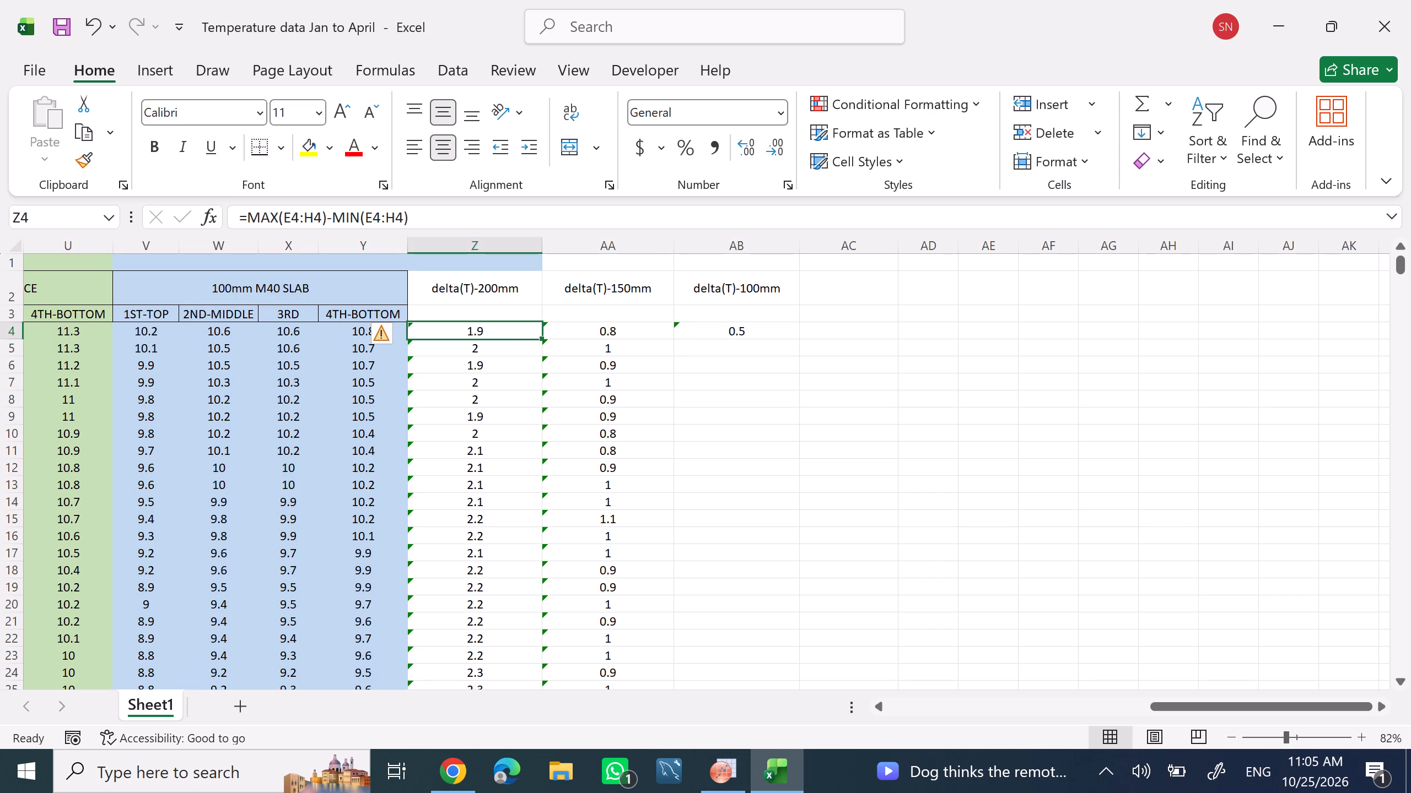
click(715, 327)
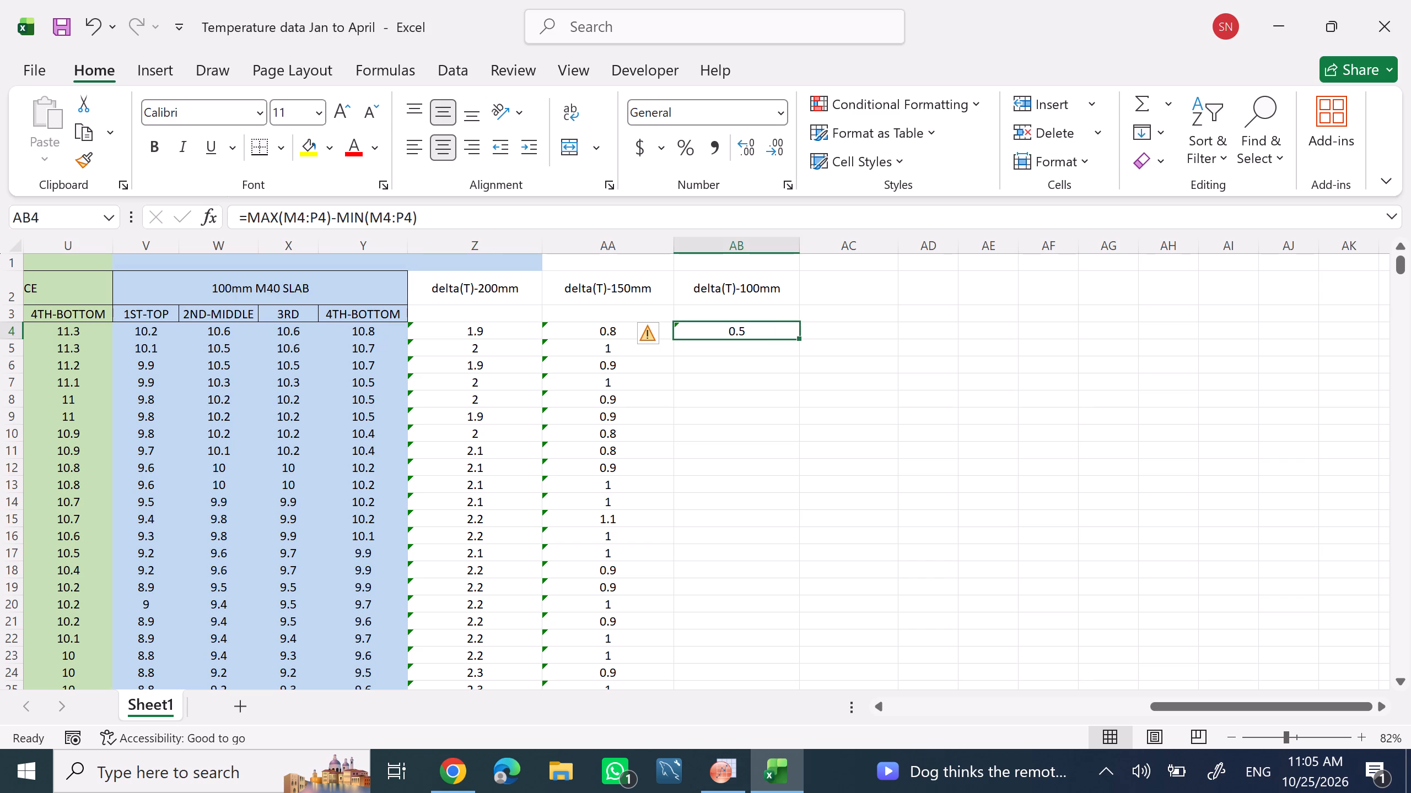
click(484, 332)
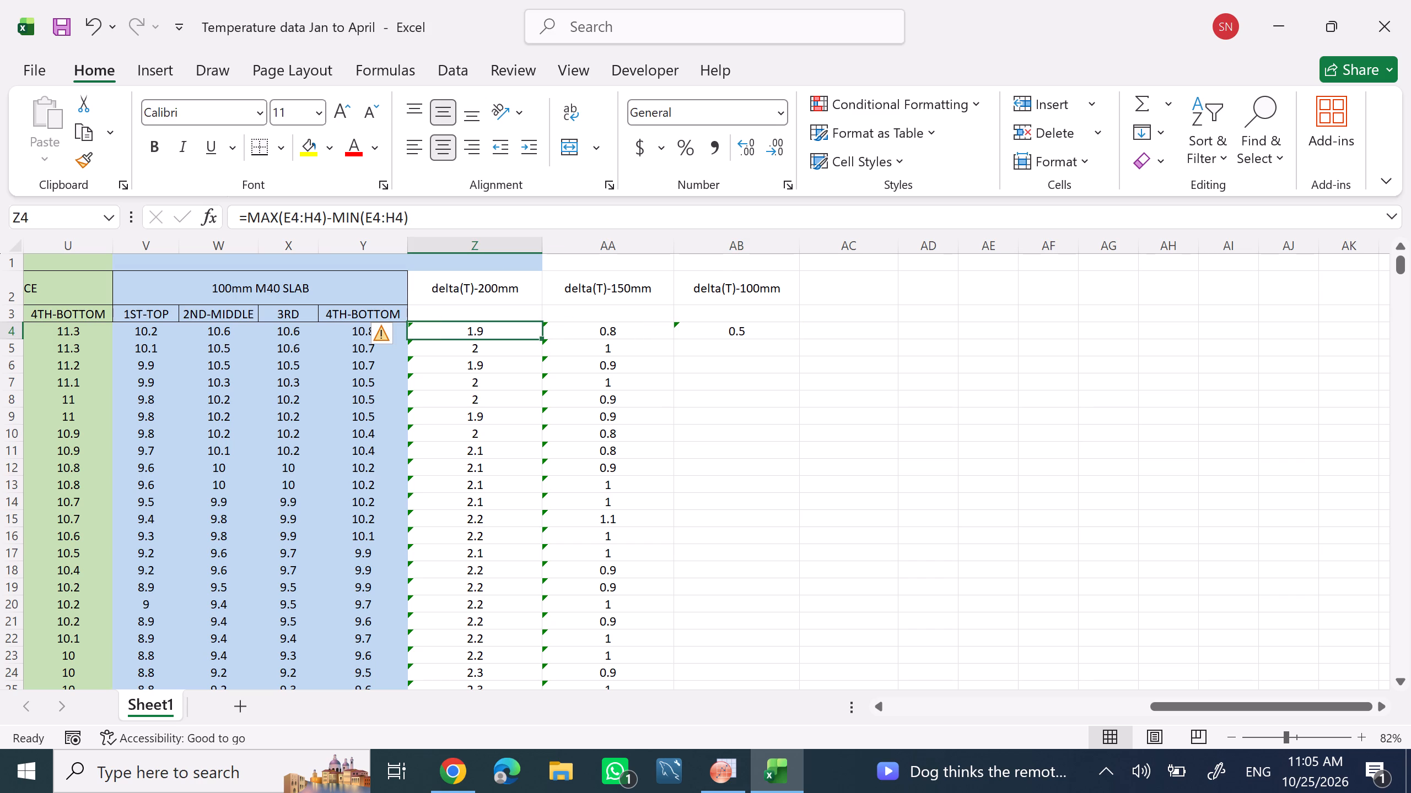
Fill the AB4 formula down column AB to row 11152, the last row of temperature data.
click(726, 328)
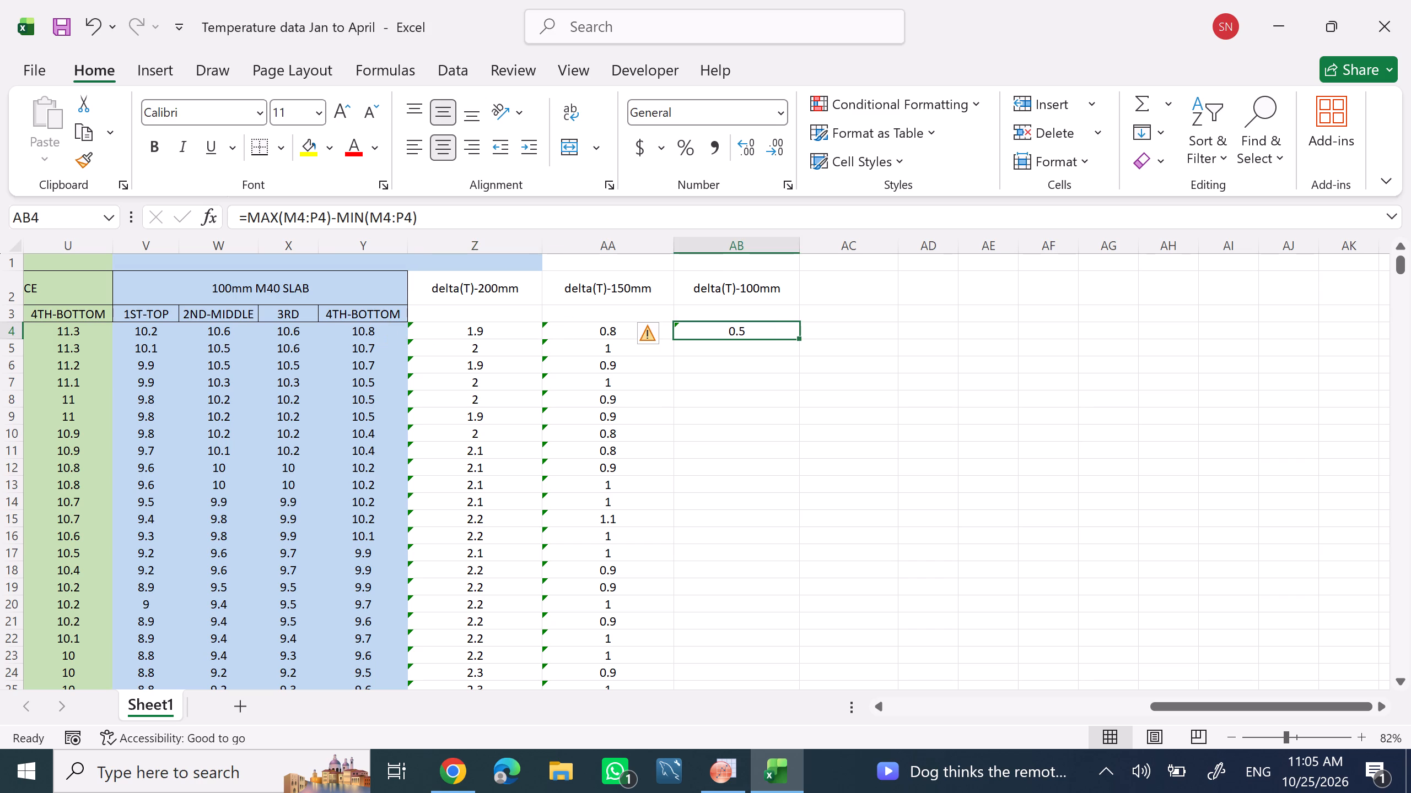
drag(799, 336, 849, 782)
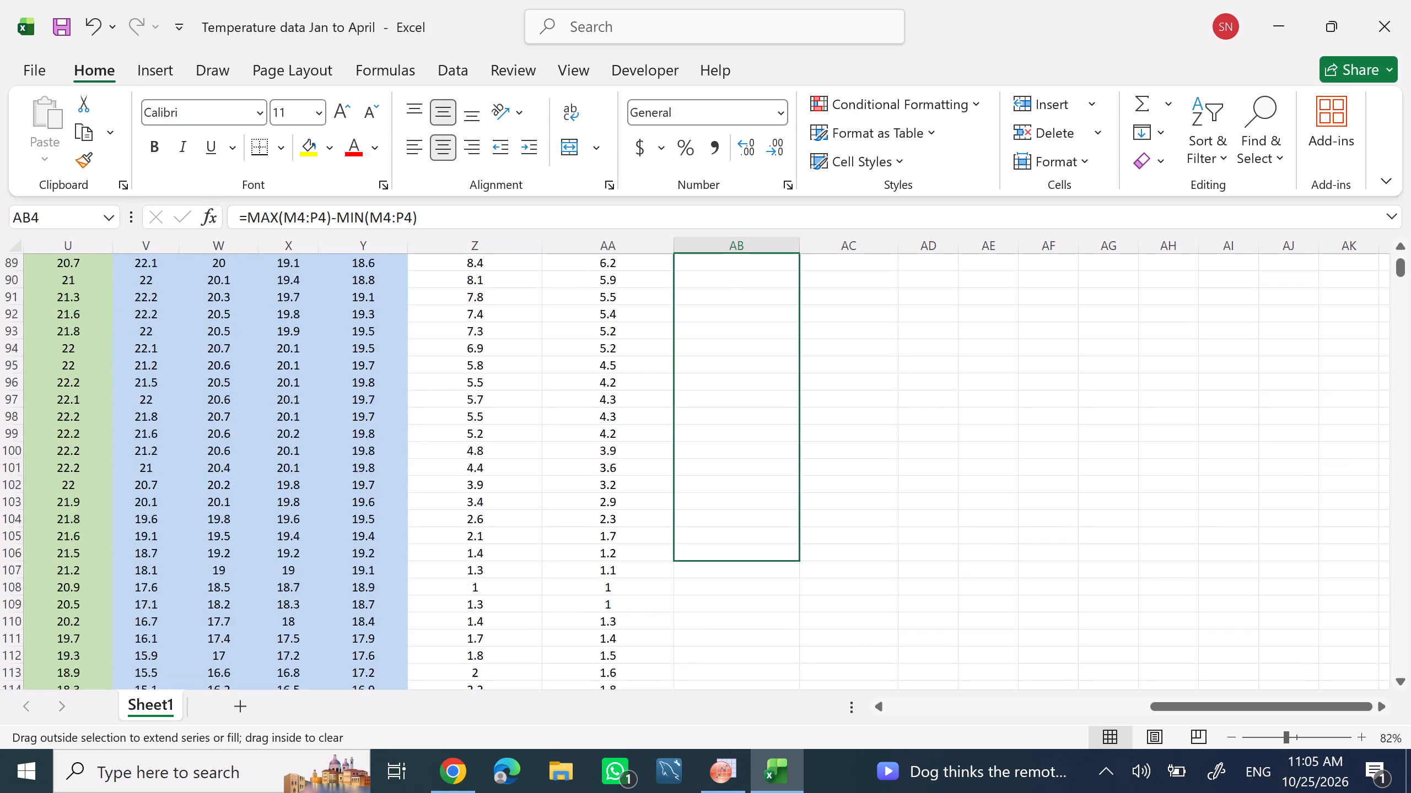
drag(849, 782, 847, 785)
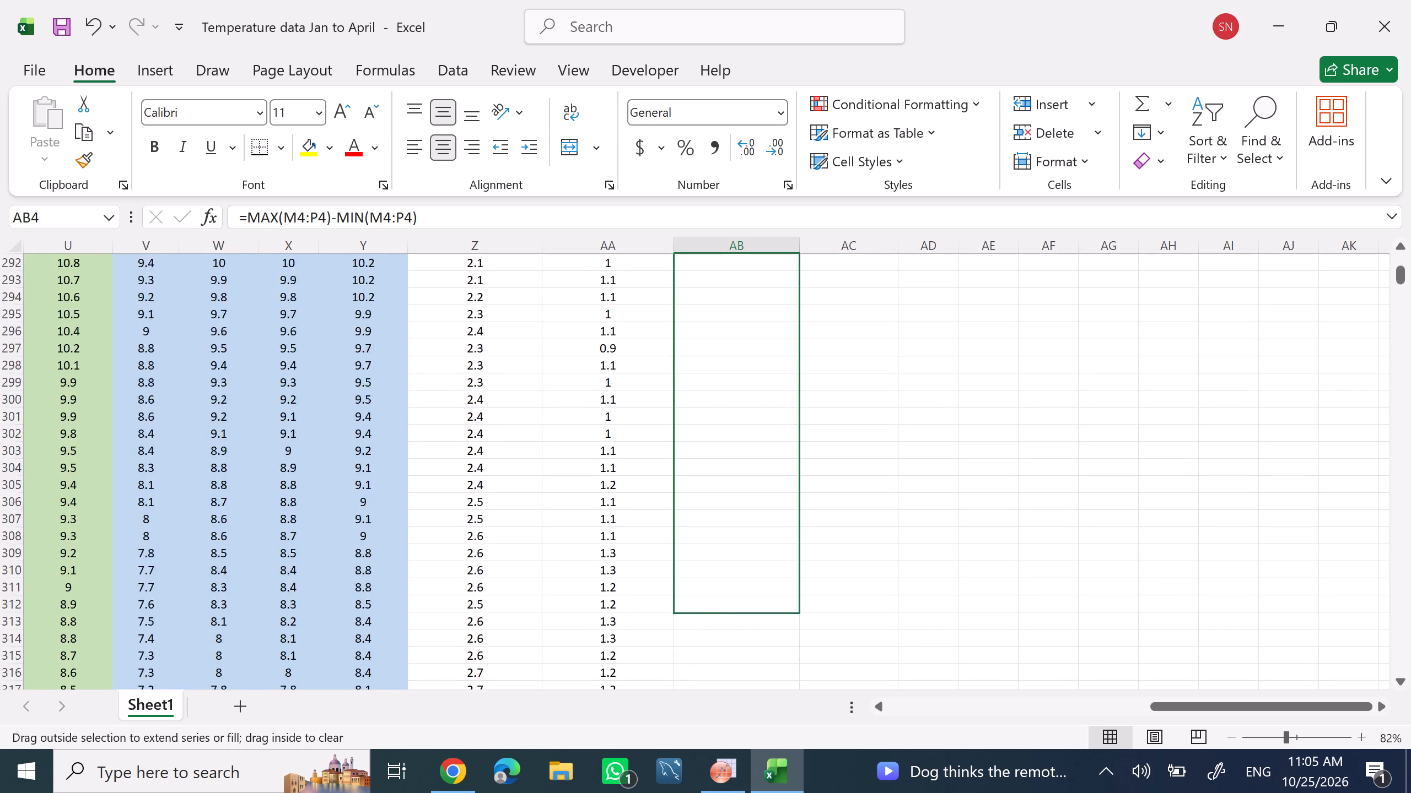
drag(847, 785, 845, 784)
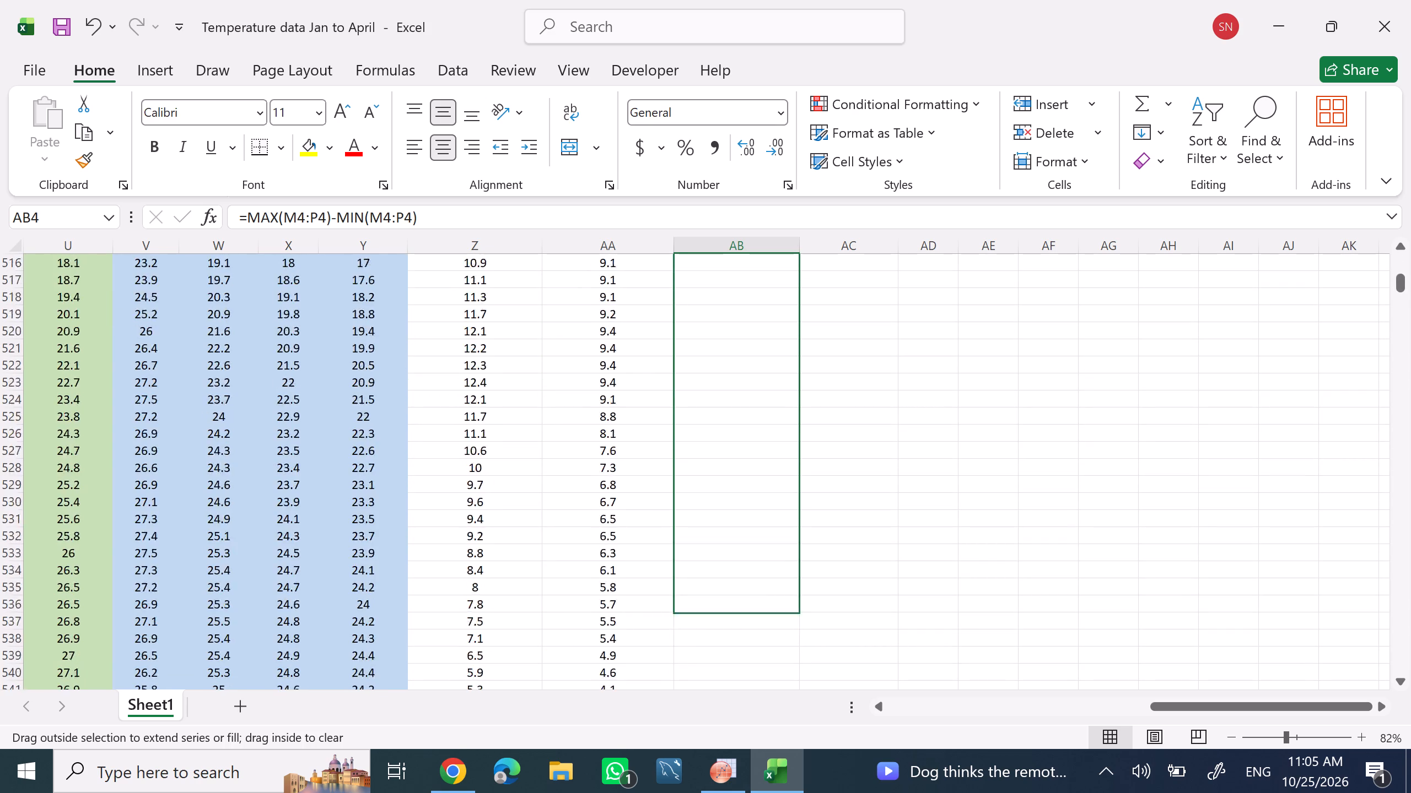
drag(845, 784, 842, 786)
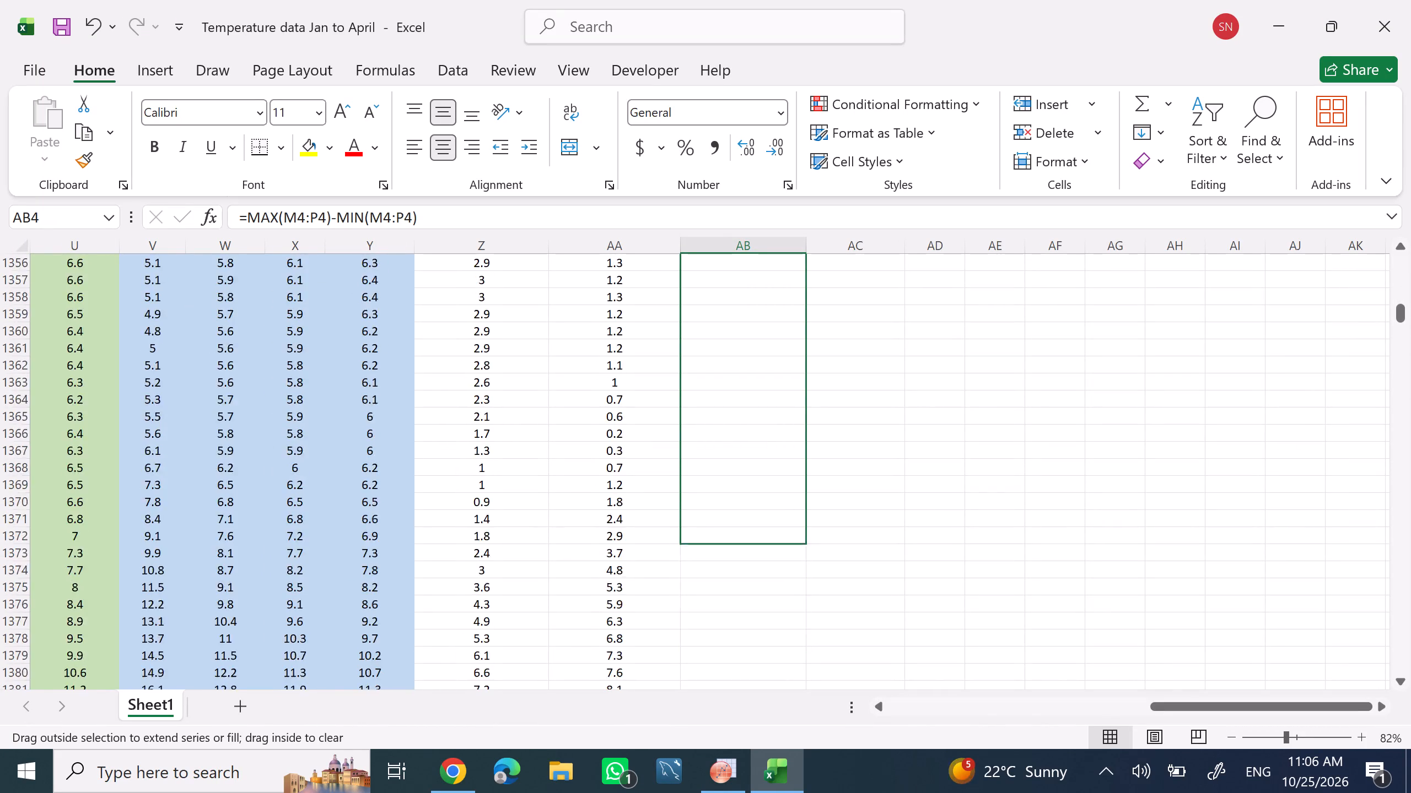
drag(842, 786, 833, 791)
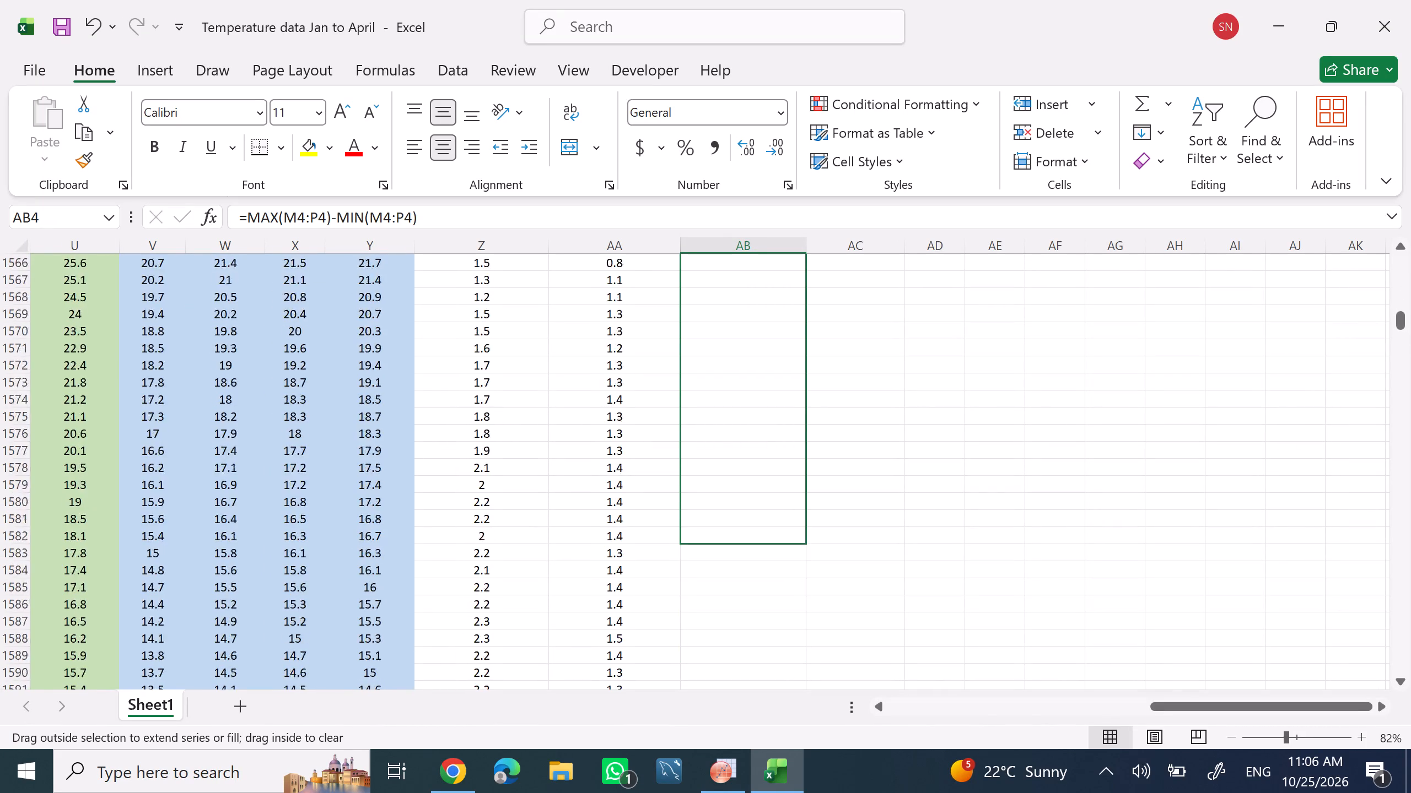
drag(833, 791, 806, 792)
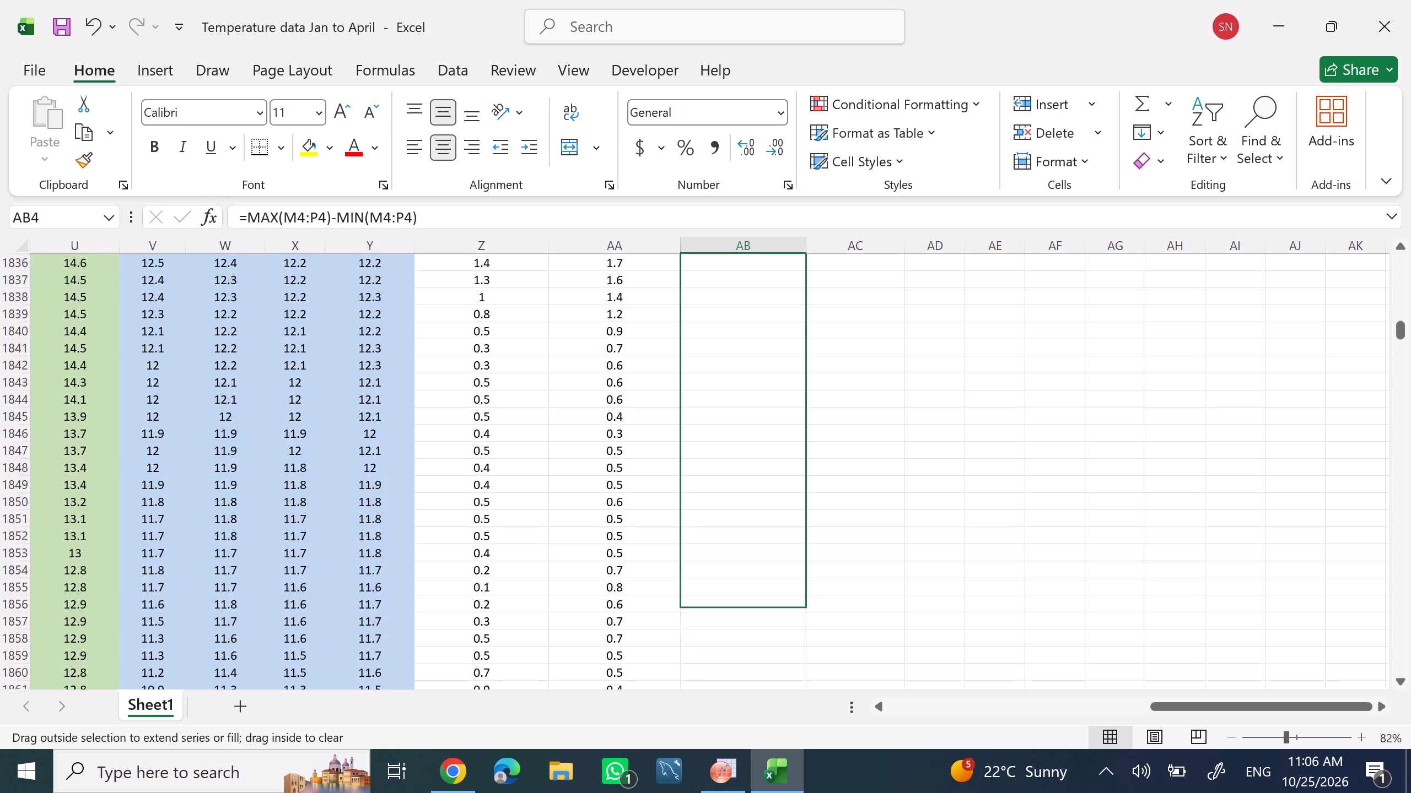
drag(806, 792, 805, 792)
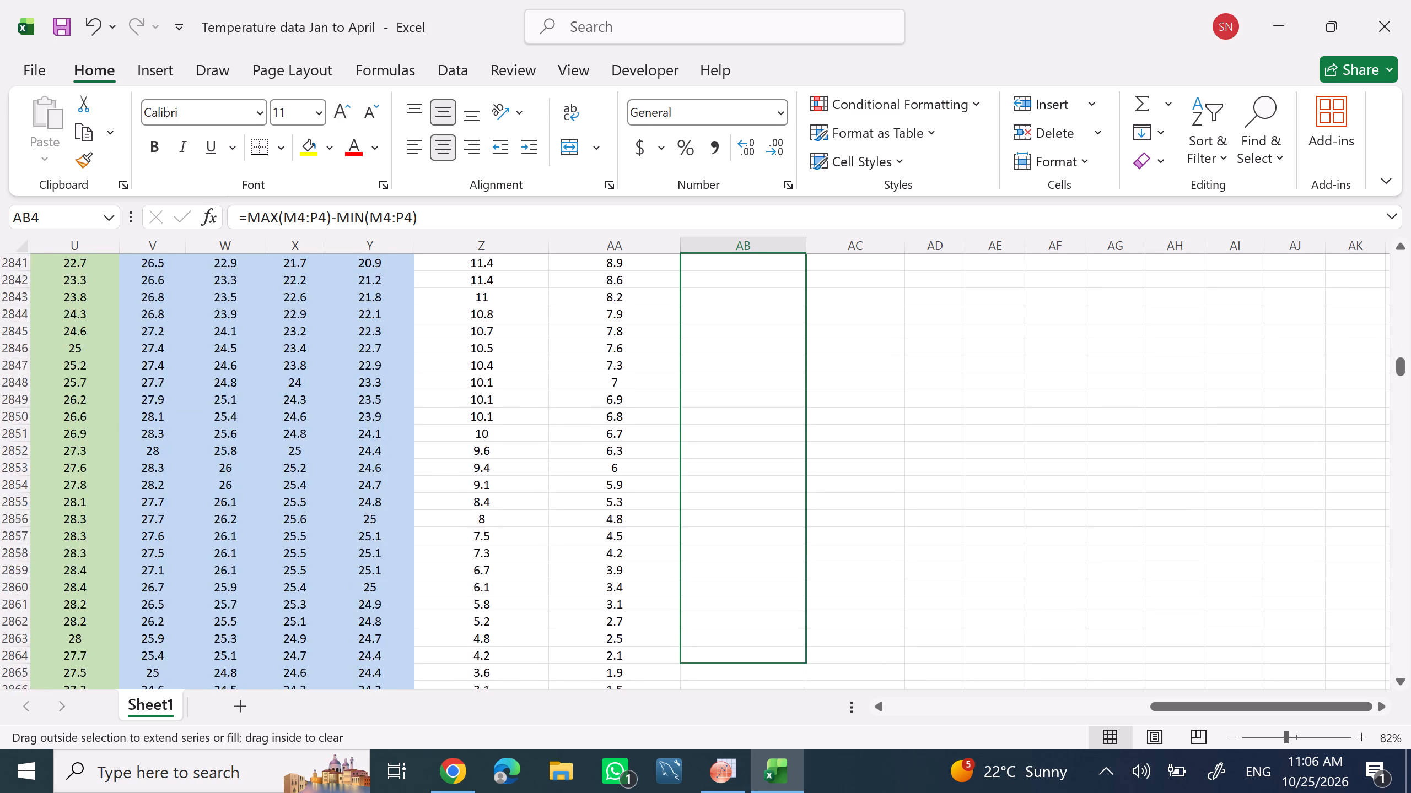
drag(805, 792, 804, 792)
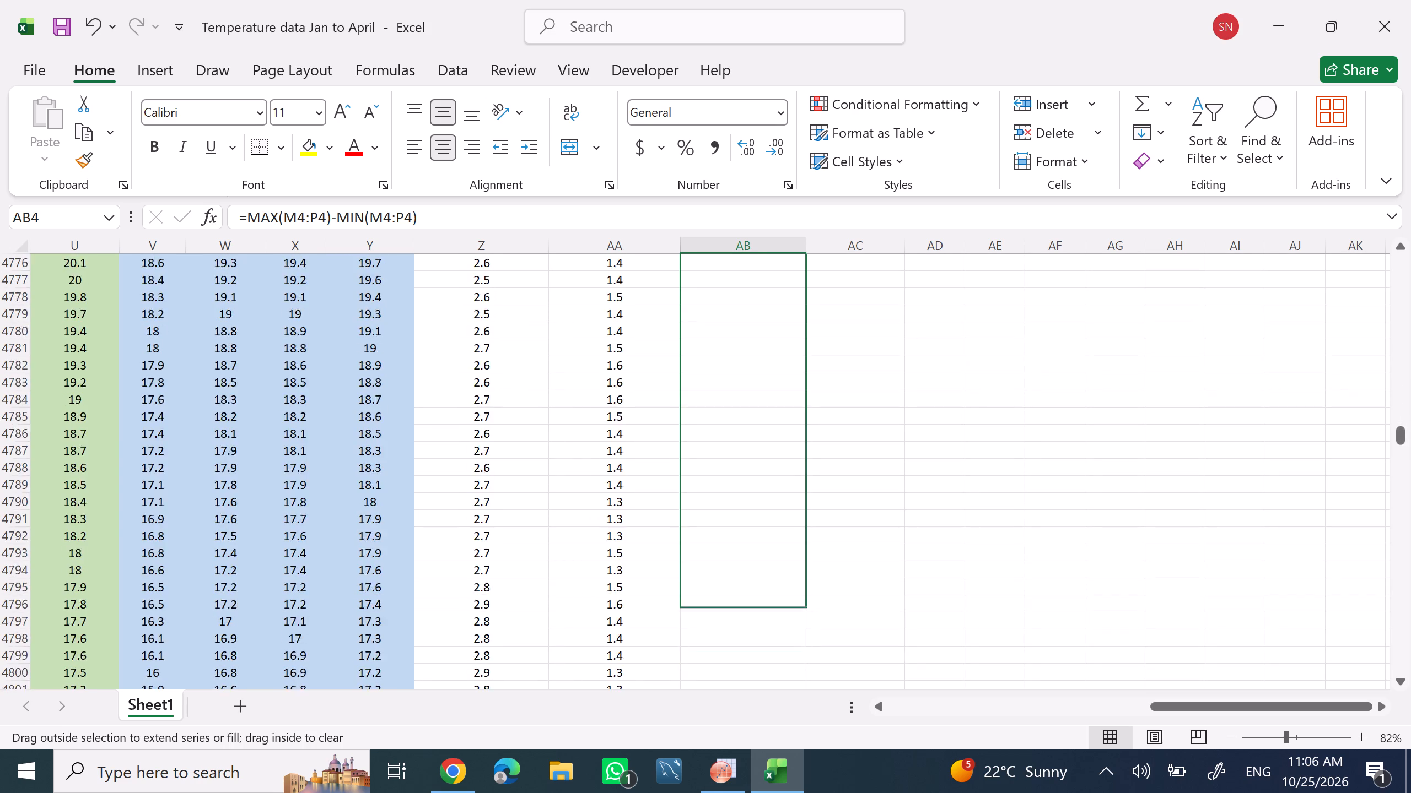
drag(804, 792, 806, 792)
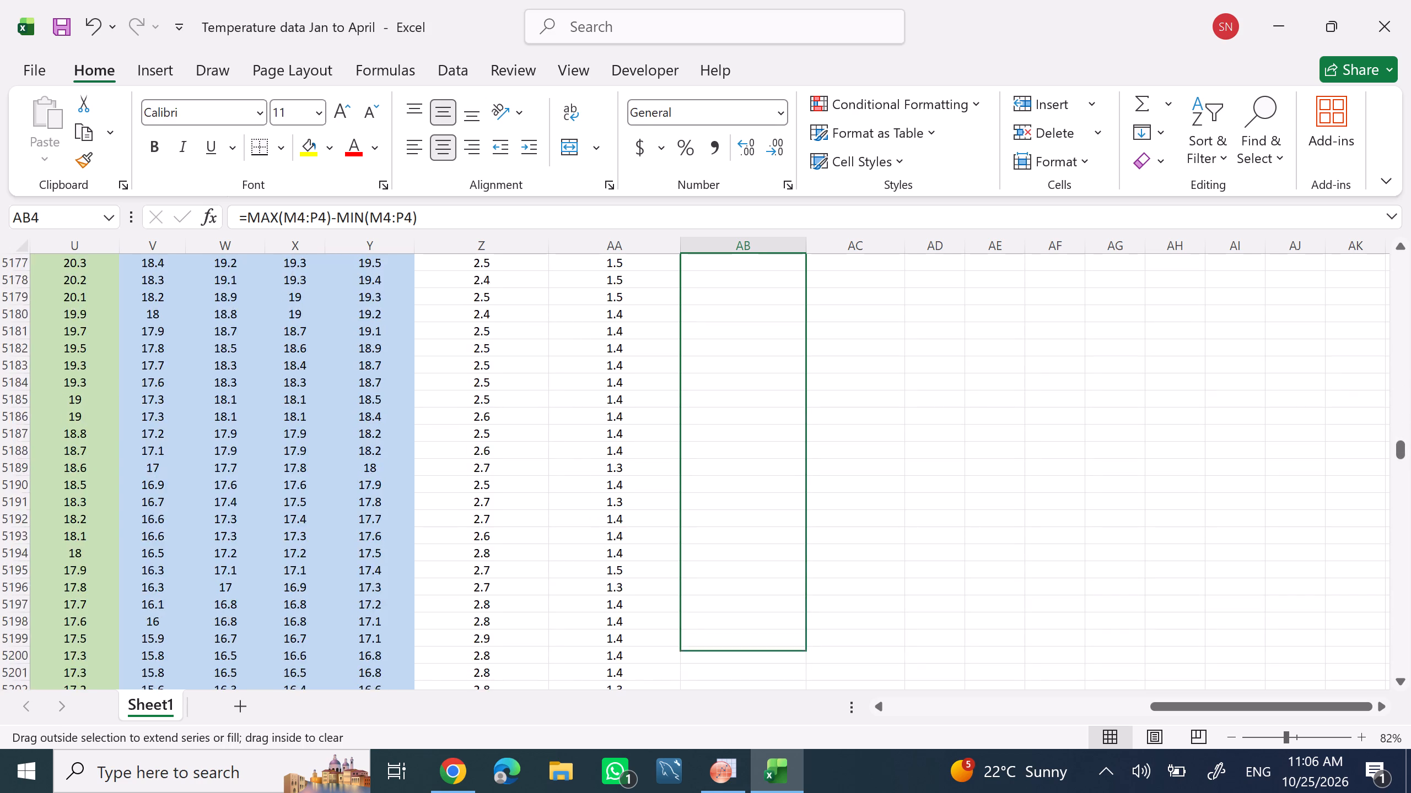
drag(806, 792, 807, 791)
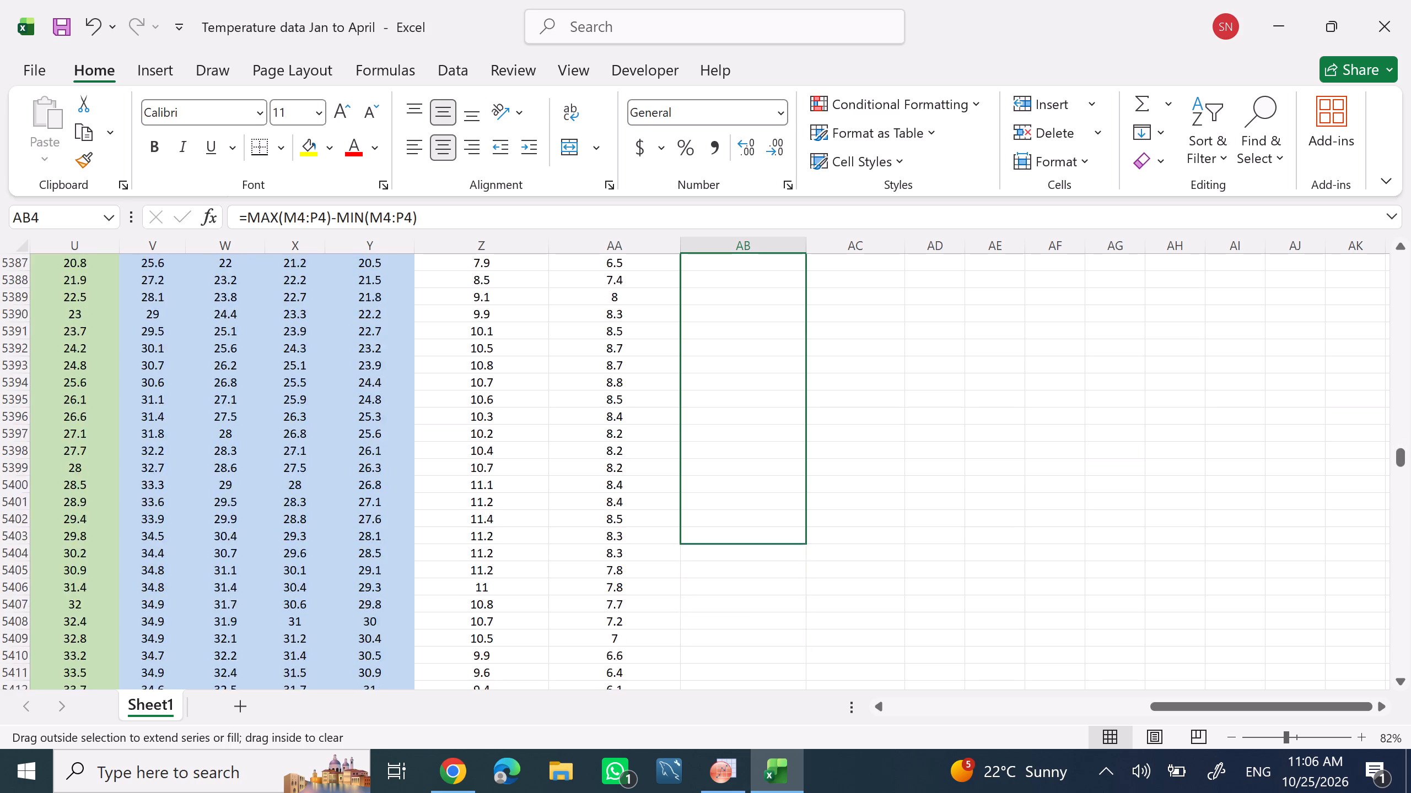
drag(807, 791, 806, 789)
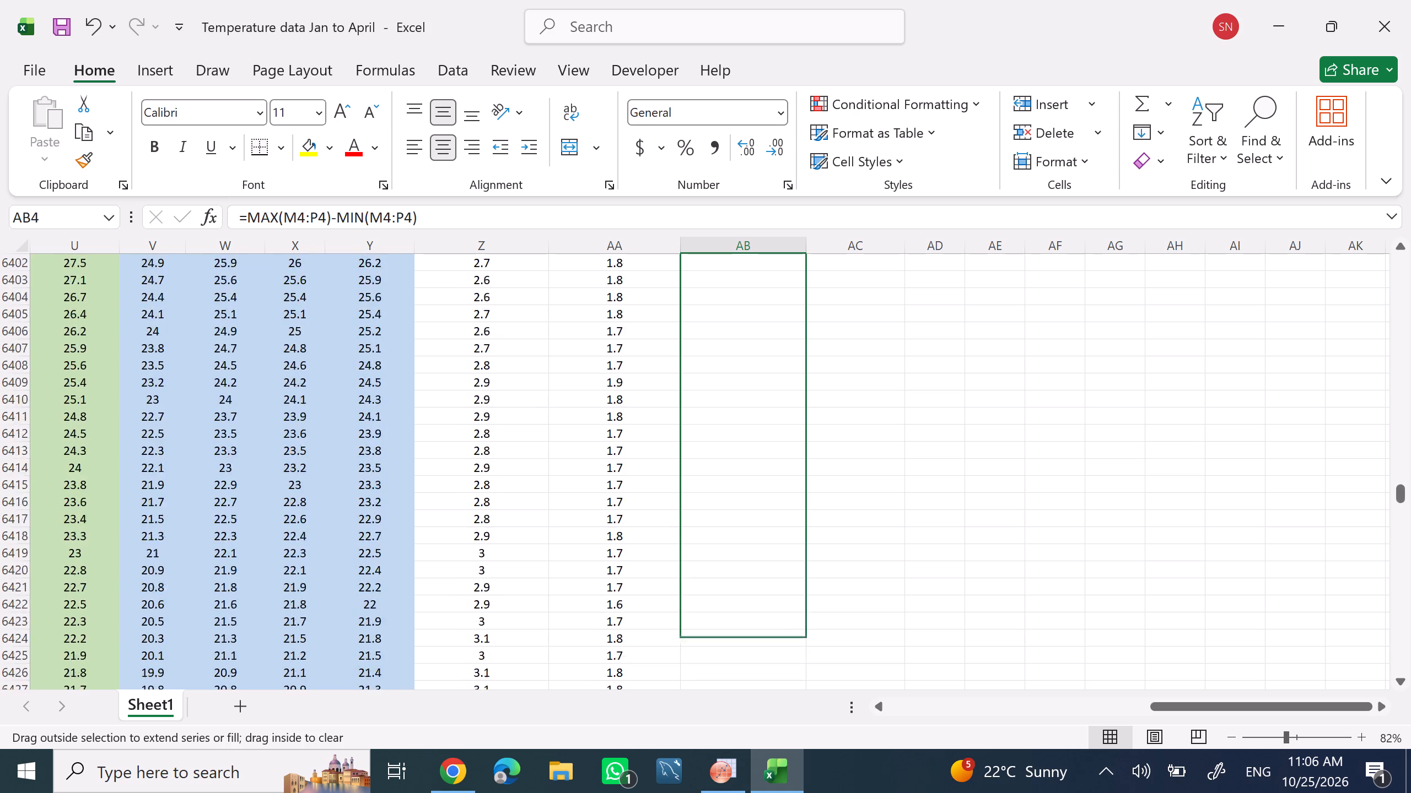
drag(806, 789, 803, 791)
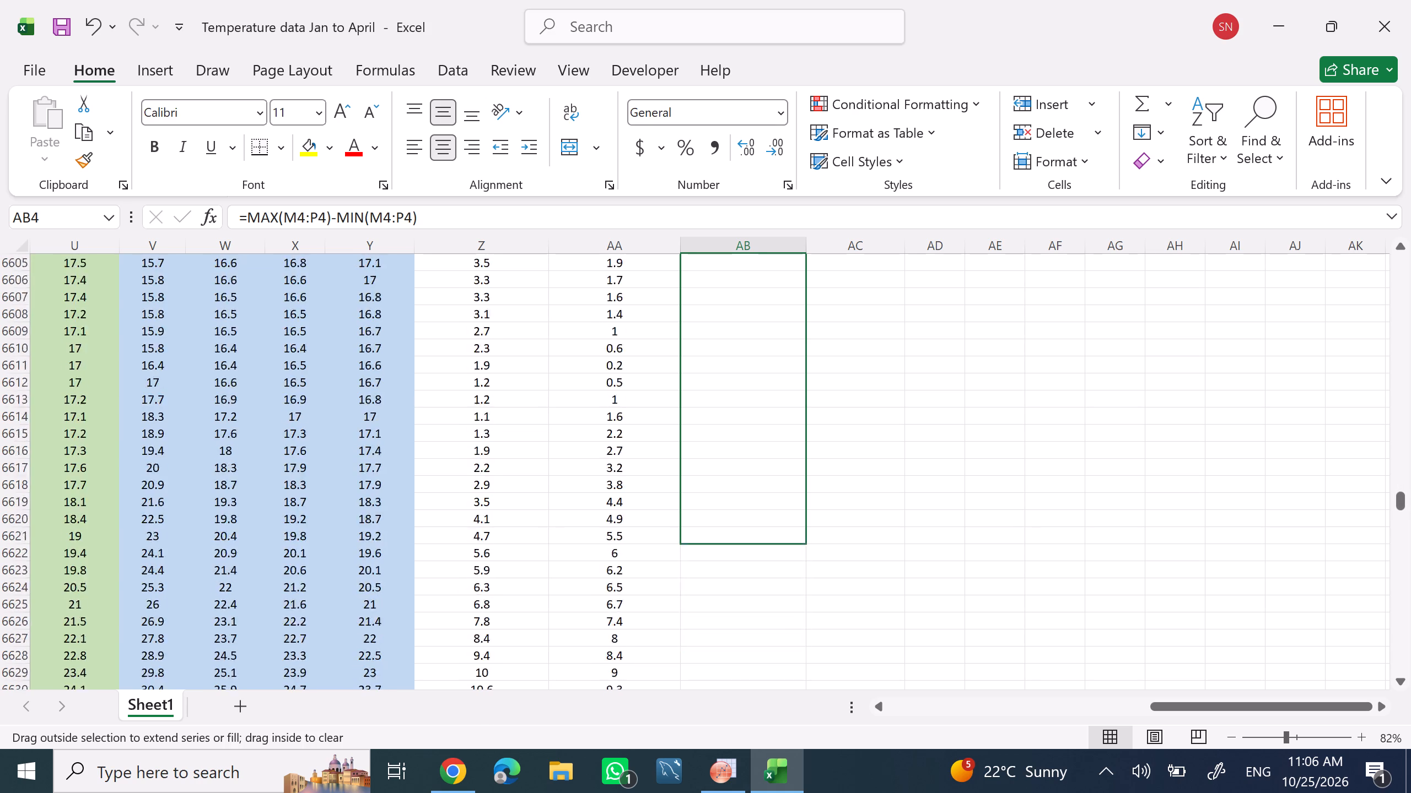
drag(803, 791, 799, 791)
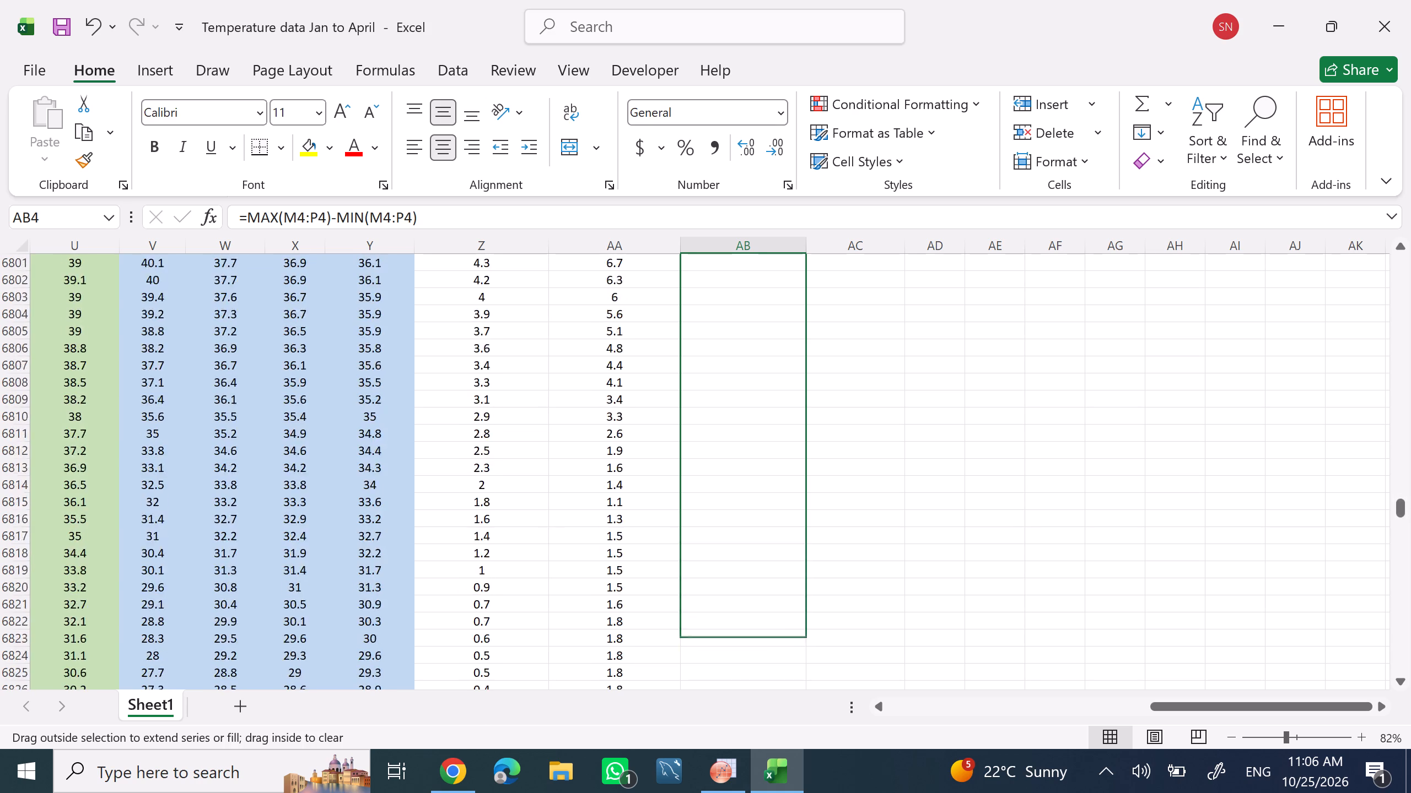
drag(799, 791, 793, 792)
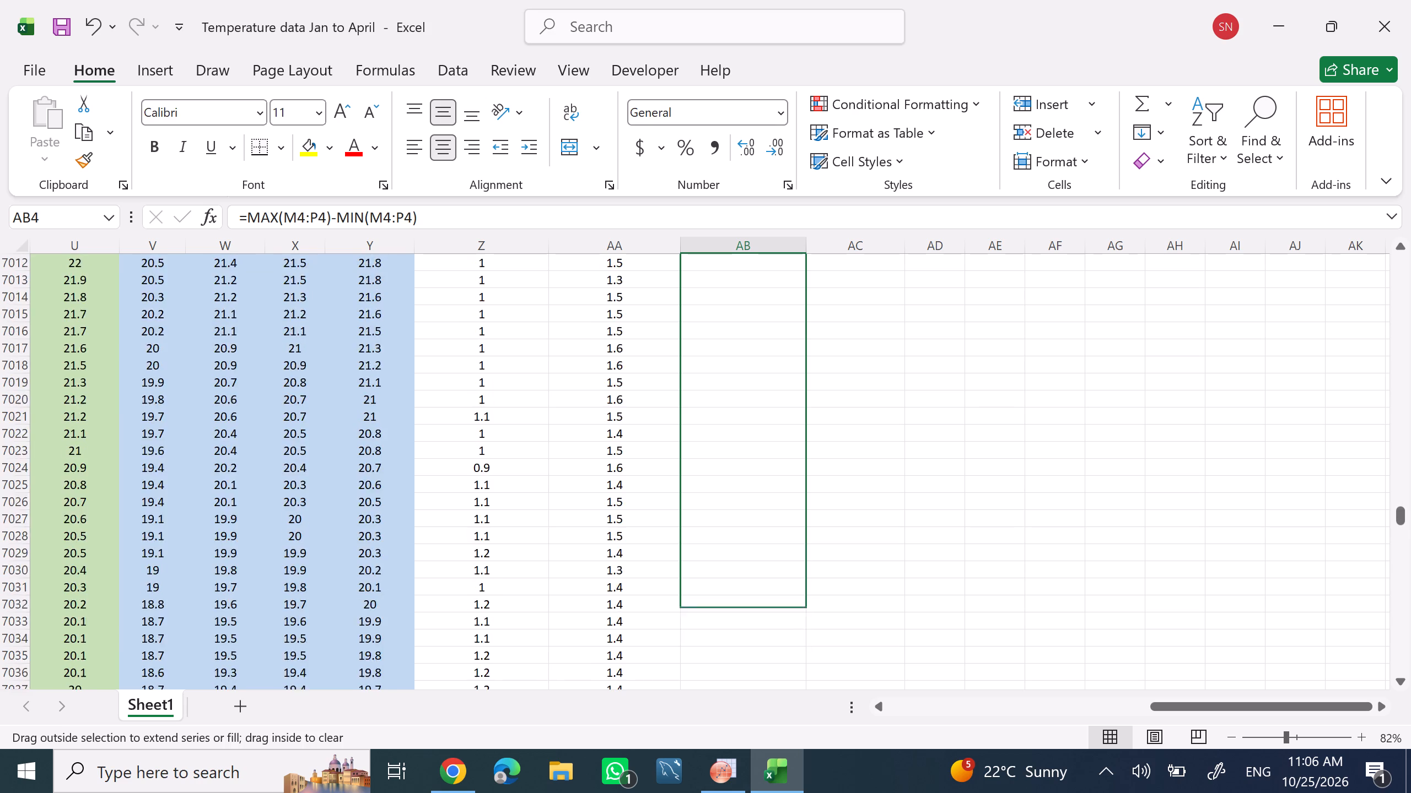
drag(793, 792, 791, 792)
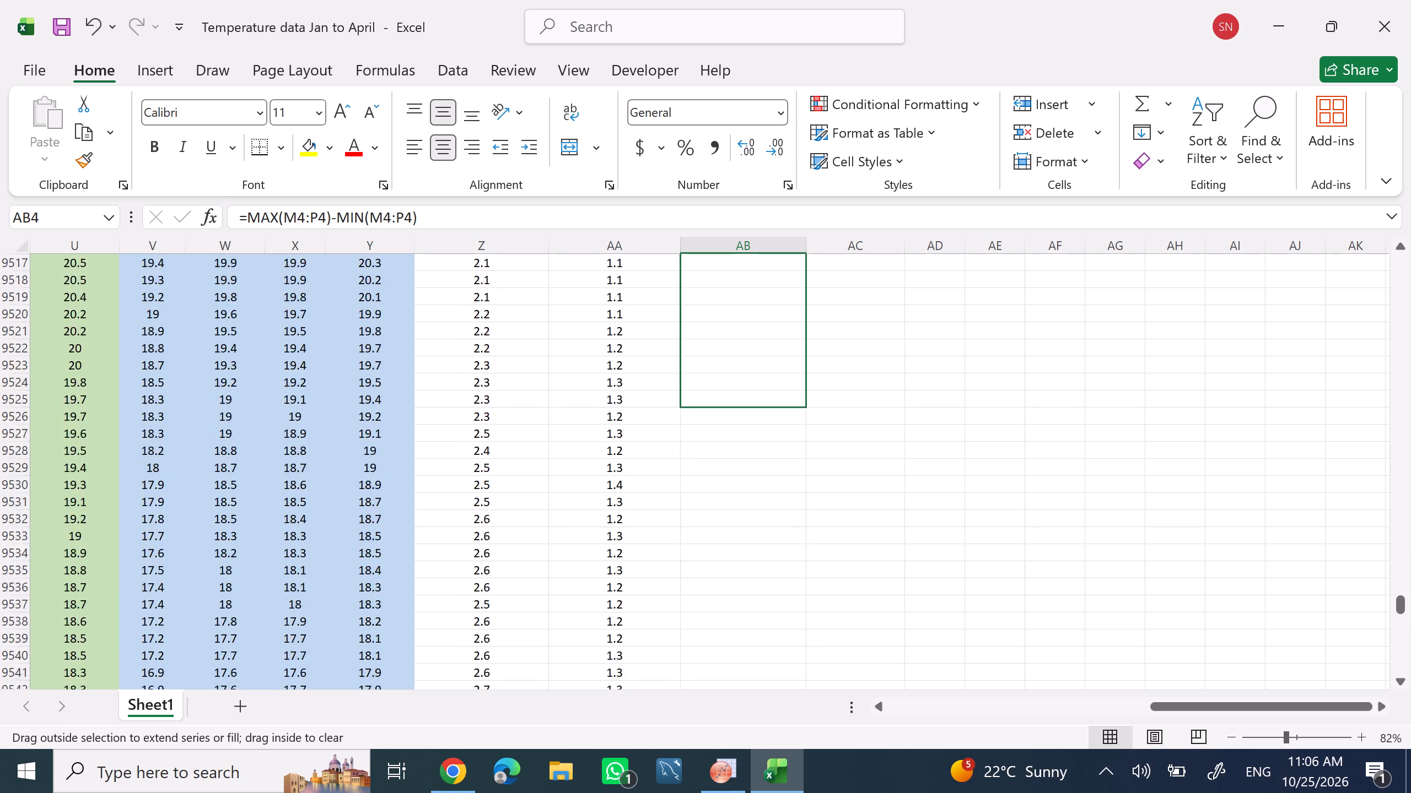
drag(791, 792, 784, 792)
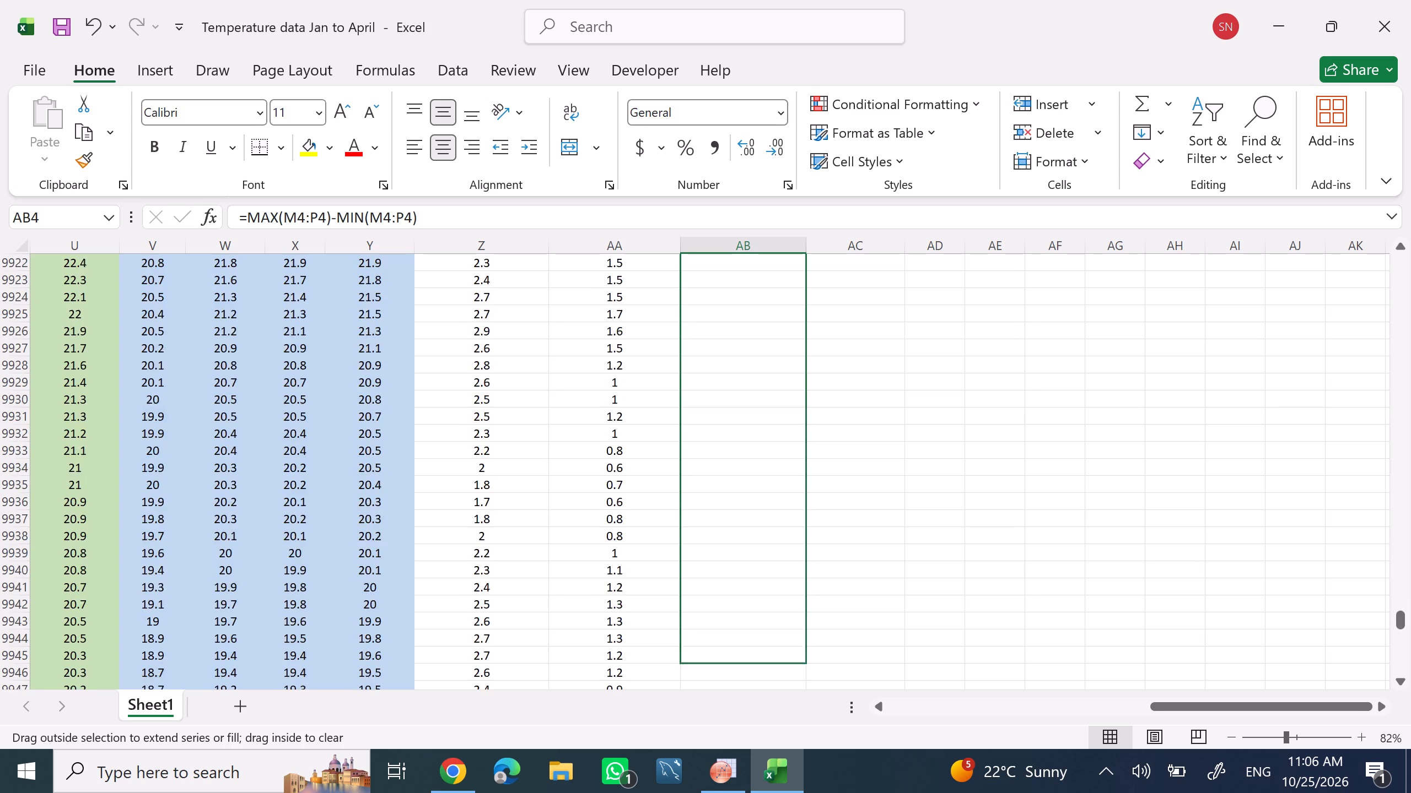
drag(784, 792, 782, 792)
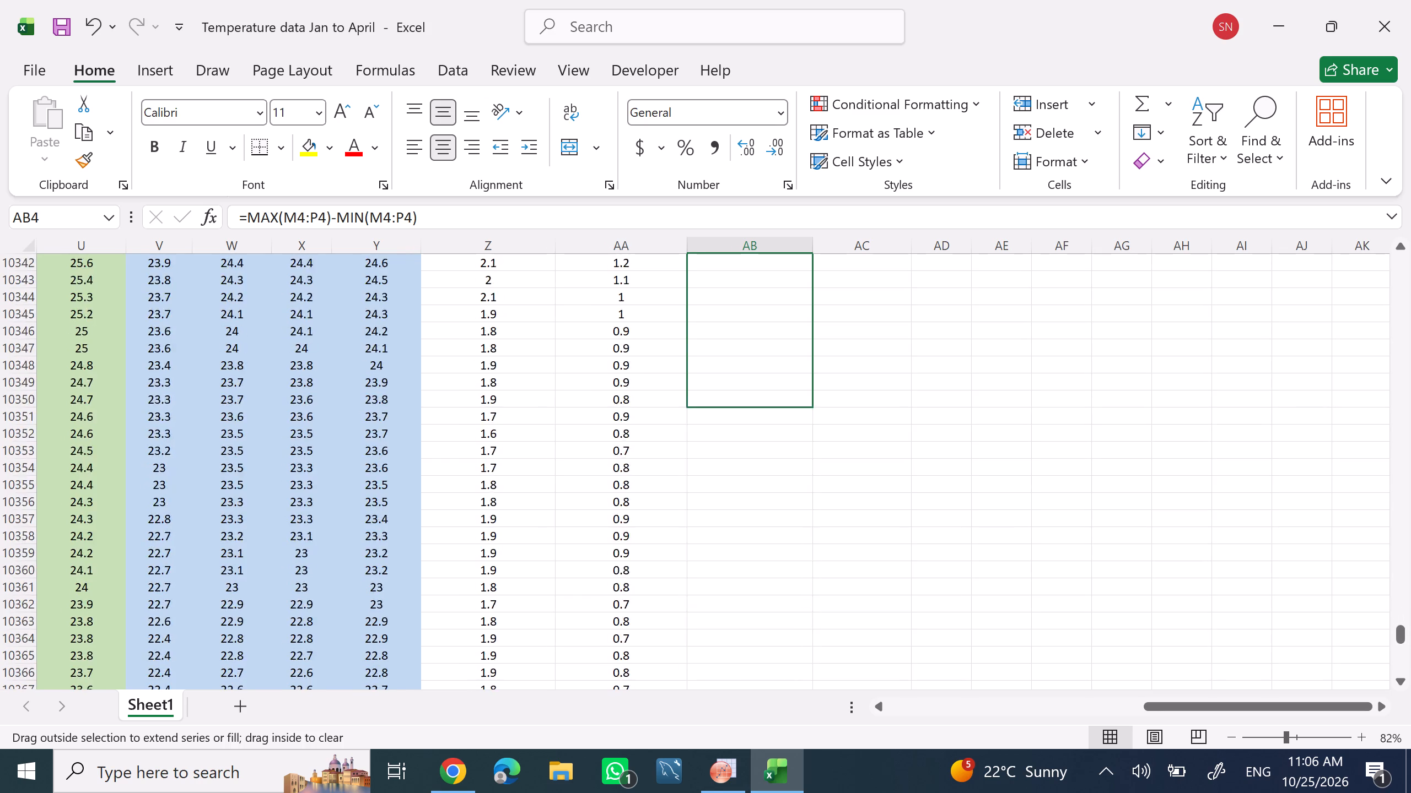
drag(782, 792, 787, 790)
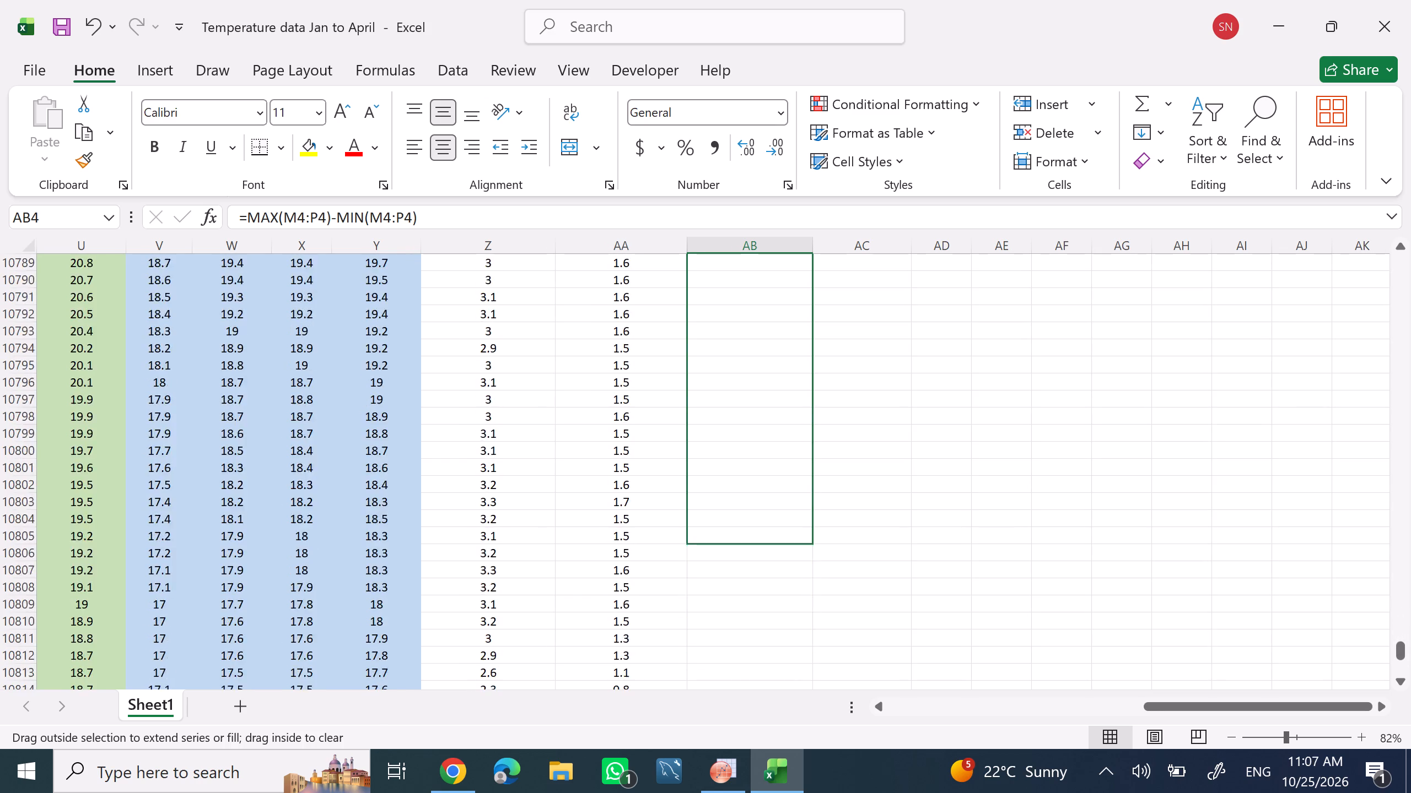
drag(787, 790, 785, 791)
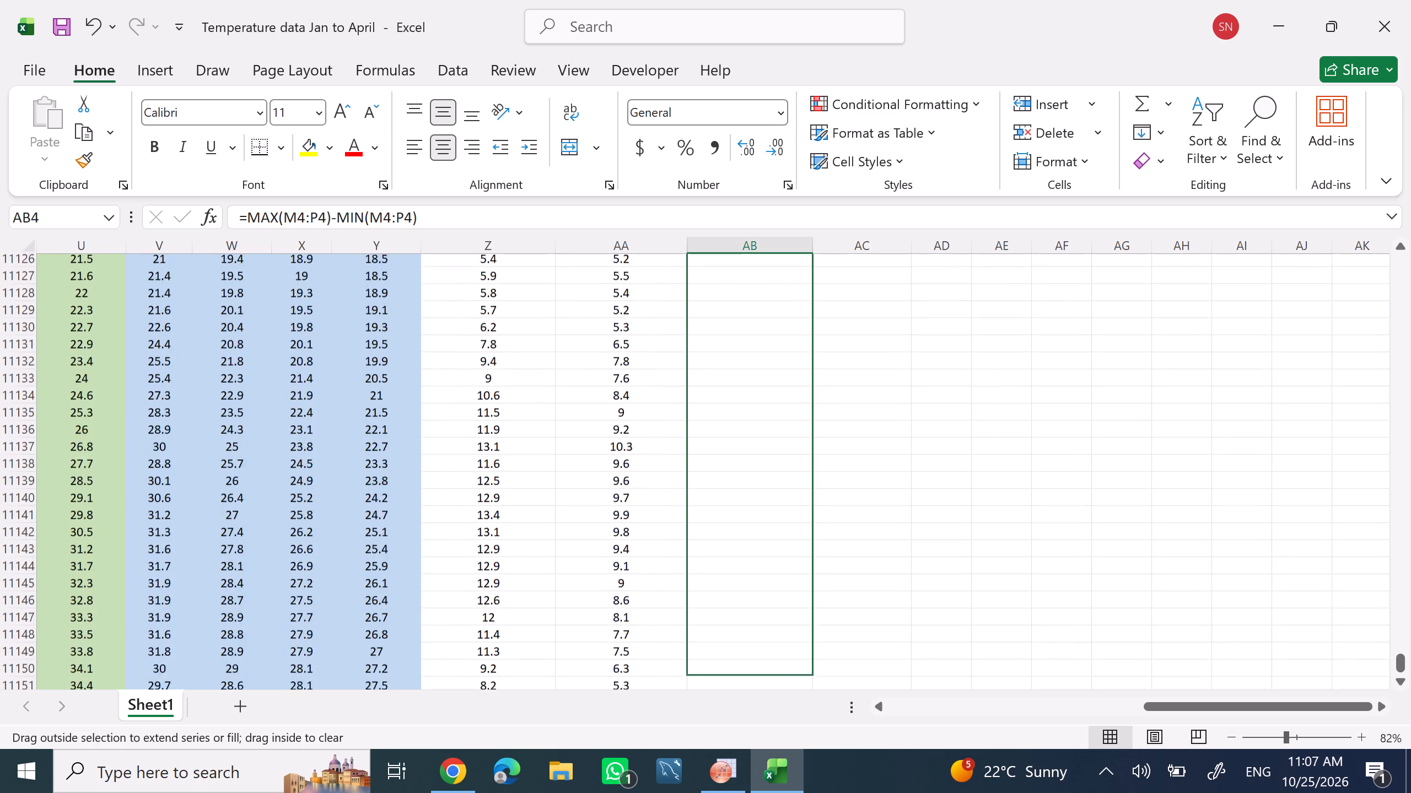
drag(785, 791, 663, 159)
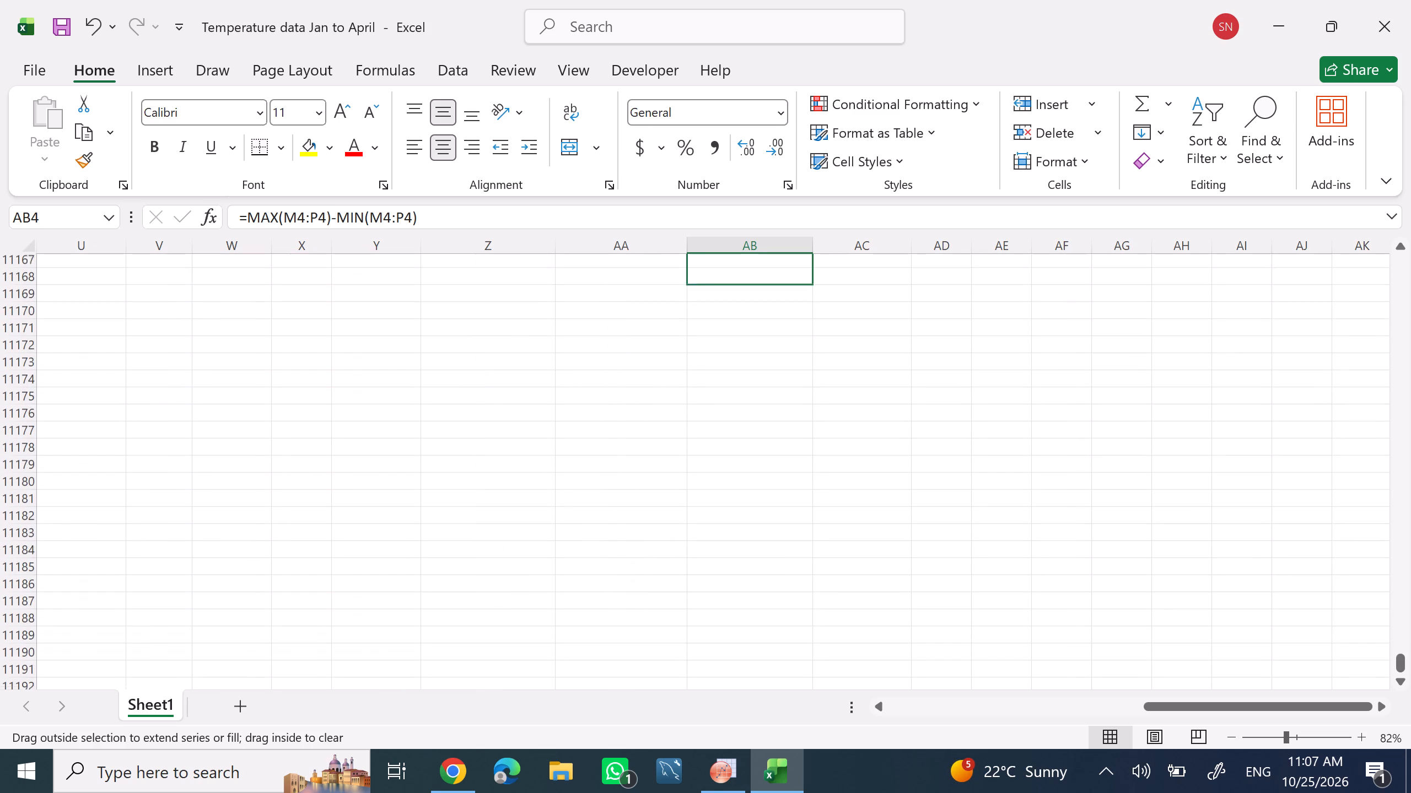
drag(663, 159, 693, 335)
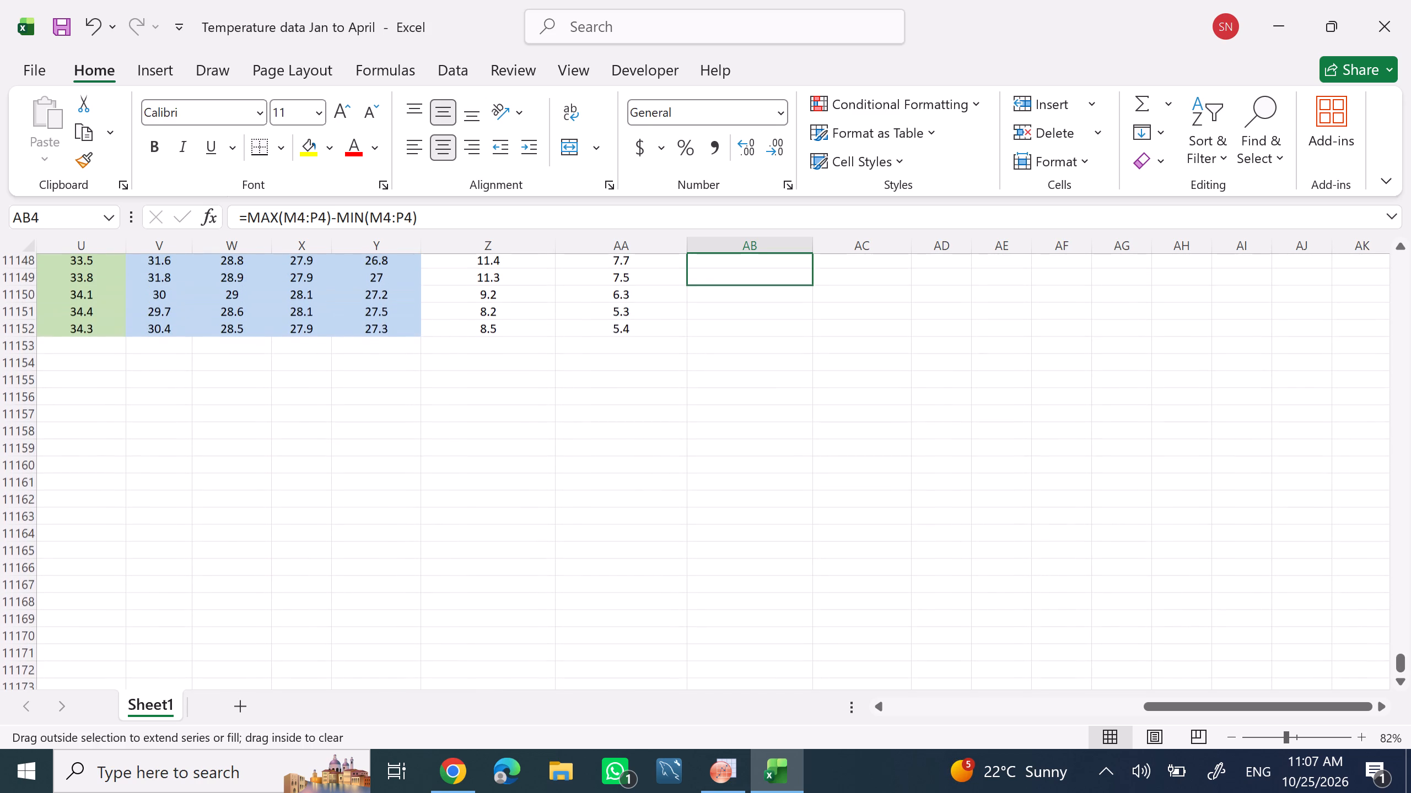
drag(693, 335, 708, 346)
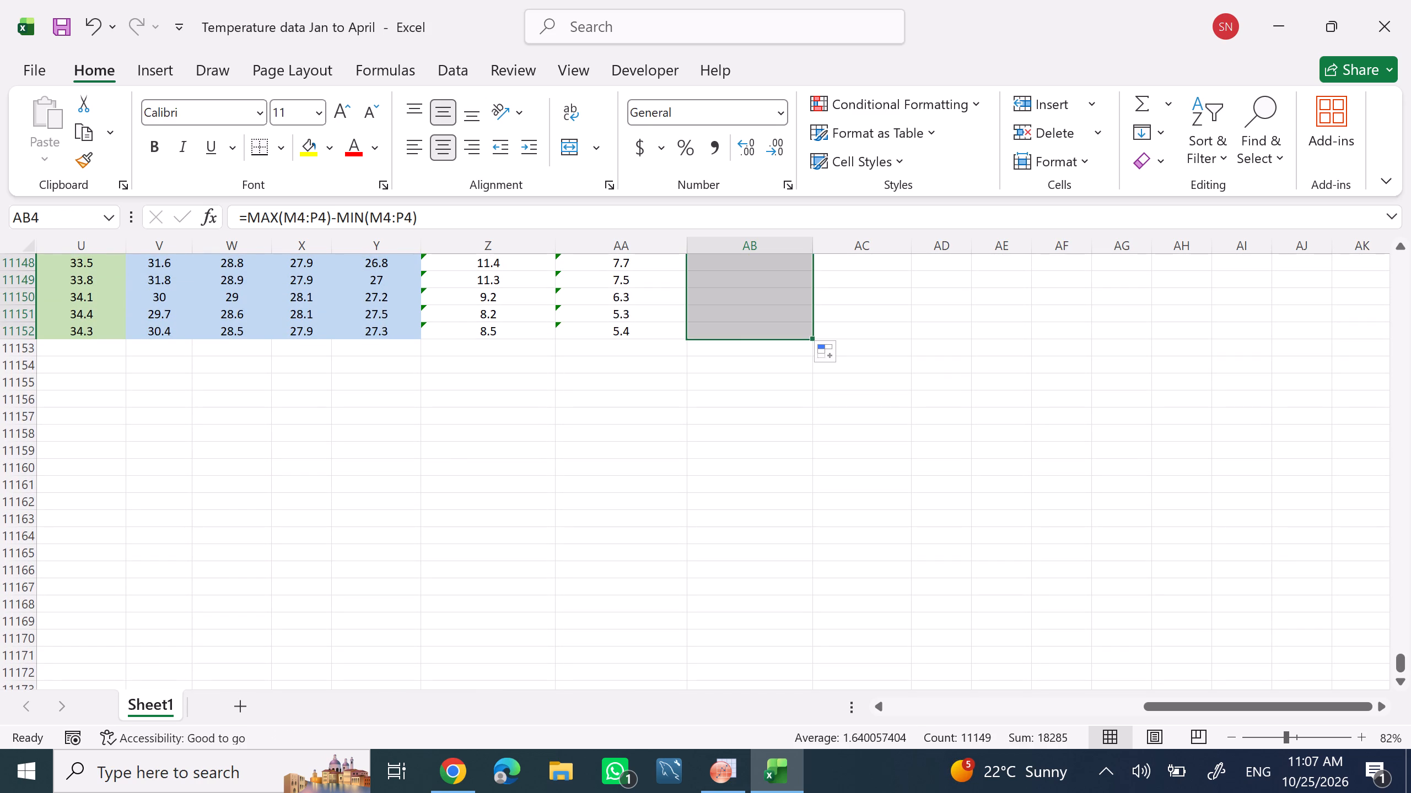
Copy the heading text delta(T)-100mm from AB2 into the empty cell AC2 beside it.
scroll(811, 472, up, 3)
scroll(936, 433, up, 4)
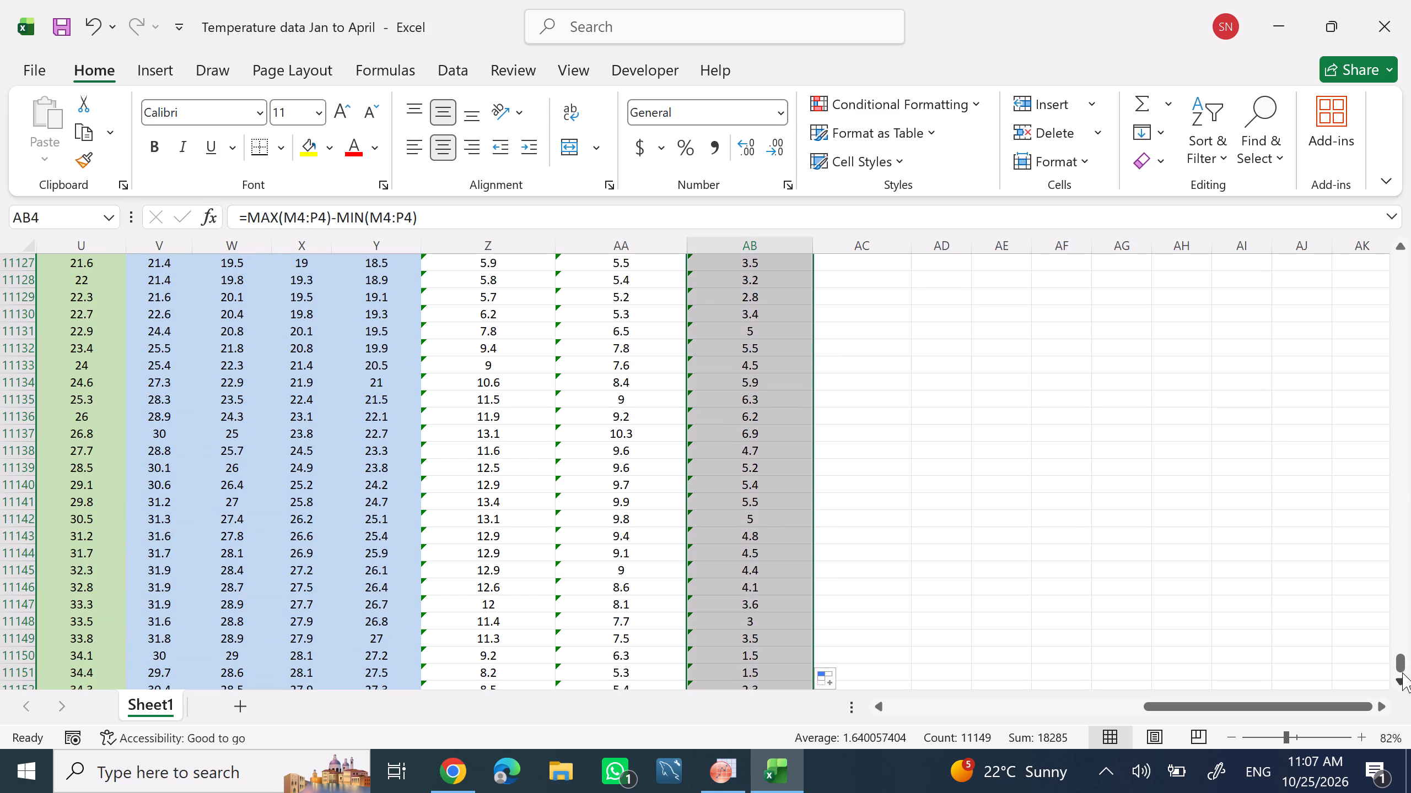
drag(1402, 664, 1382, 36)
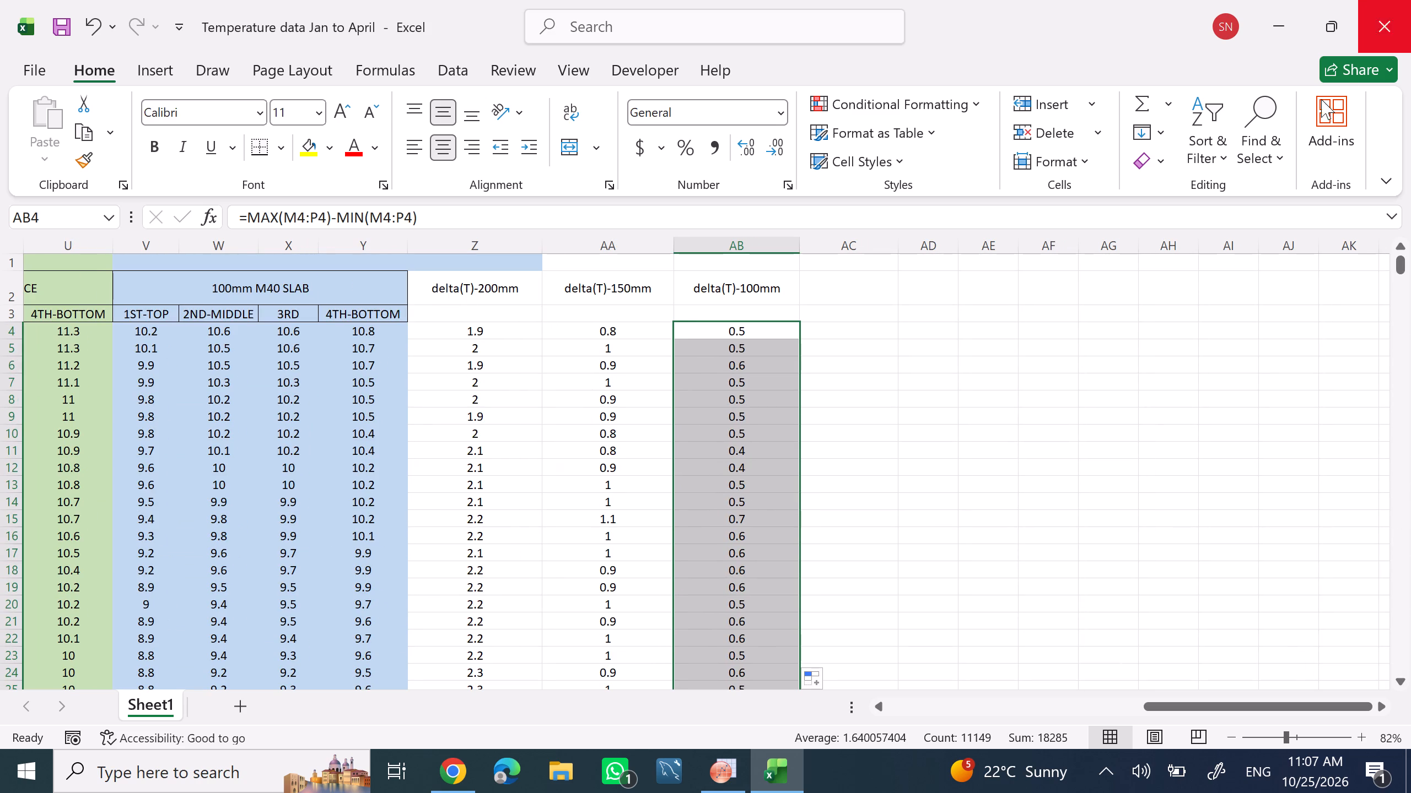
click(855, 287)
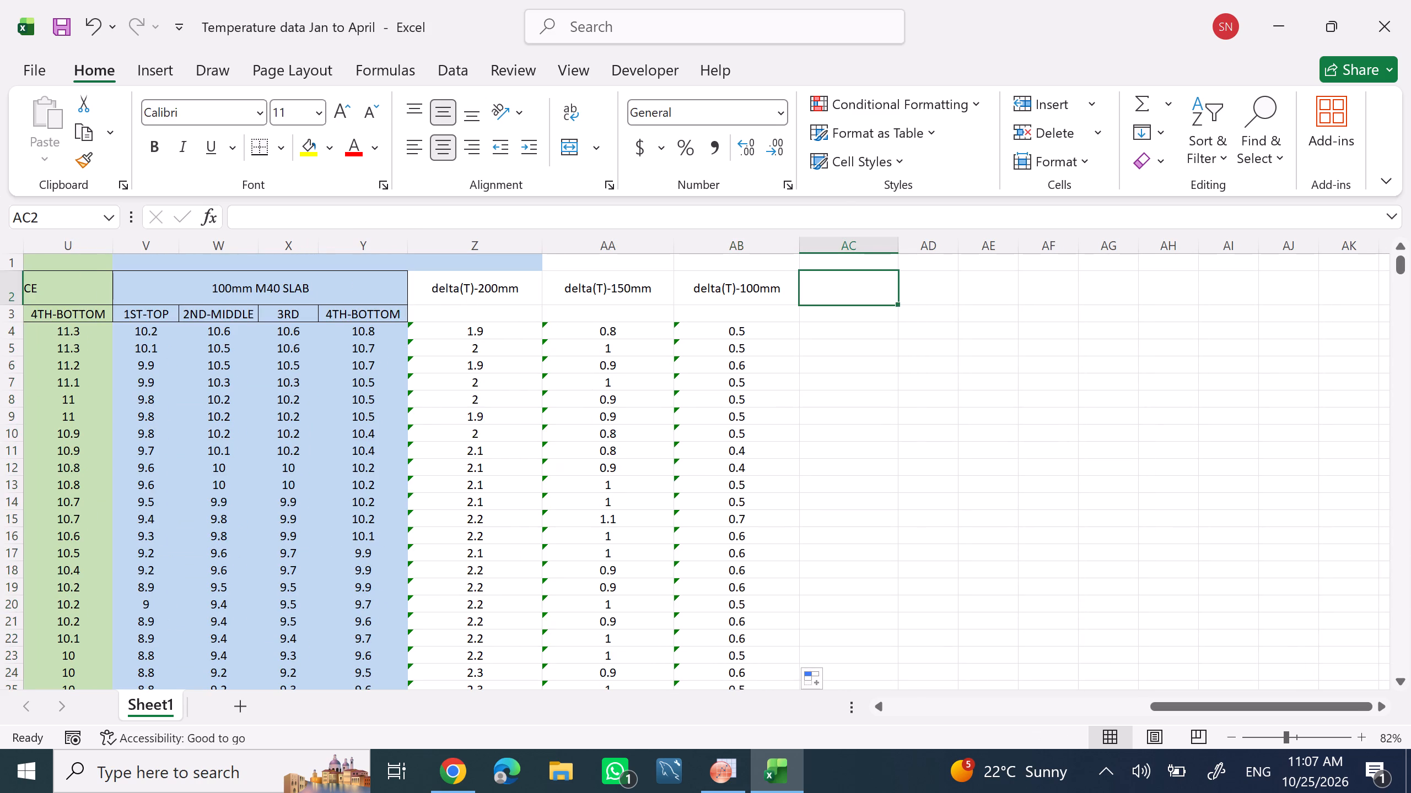
click(743, 287)
drag(365, 216, 225, 216)
right_click(354, 216)
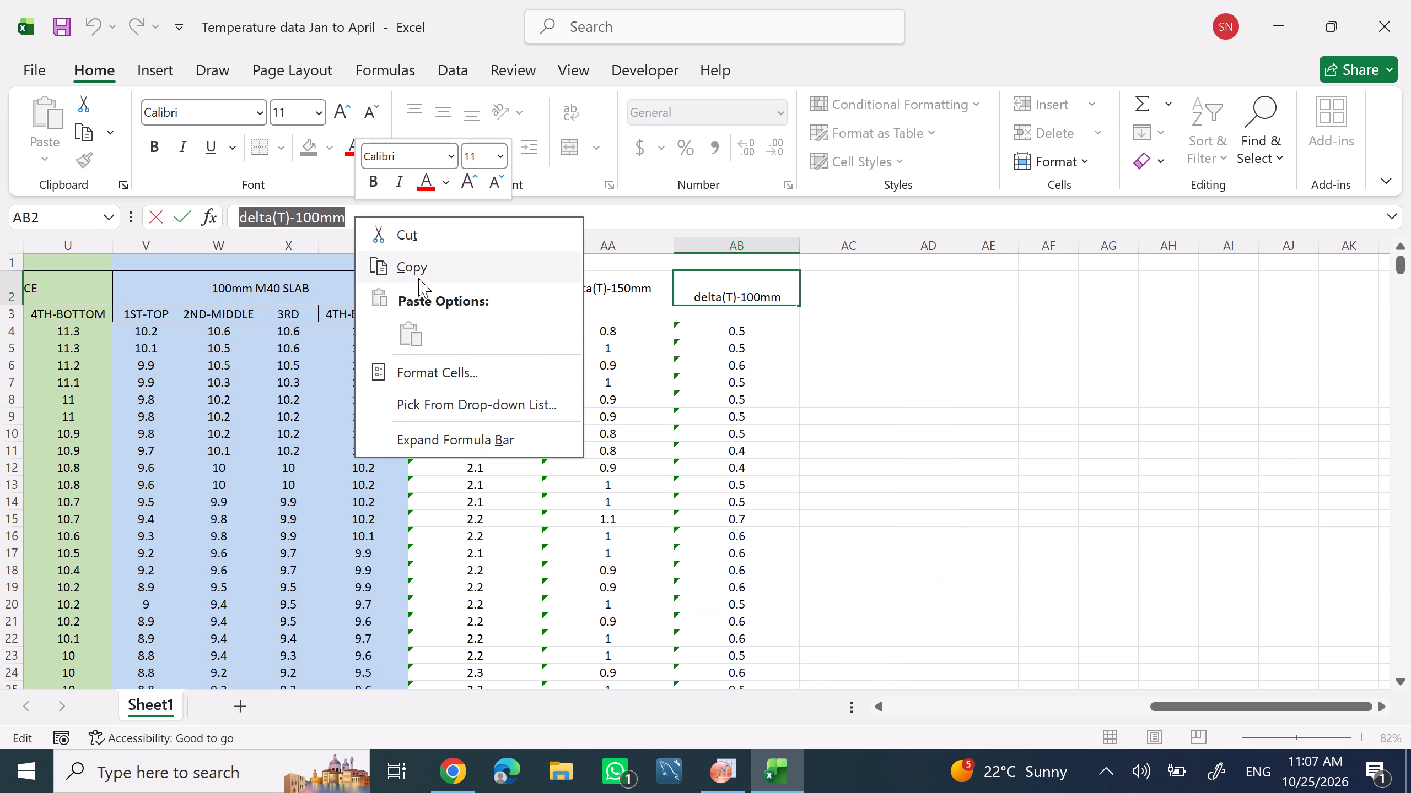
click(421, 271)
click(849, 283)
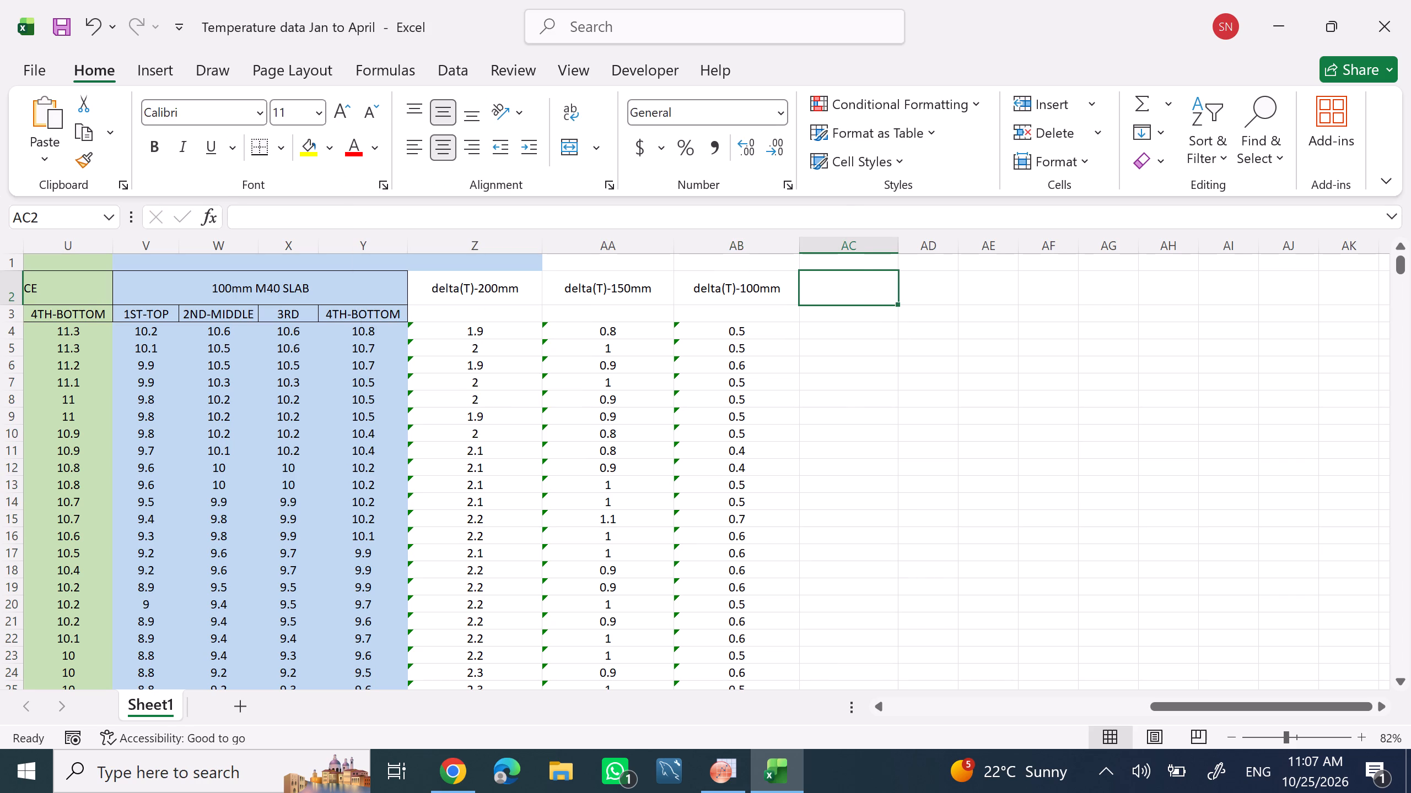
right_click(847, 286)
click(904, 263)
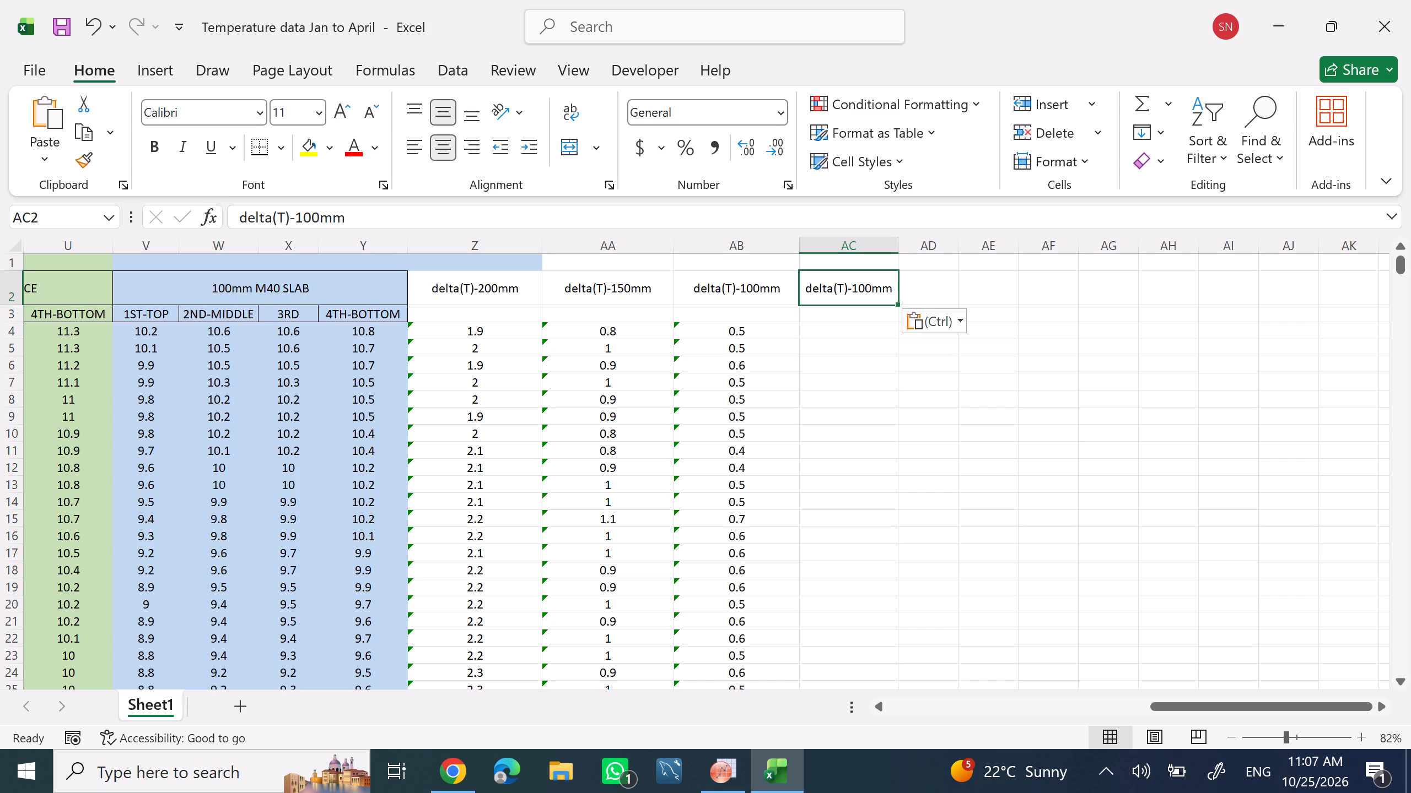
Look across the slab column groups from A to Z to identify which 100mm slab the new Delta T column should cover.
click(880, 715)
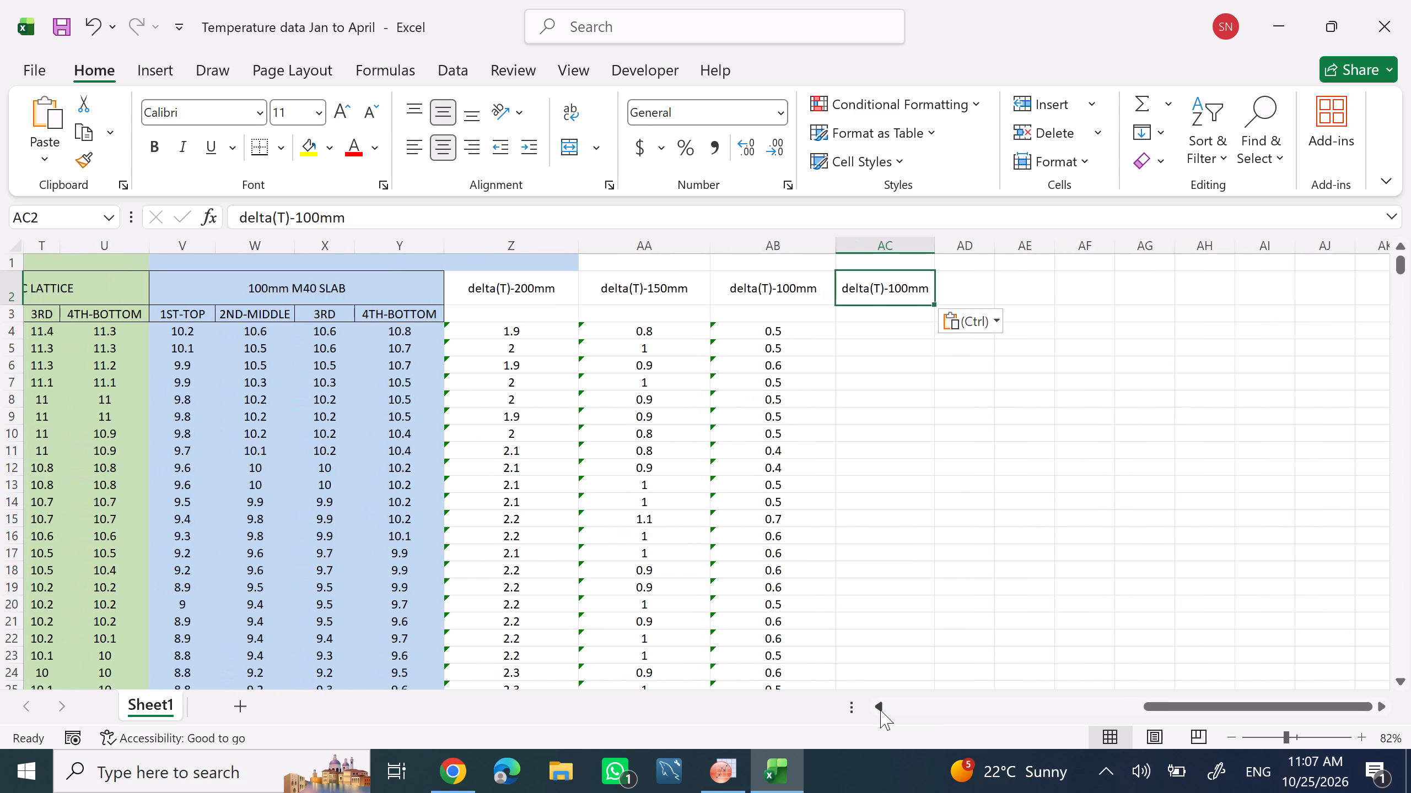
triple_click(880, 710)
click(880, 710)
click(880, 710)
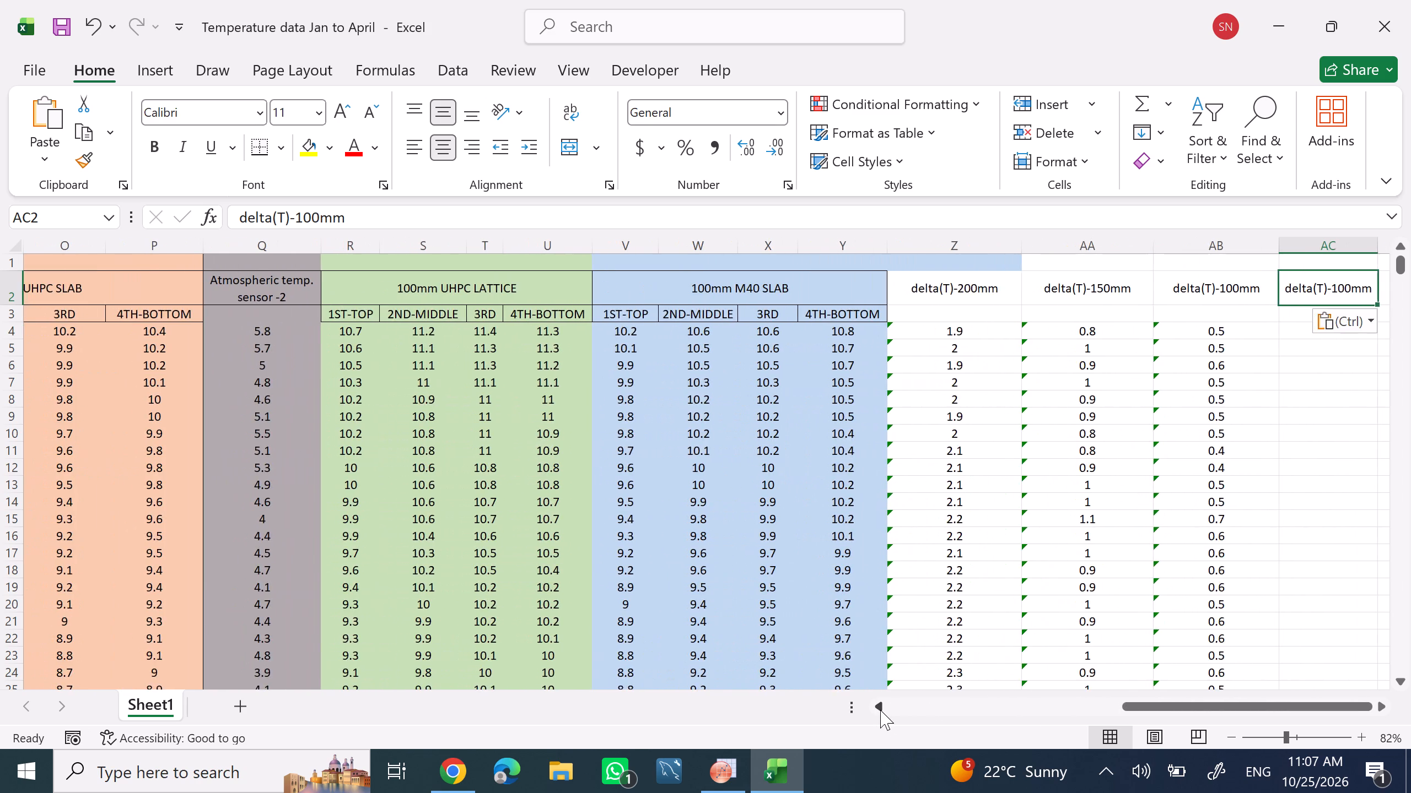
triple_click(880, 710)
click(880, 710)
click(880, 710)
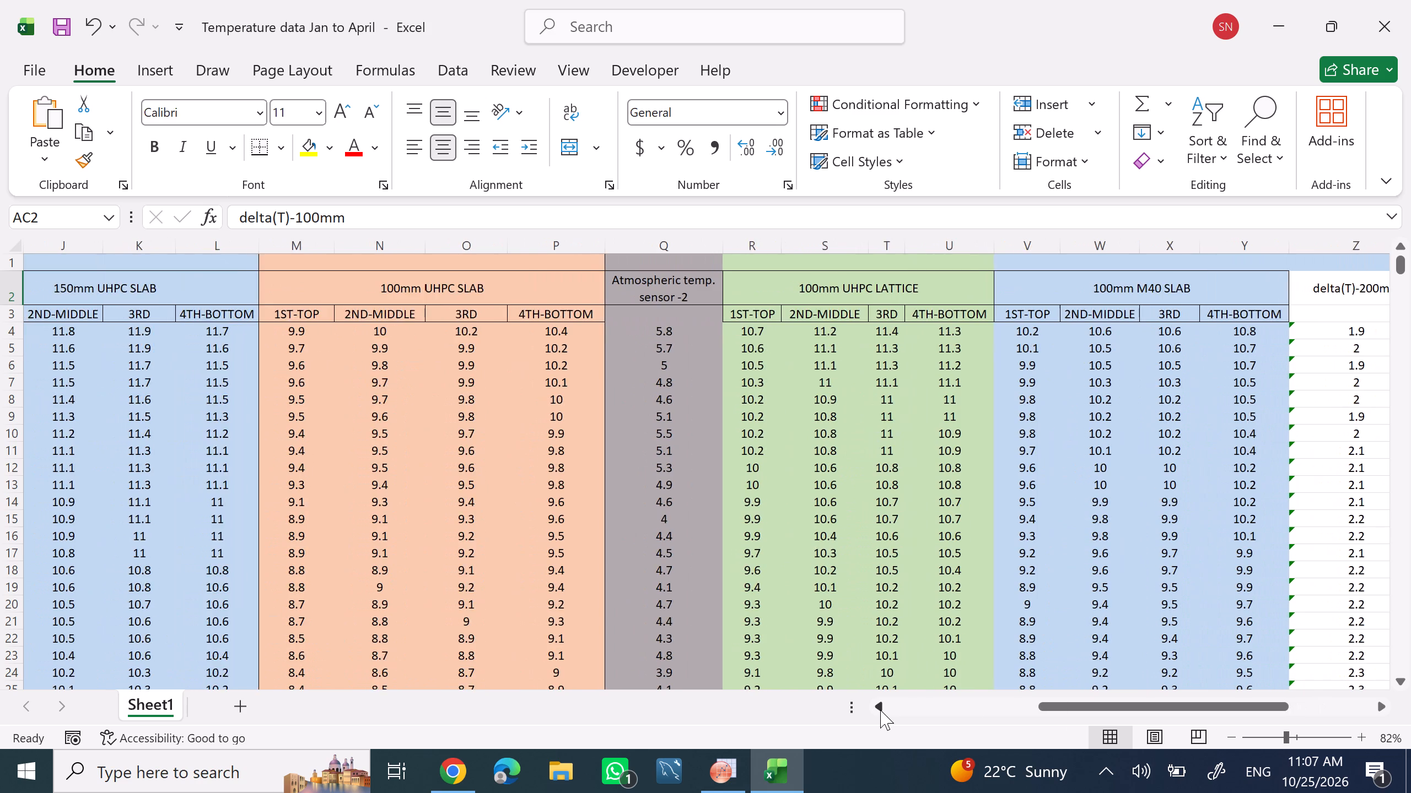
triple_click(880, 710)
click(880, 710)
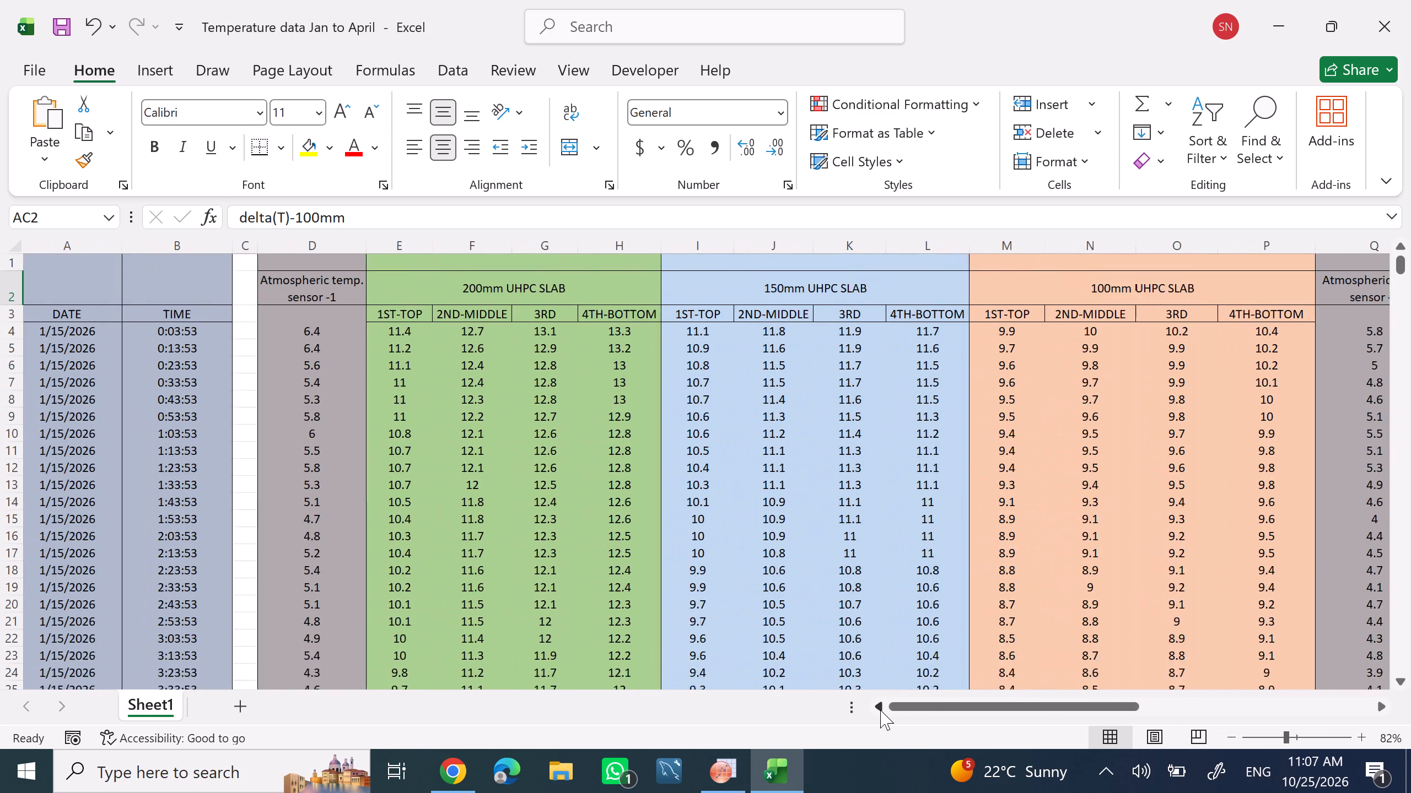
double_click(880, 710)
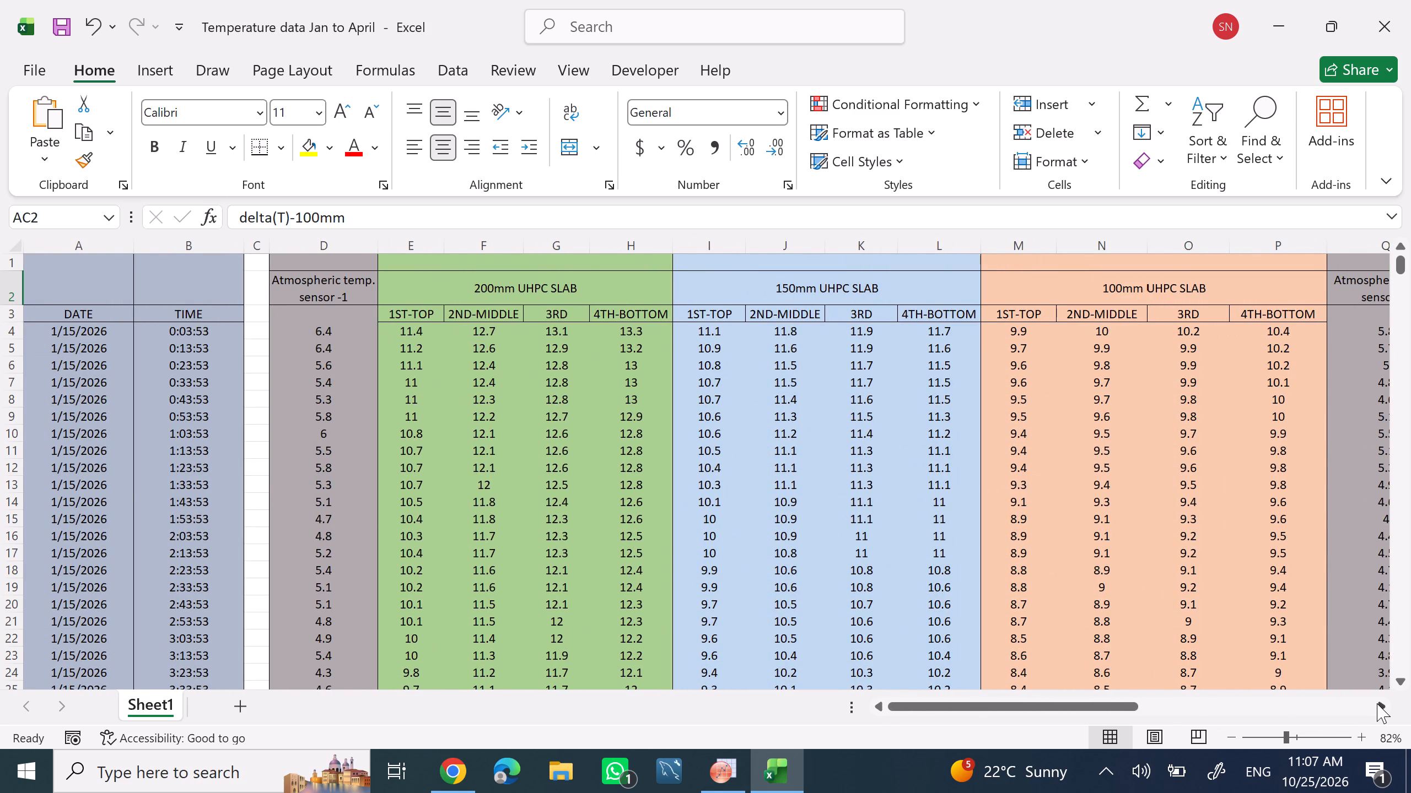
triple_click(1377, 703)
triple_click(1377, 703)
triple_click(1377, 703)
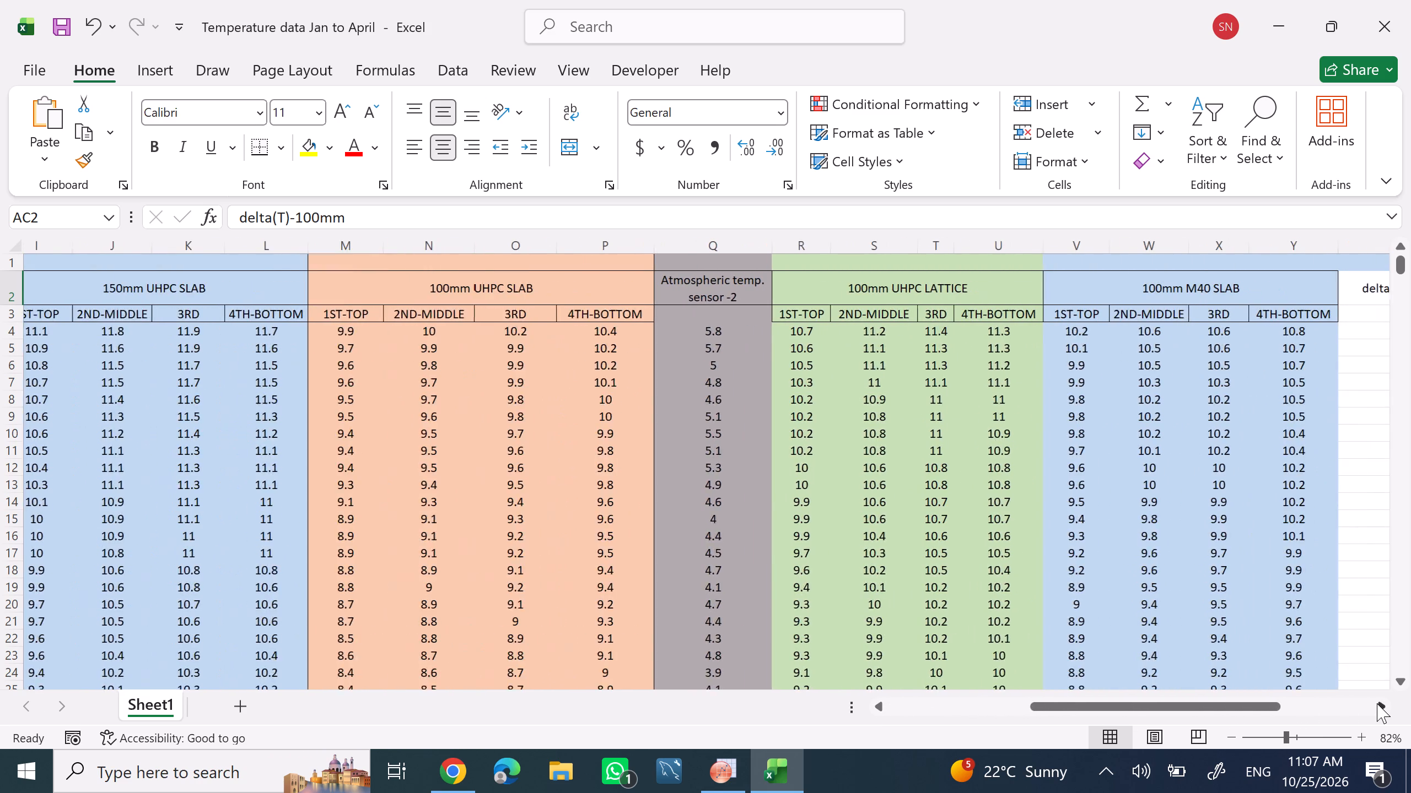
click(1377, 703)
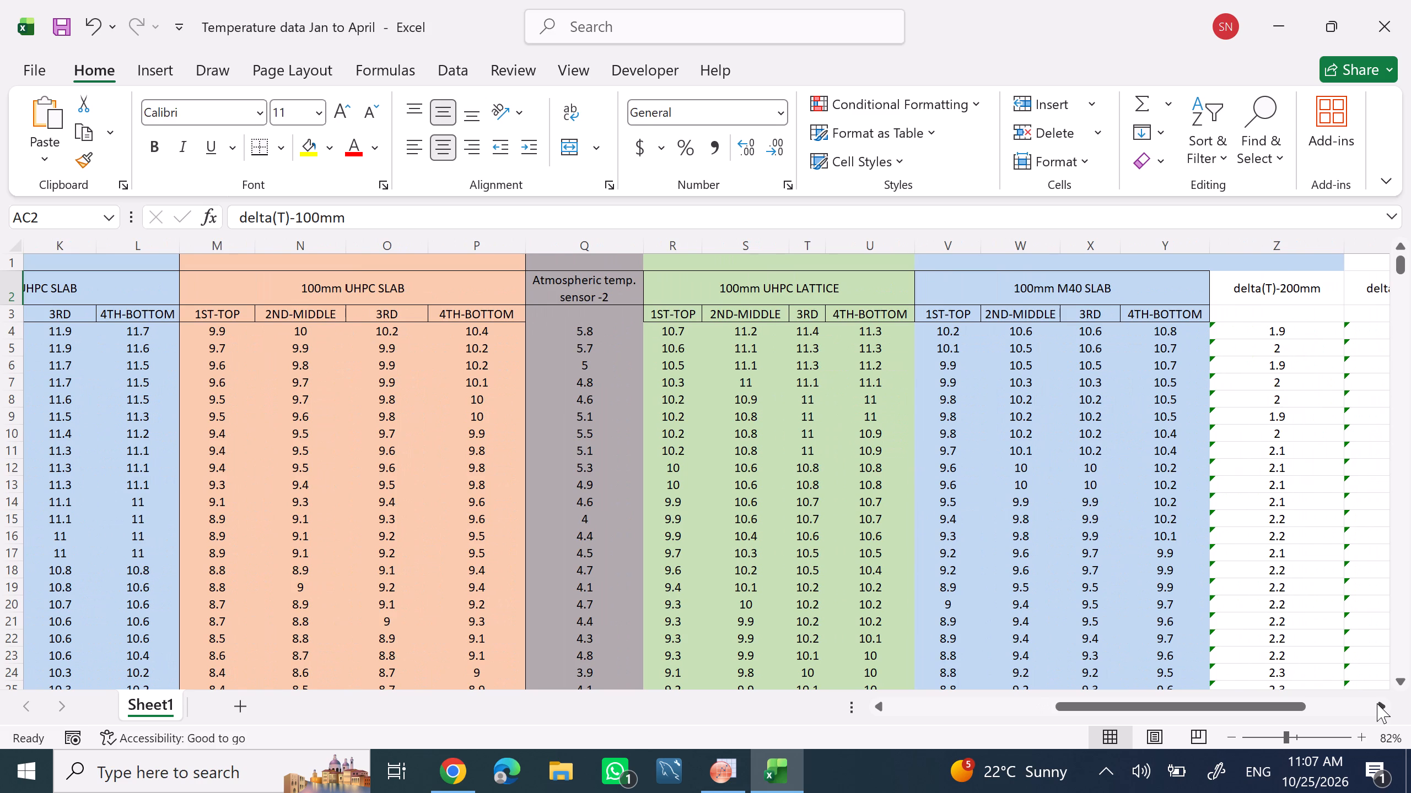
triple_click(1377, 703)
click(1377, 703)
click(1377, 703)
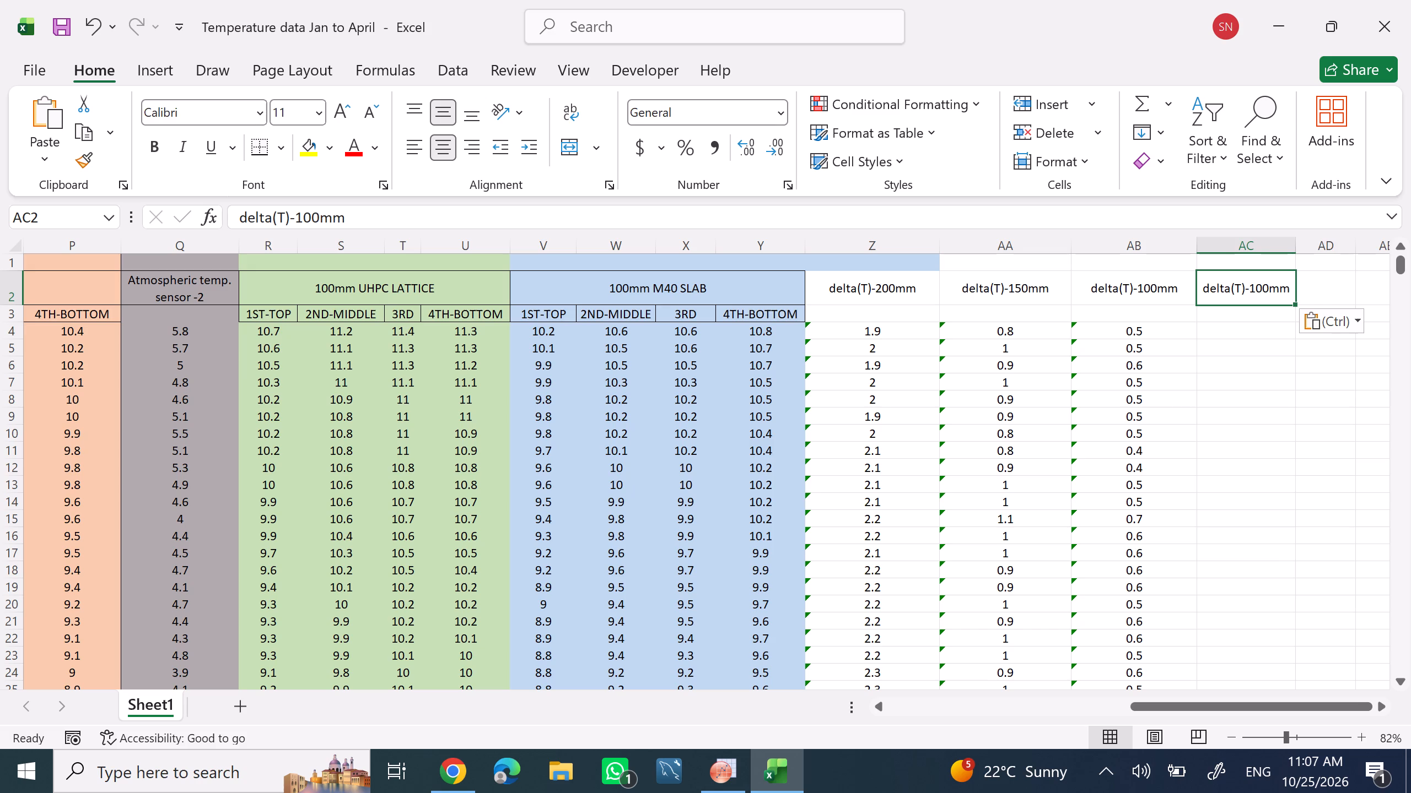
Widen column AC and extend the AC2 heading to delta(T)-100mm(LATTICE).
drag(1296, 246, 1352, 260)
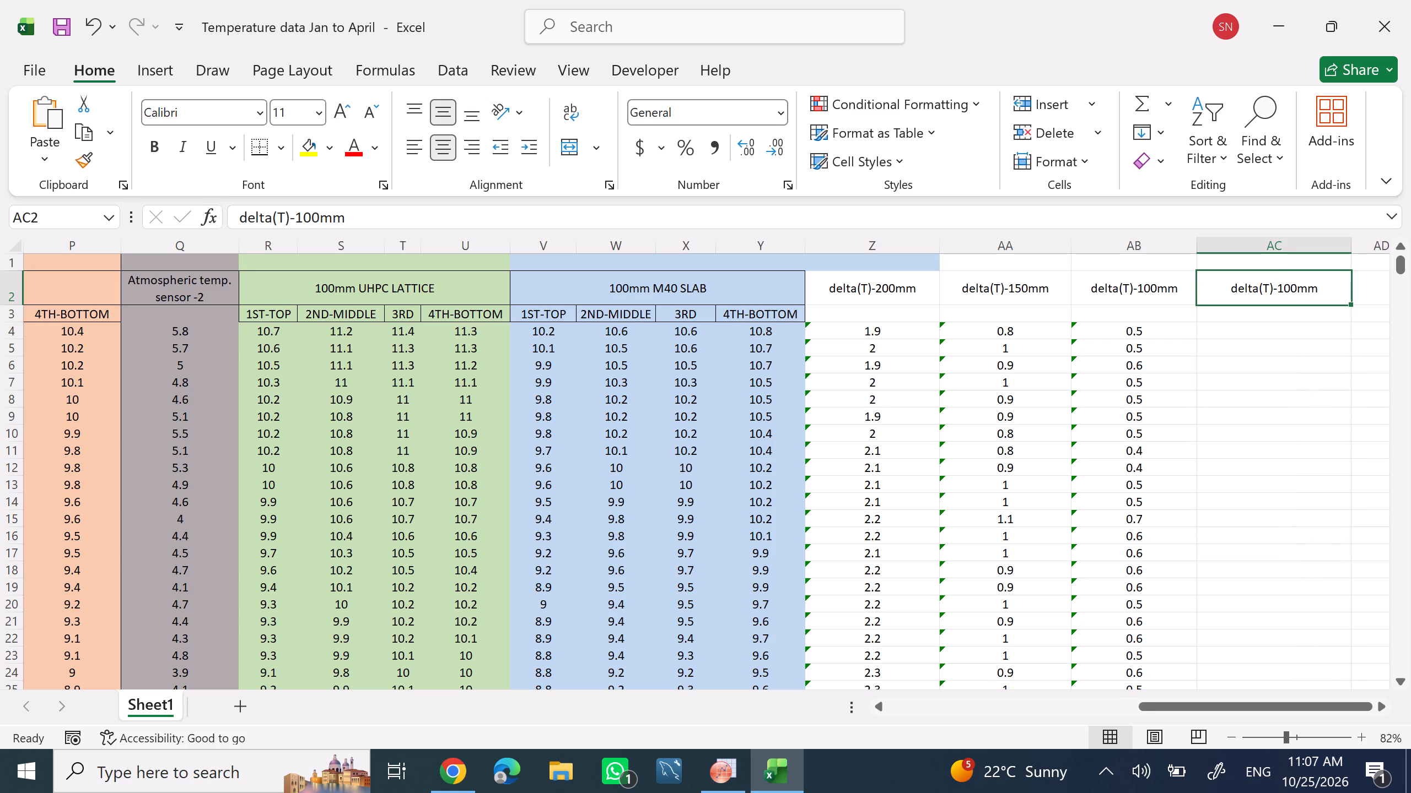
click(403, 221)
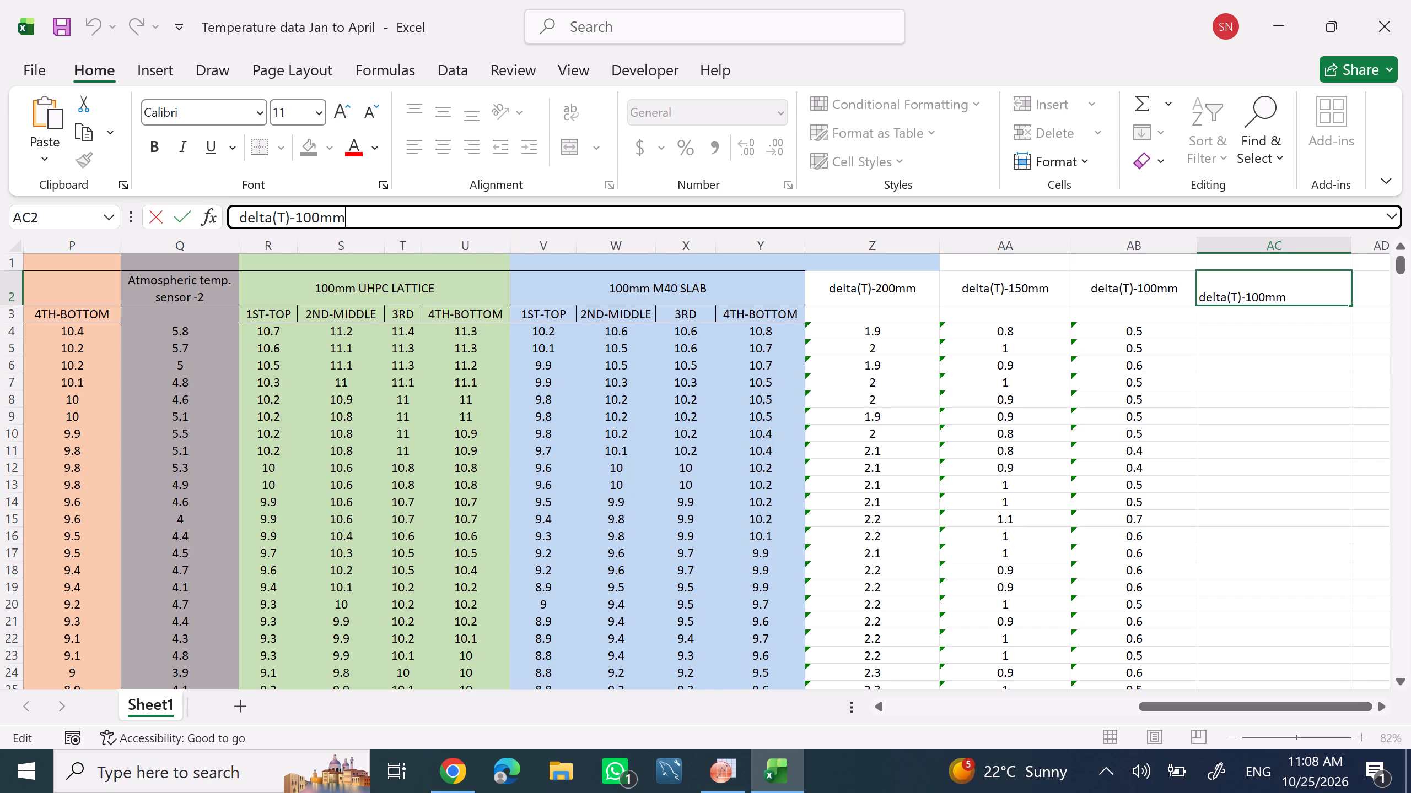
key(shift+parenleft)
text(LATTIC)
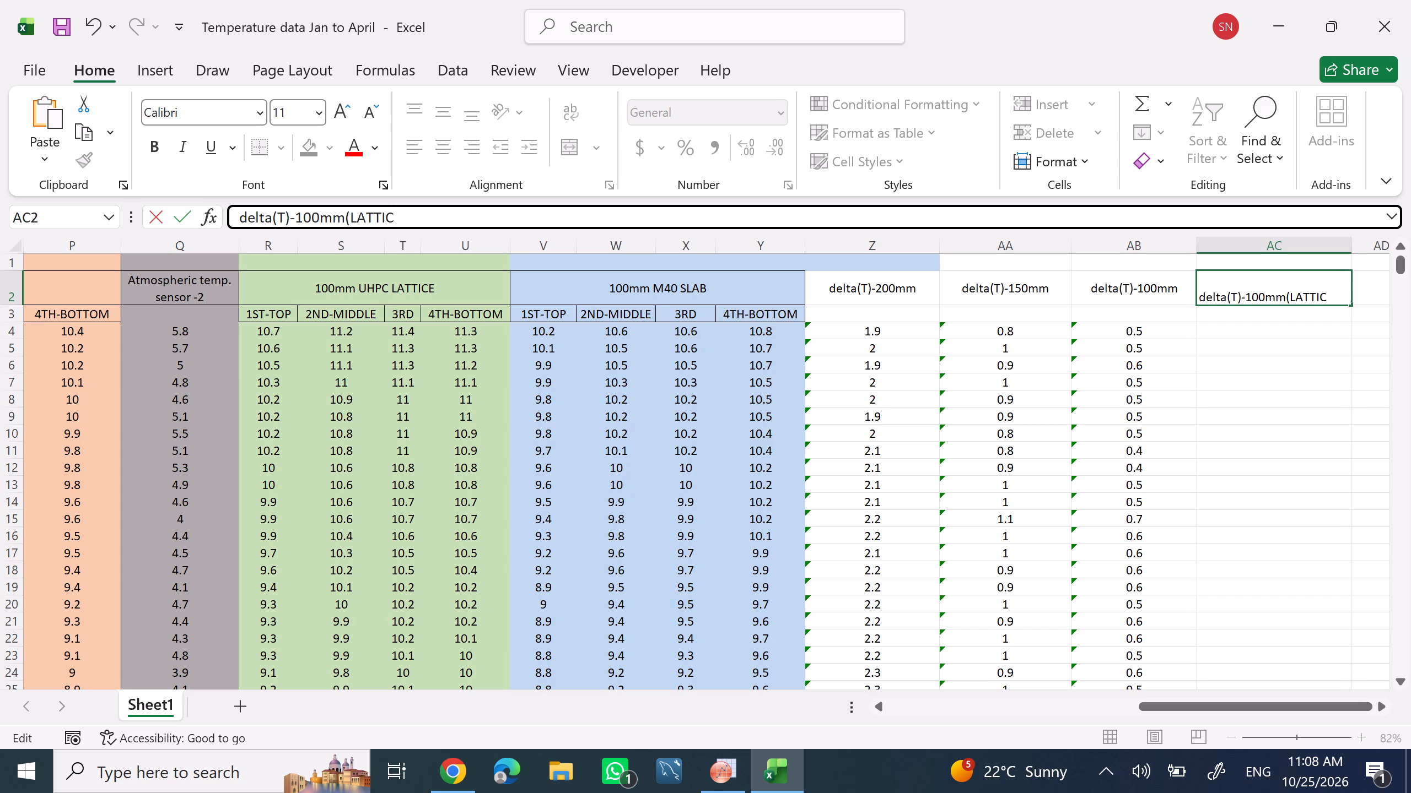
key(e)
key(shift+parenright)
key(Return)
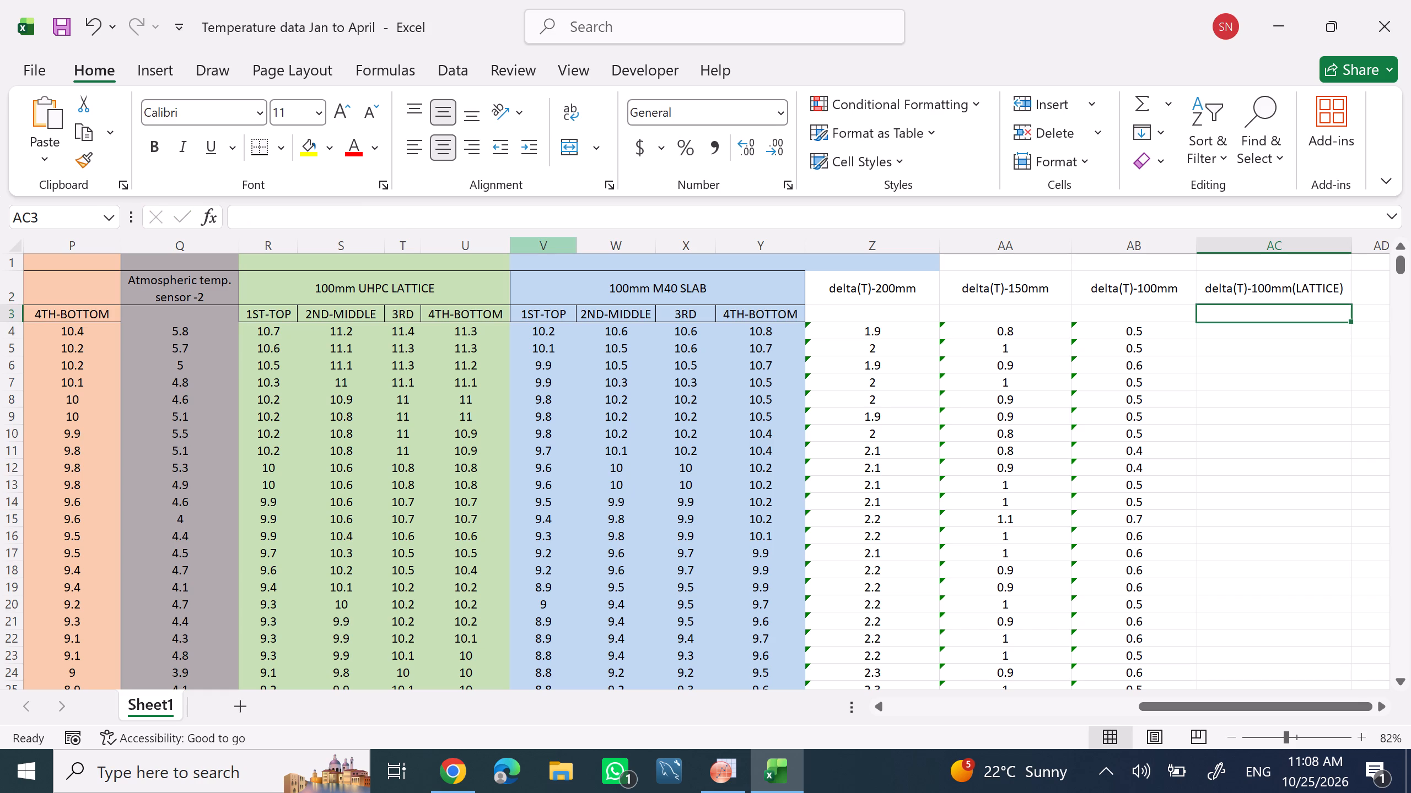
Enter =MAX(R4:U4)-MIN(R4:U4) in AC4, using the 100mm UHPC lattice's four row-4 readings from columns R to U.
click(1235, 335)
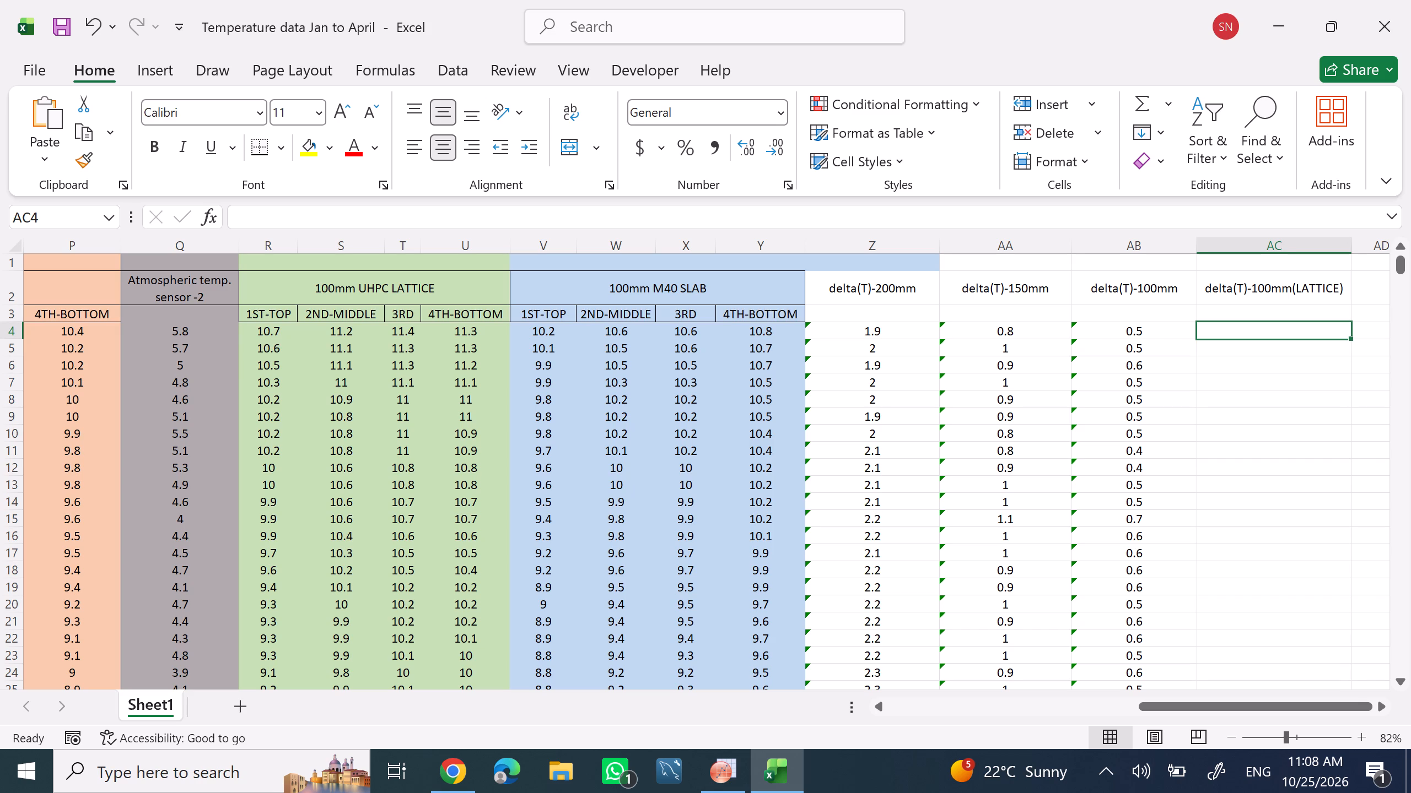
click(501, 222)
text(=MAX)
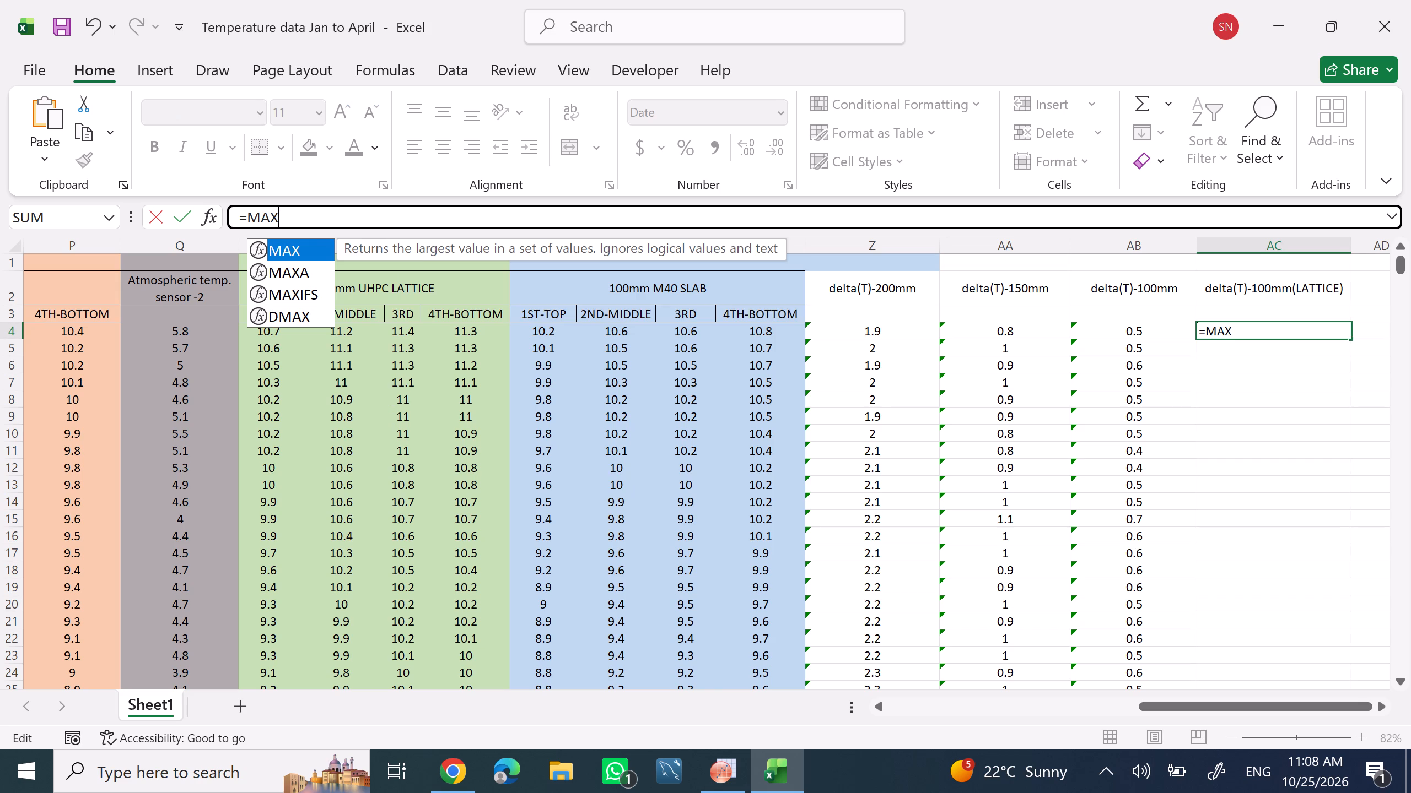
text(())
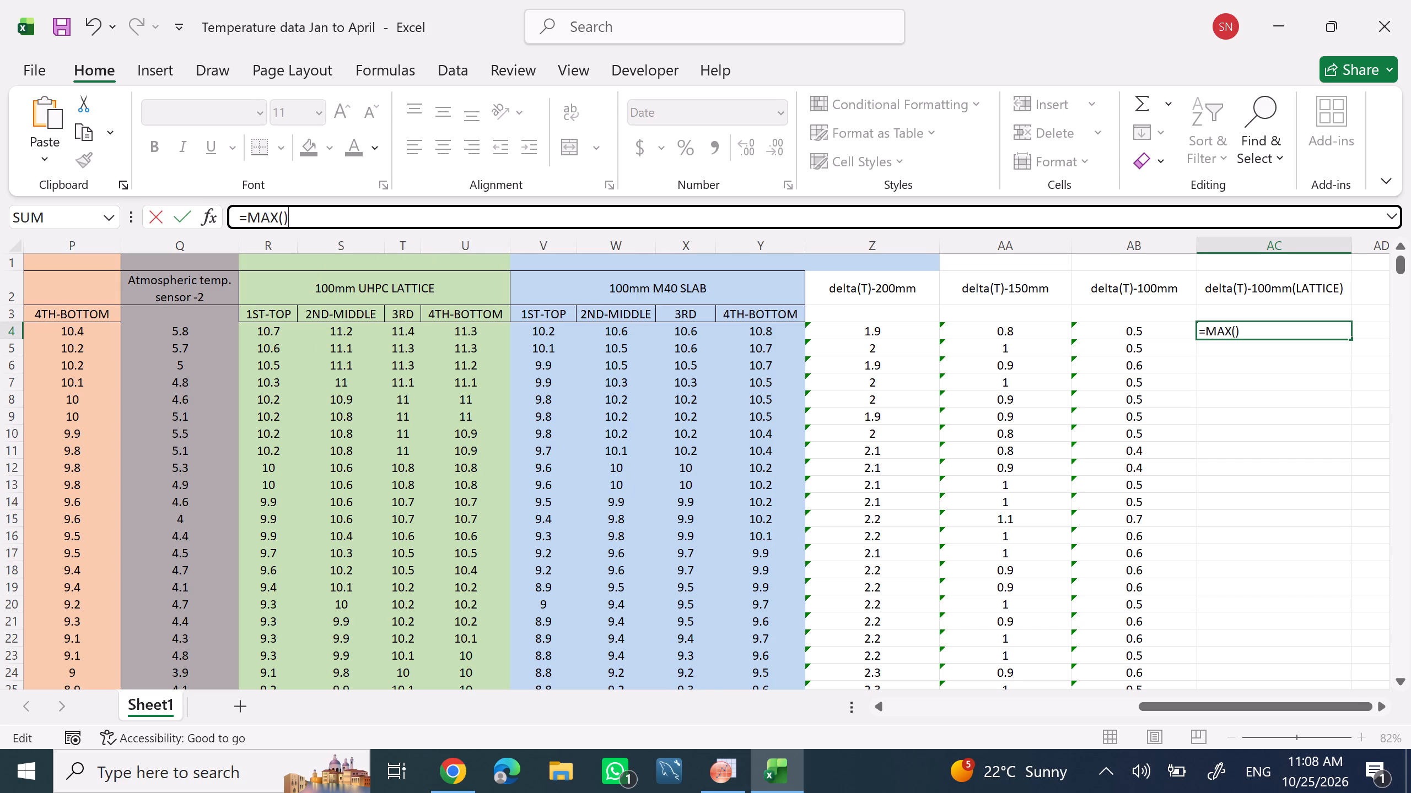
click(282, 218)
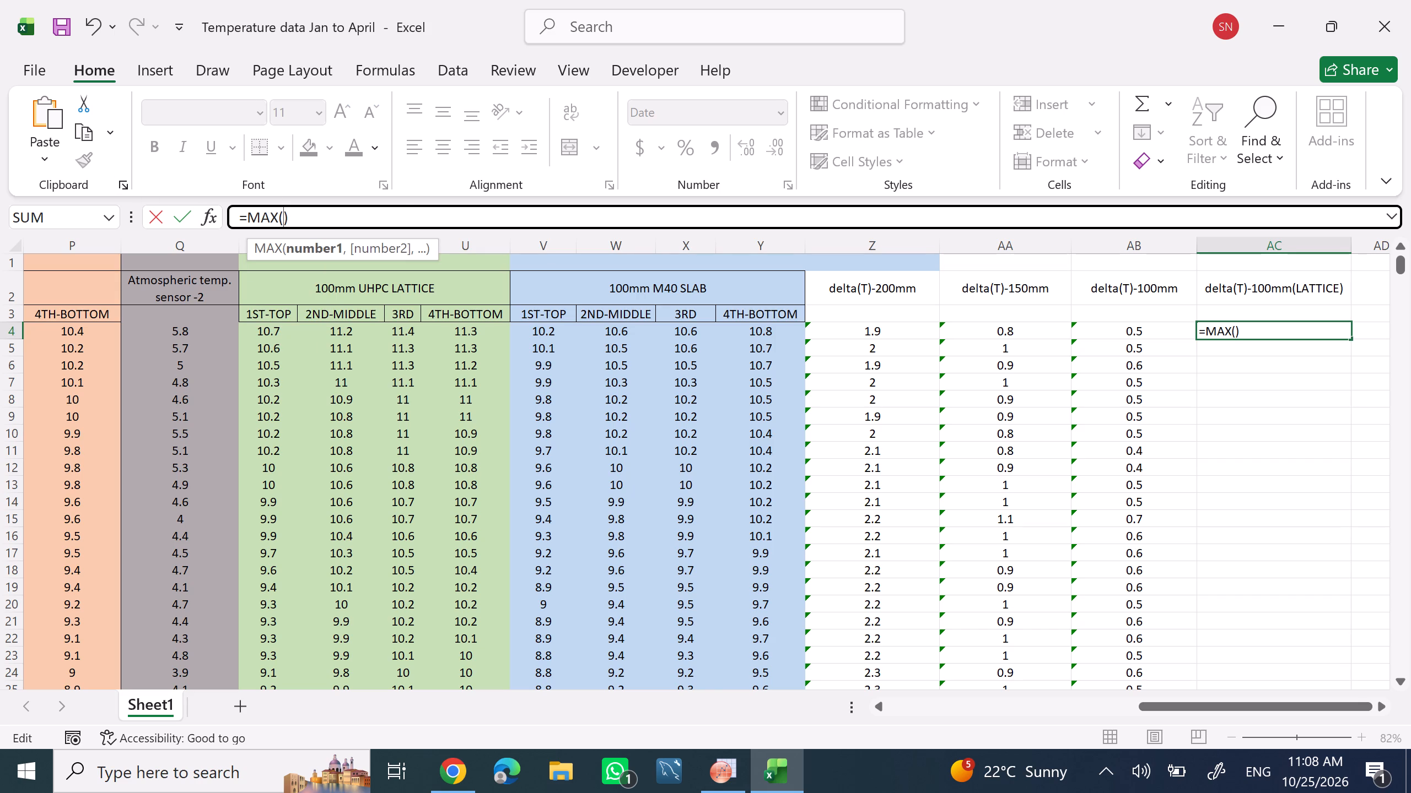
text(R4)
text(:U)
key(4)
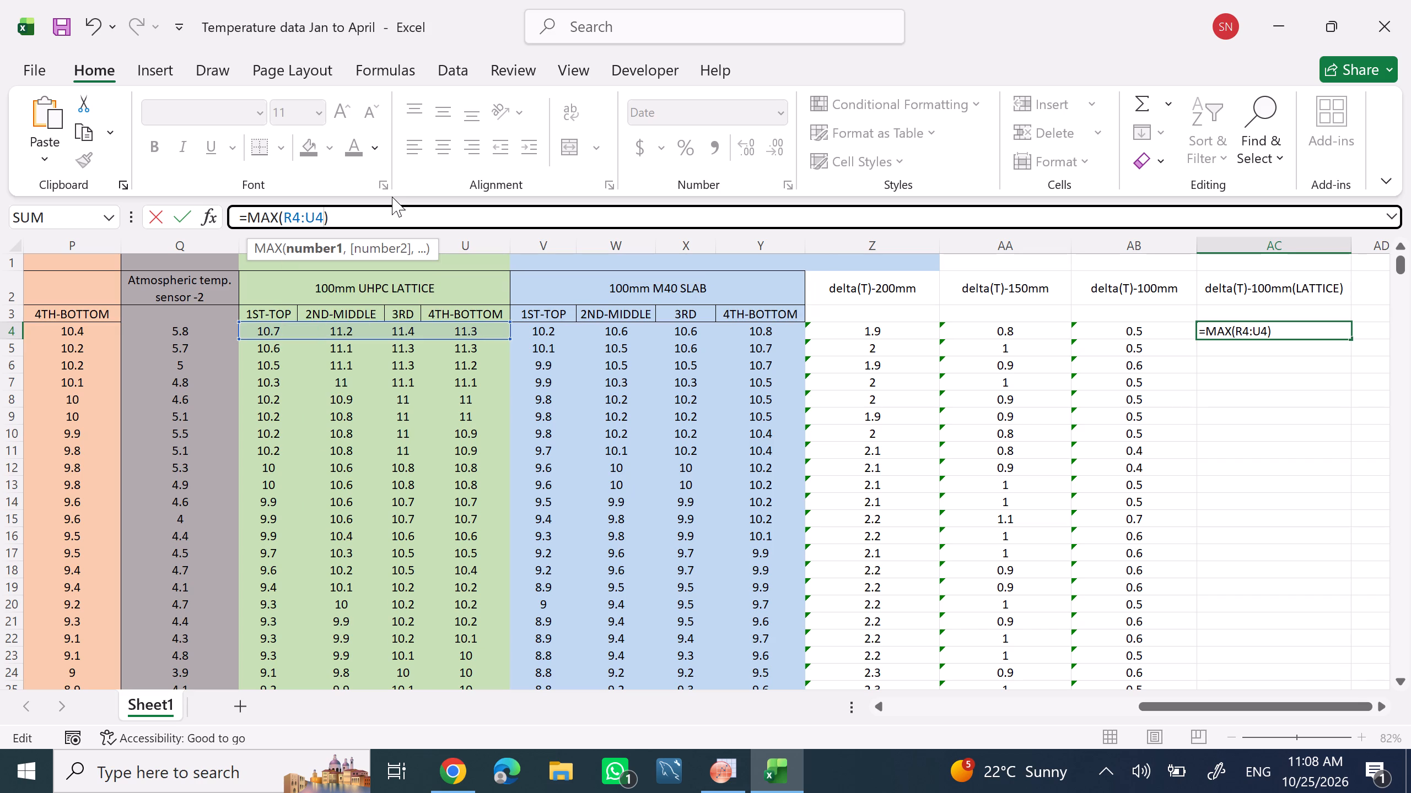
click(377, 220)
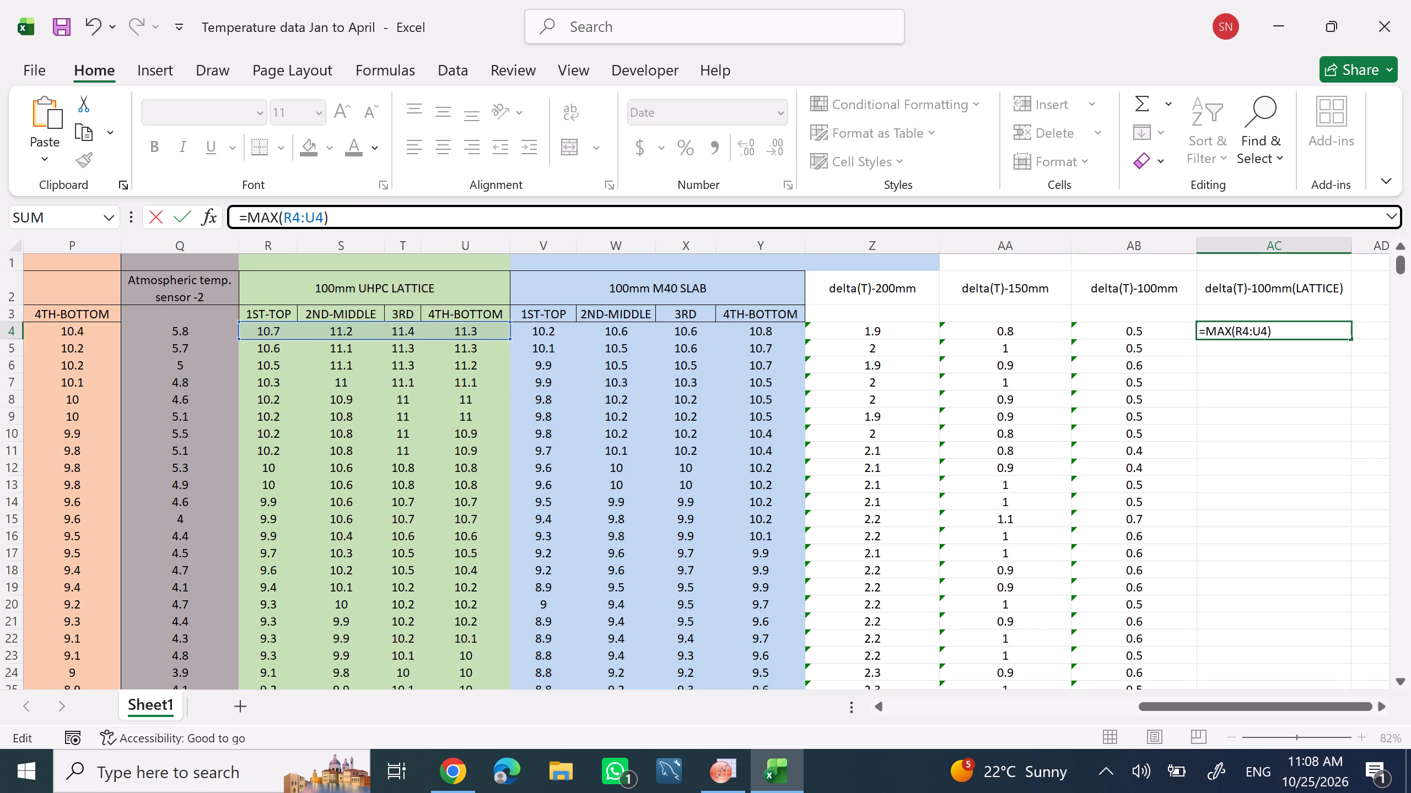
key(minus)
text(MO)
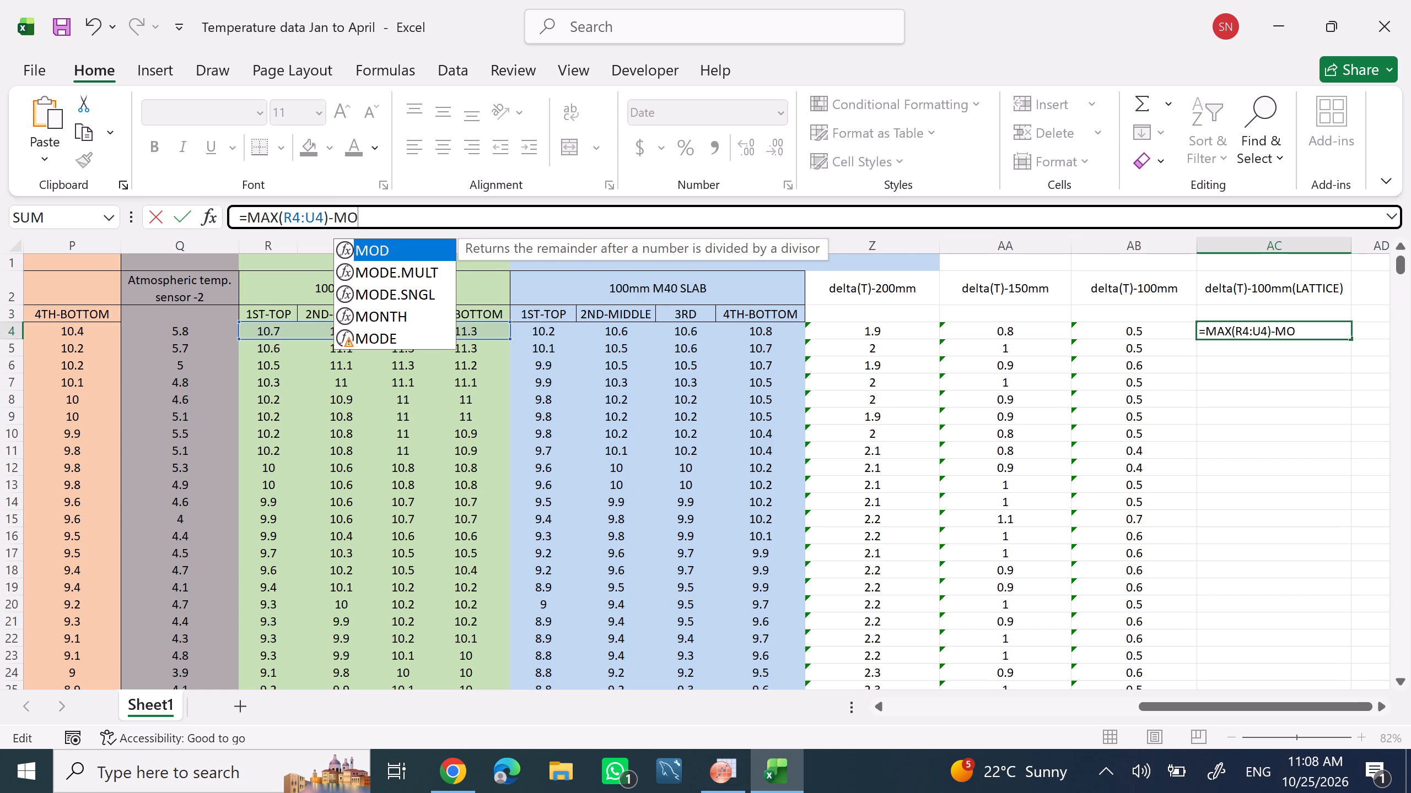
key(BackSpace)
text(IN)
key(shift+parenleft)
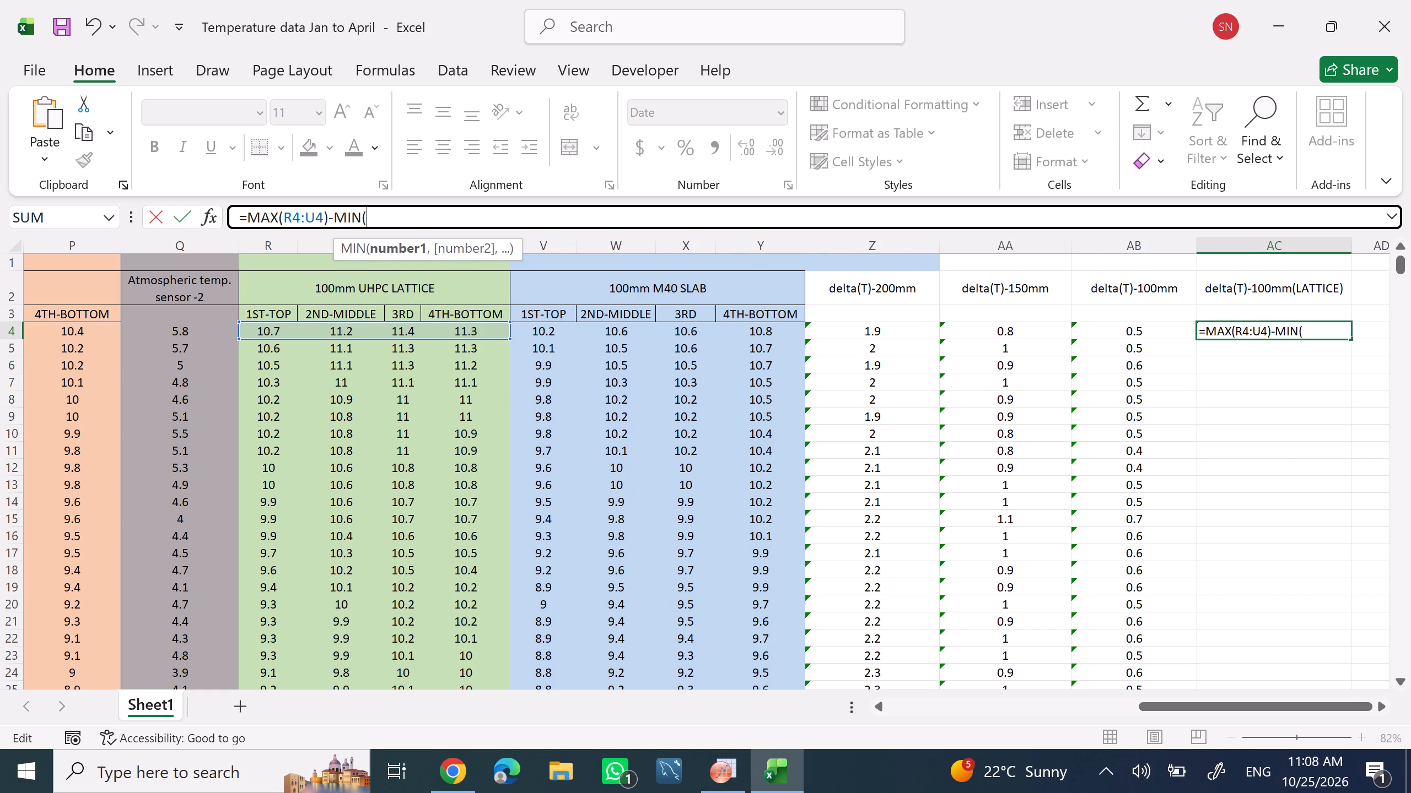
text(R4)
key(shift+colon)
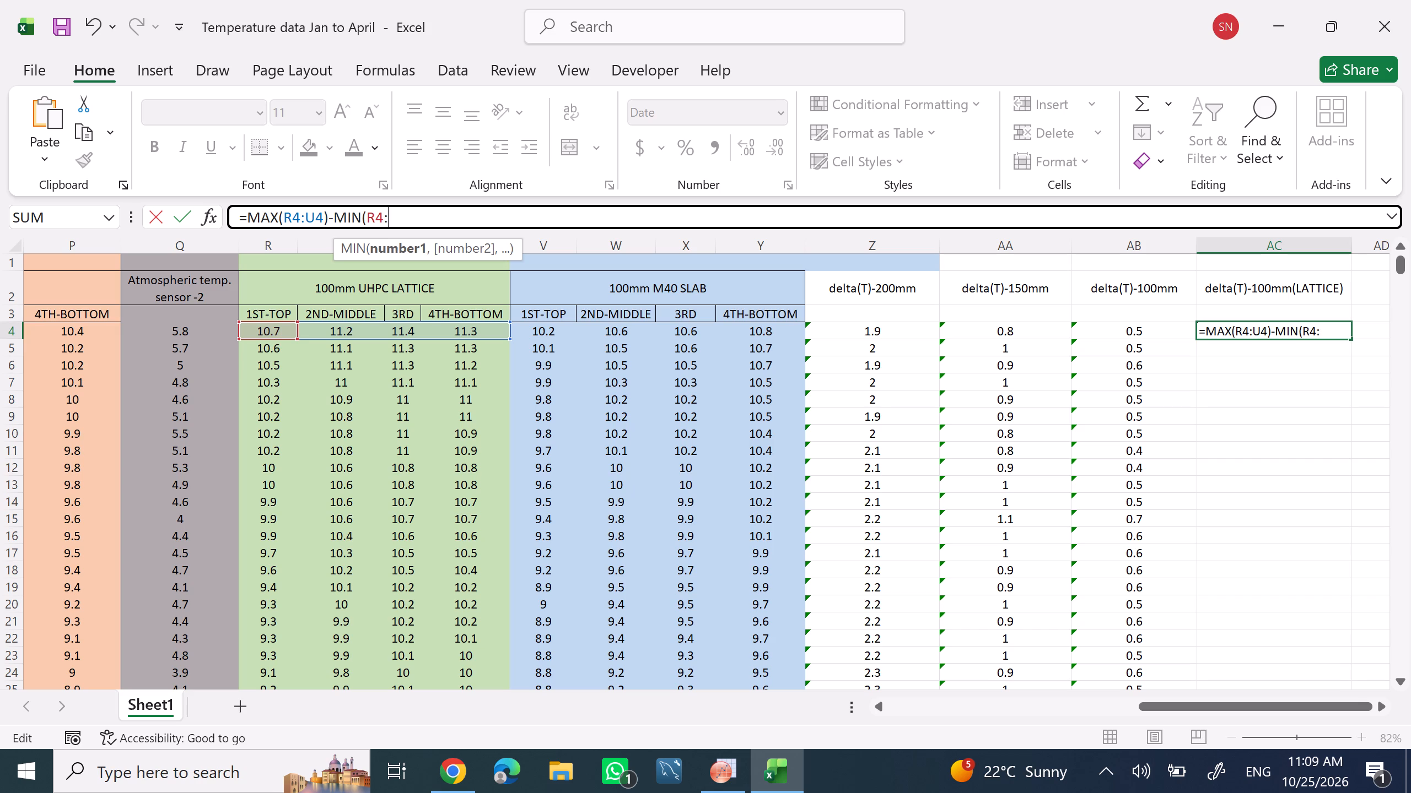
key(u)
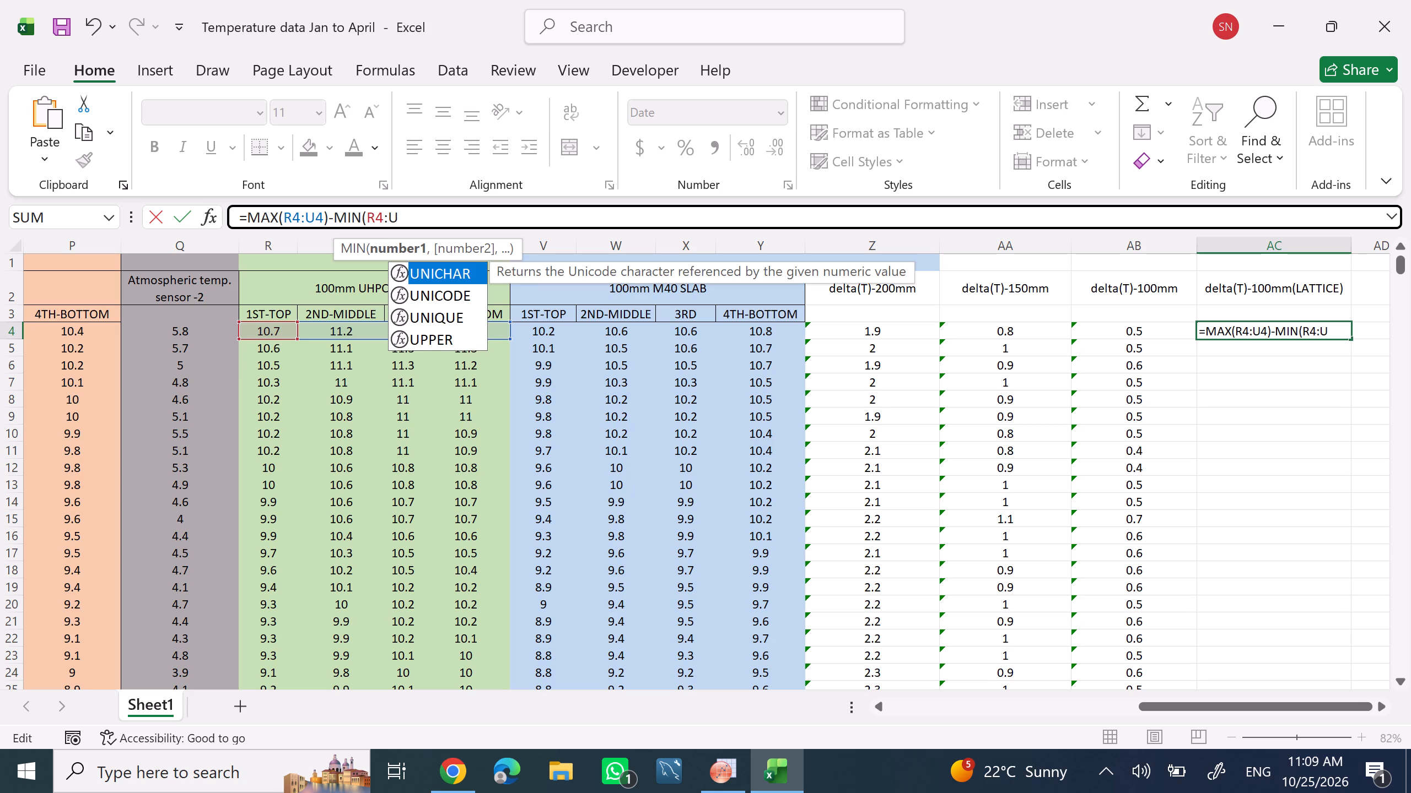
key(4)
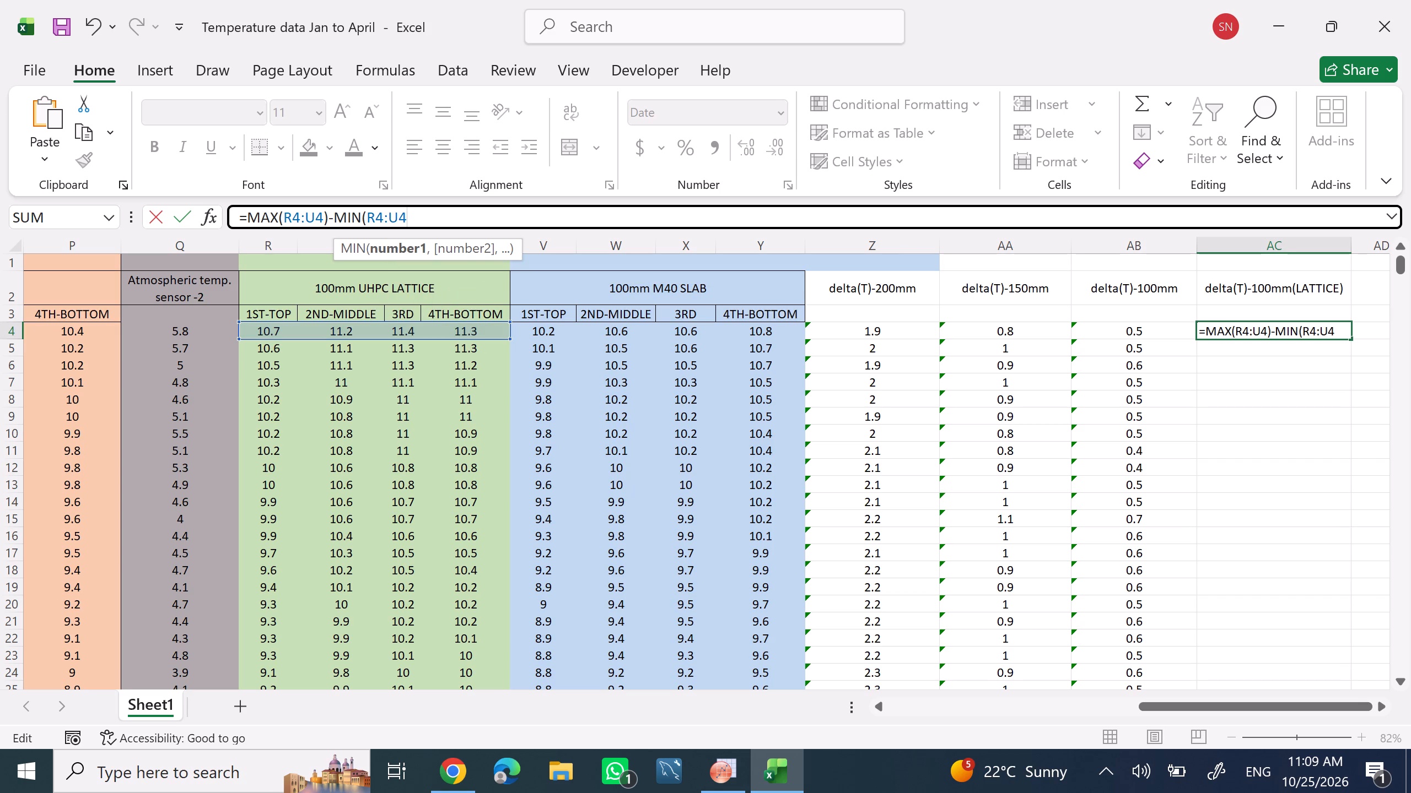
key(shift+parenright)
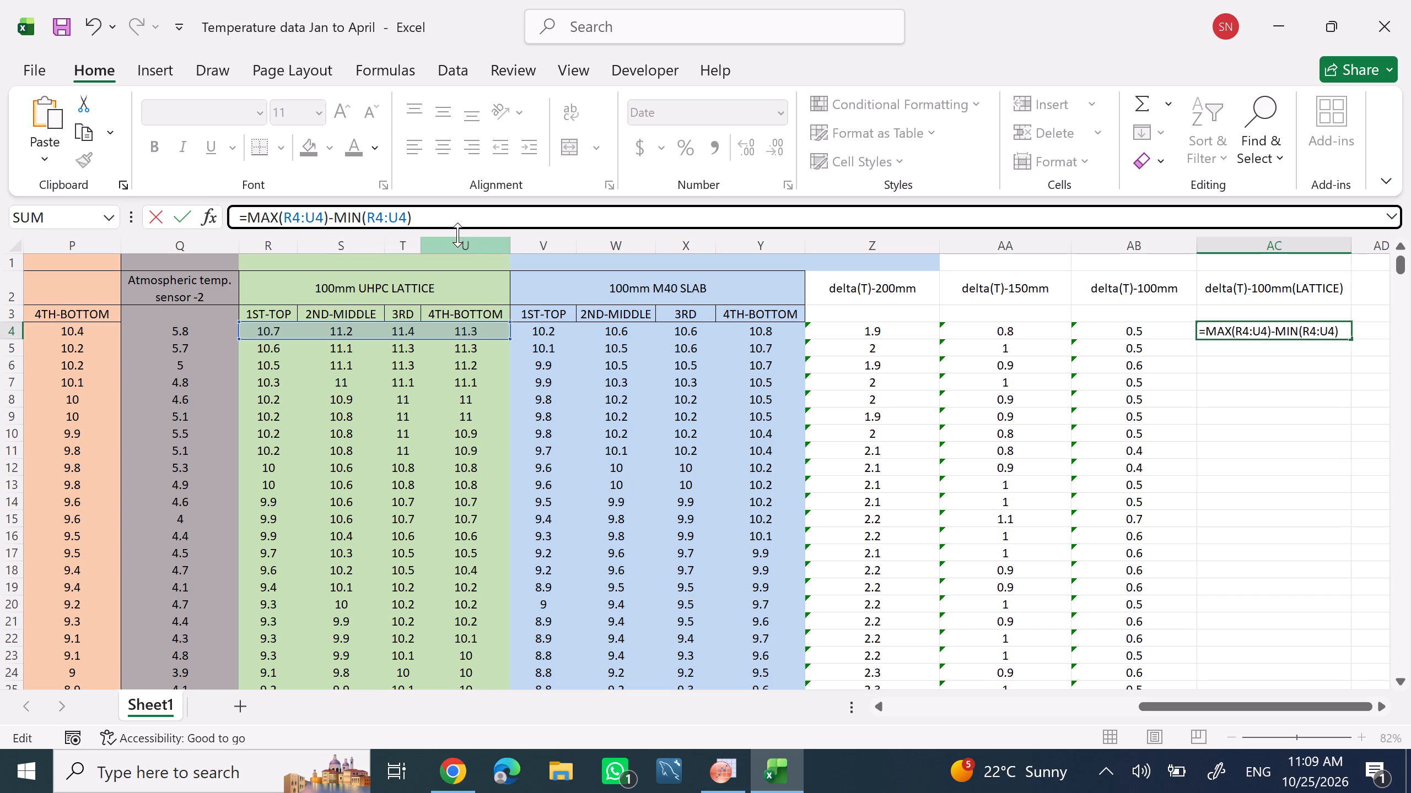
key(Return)
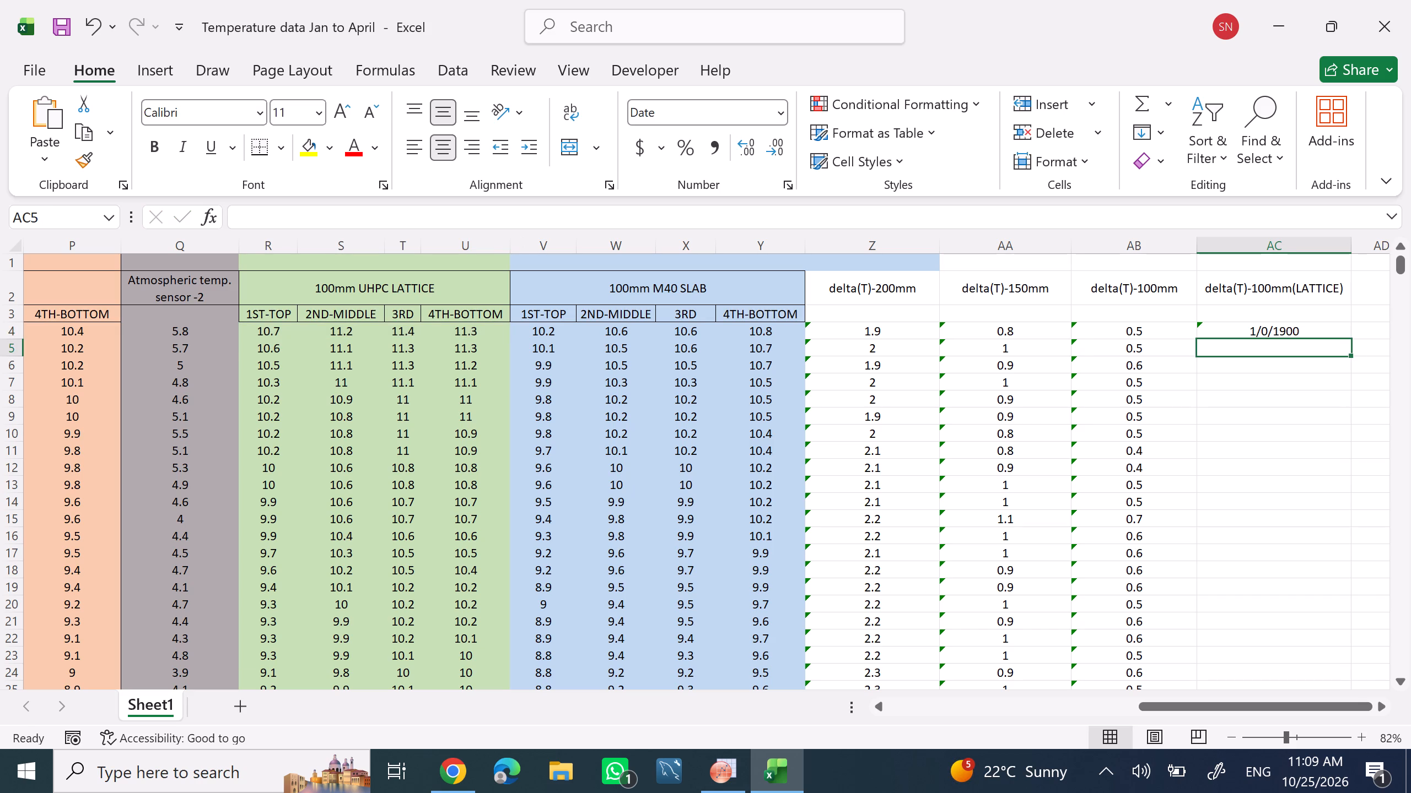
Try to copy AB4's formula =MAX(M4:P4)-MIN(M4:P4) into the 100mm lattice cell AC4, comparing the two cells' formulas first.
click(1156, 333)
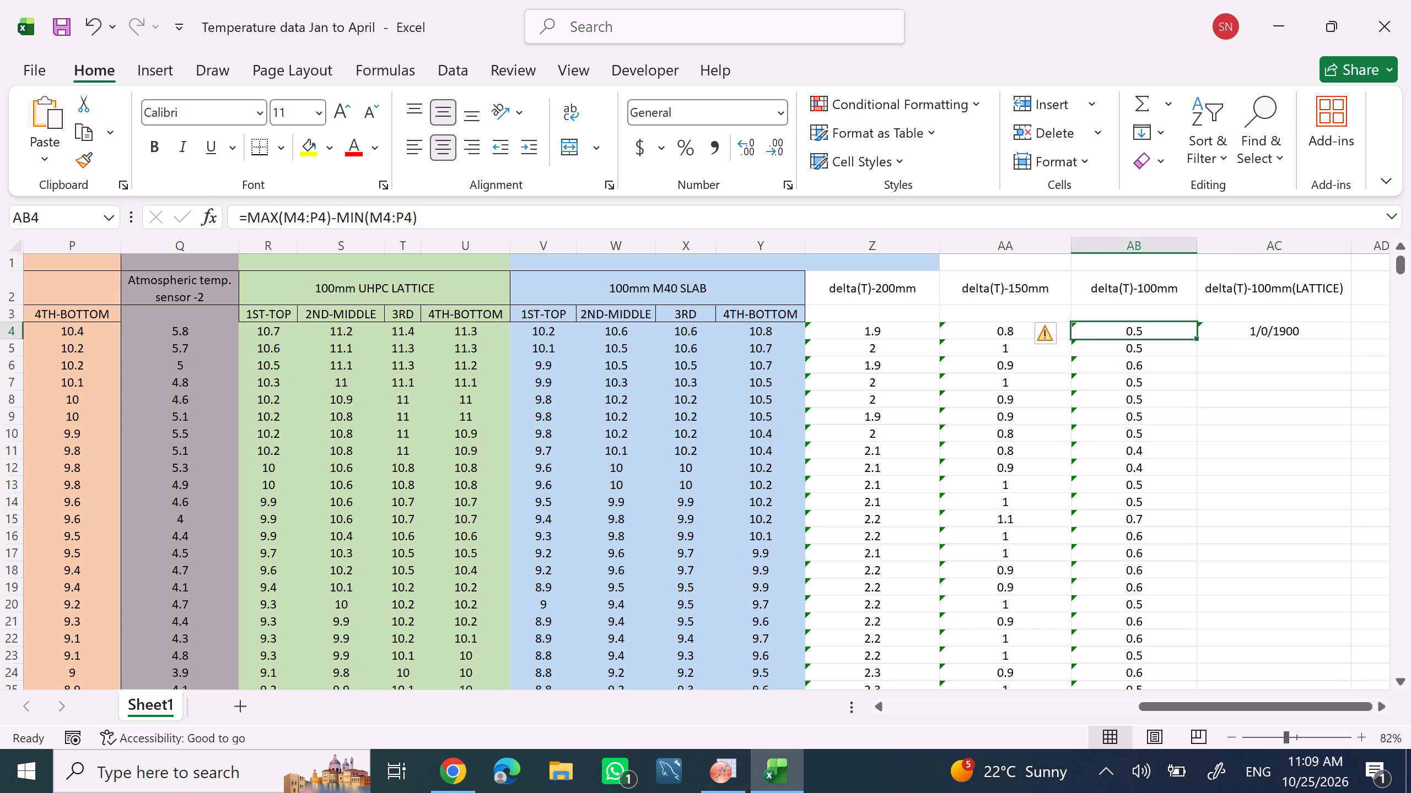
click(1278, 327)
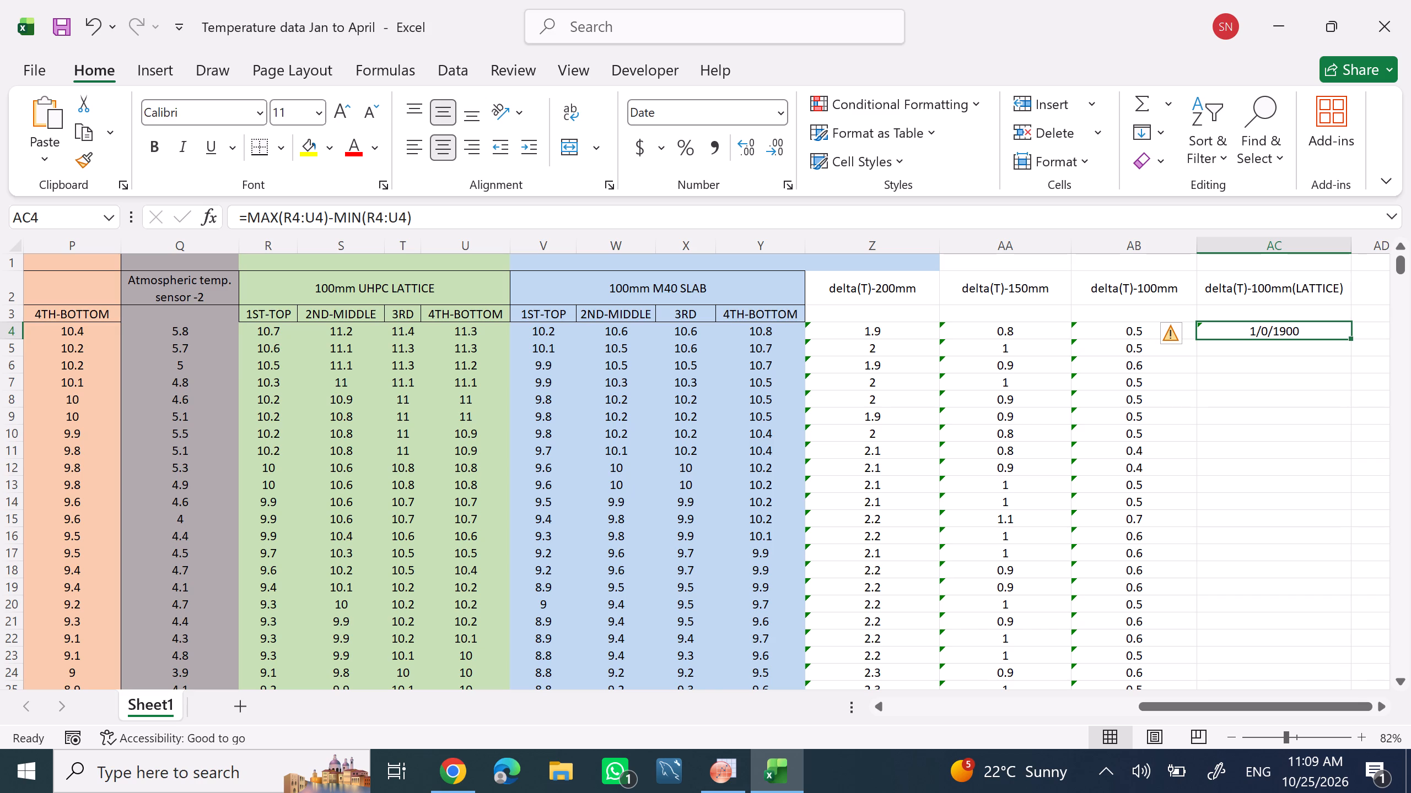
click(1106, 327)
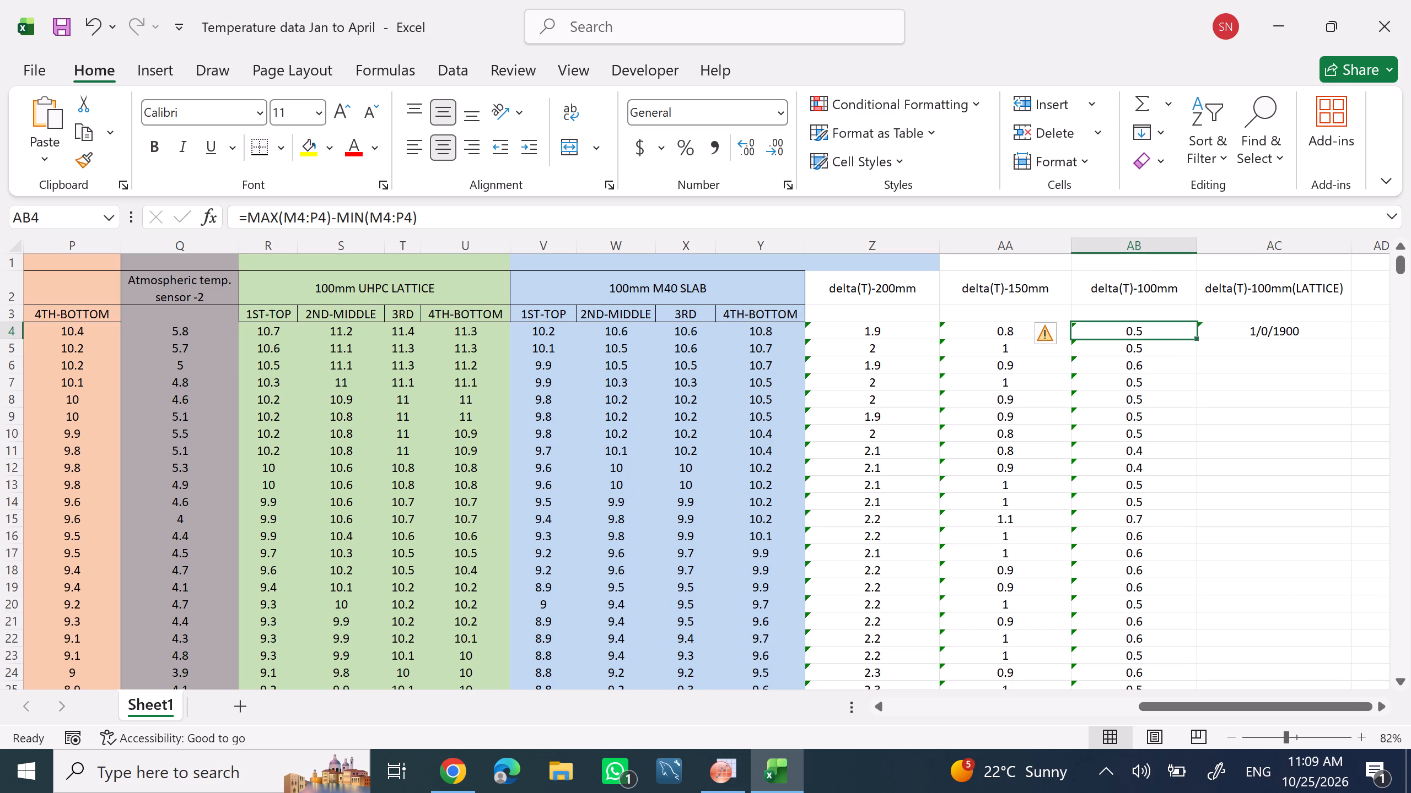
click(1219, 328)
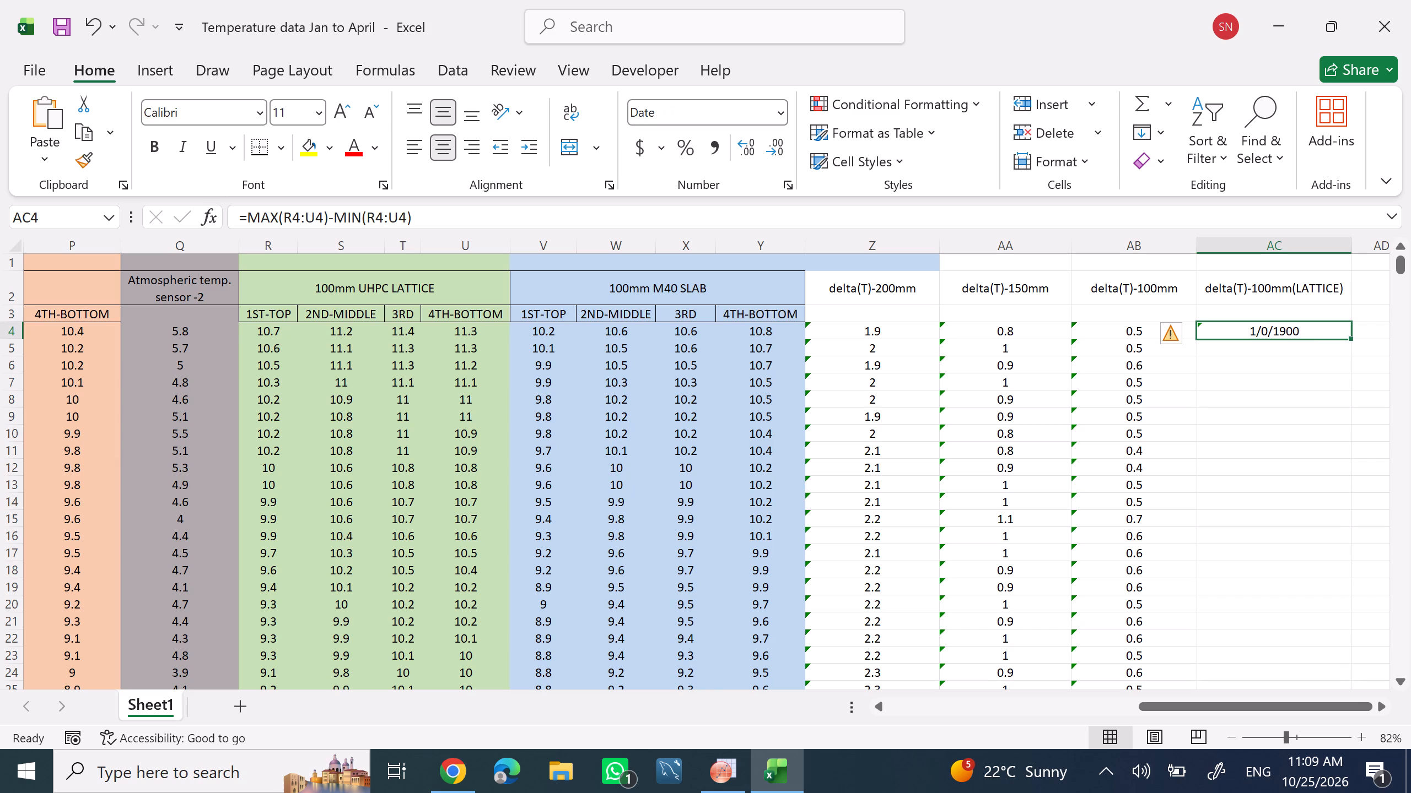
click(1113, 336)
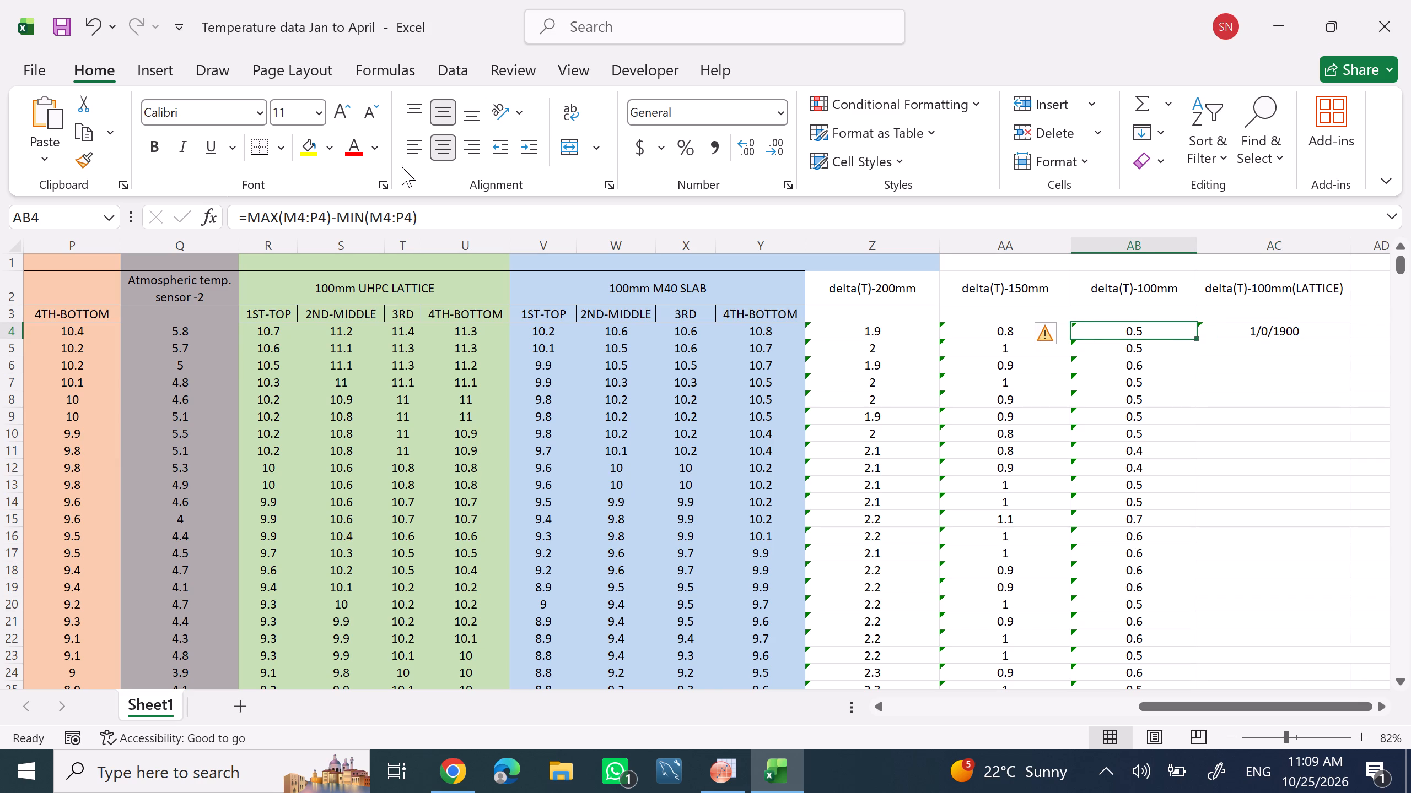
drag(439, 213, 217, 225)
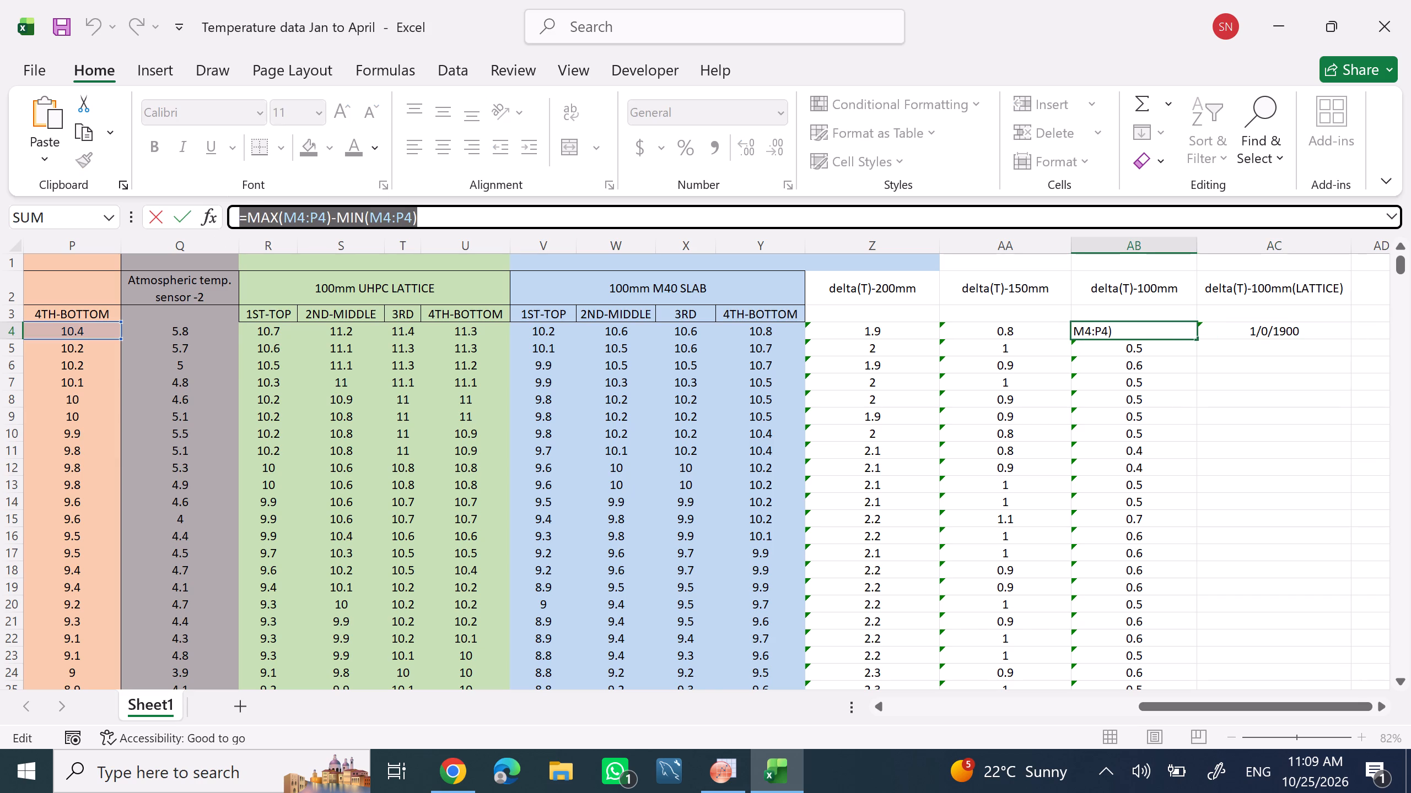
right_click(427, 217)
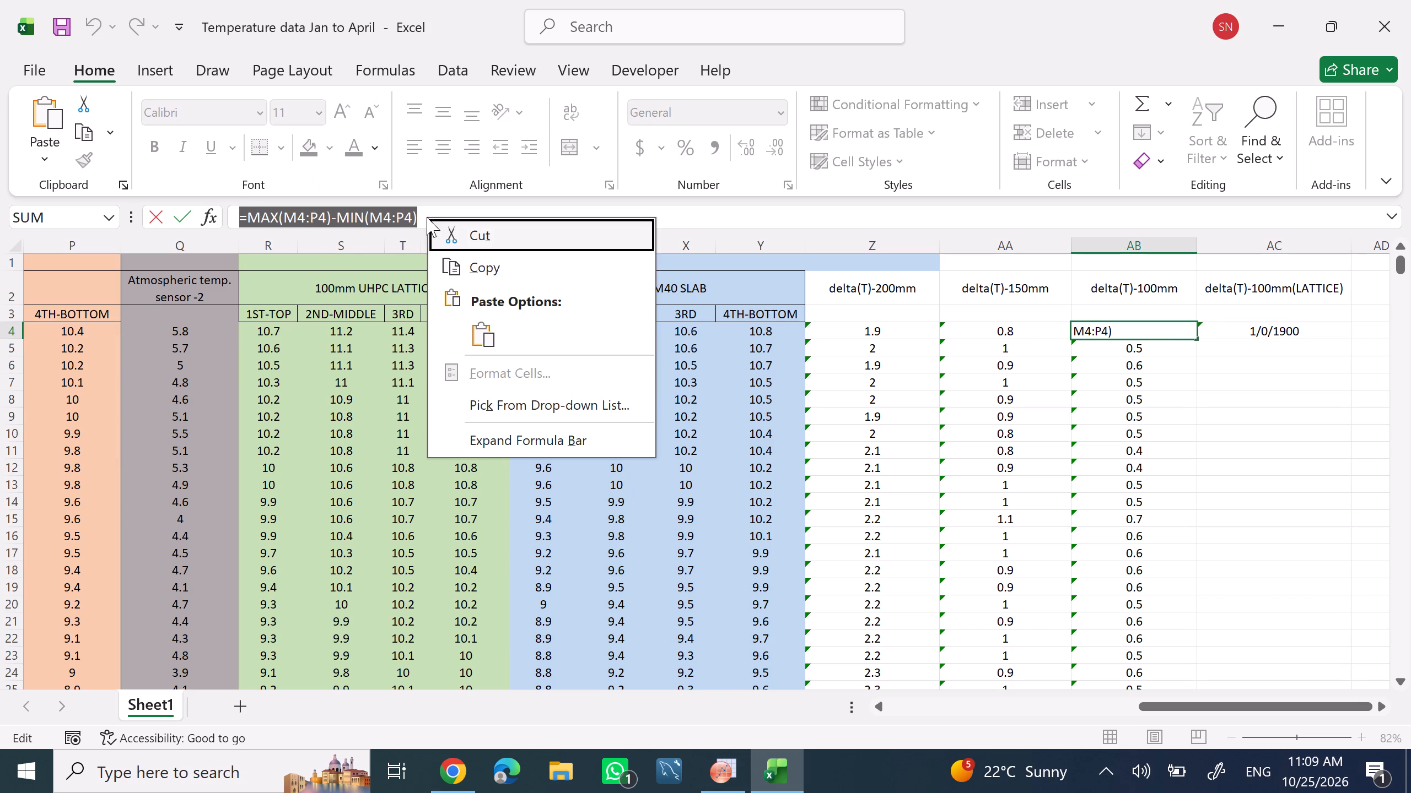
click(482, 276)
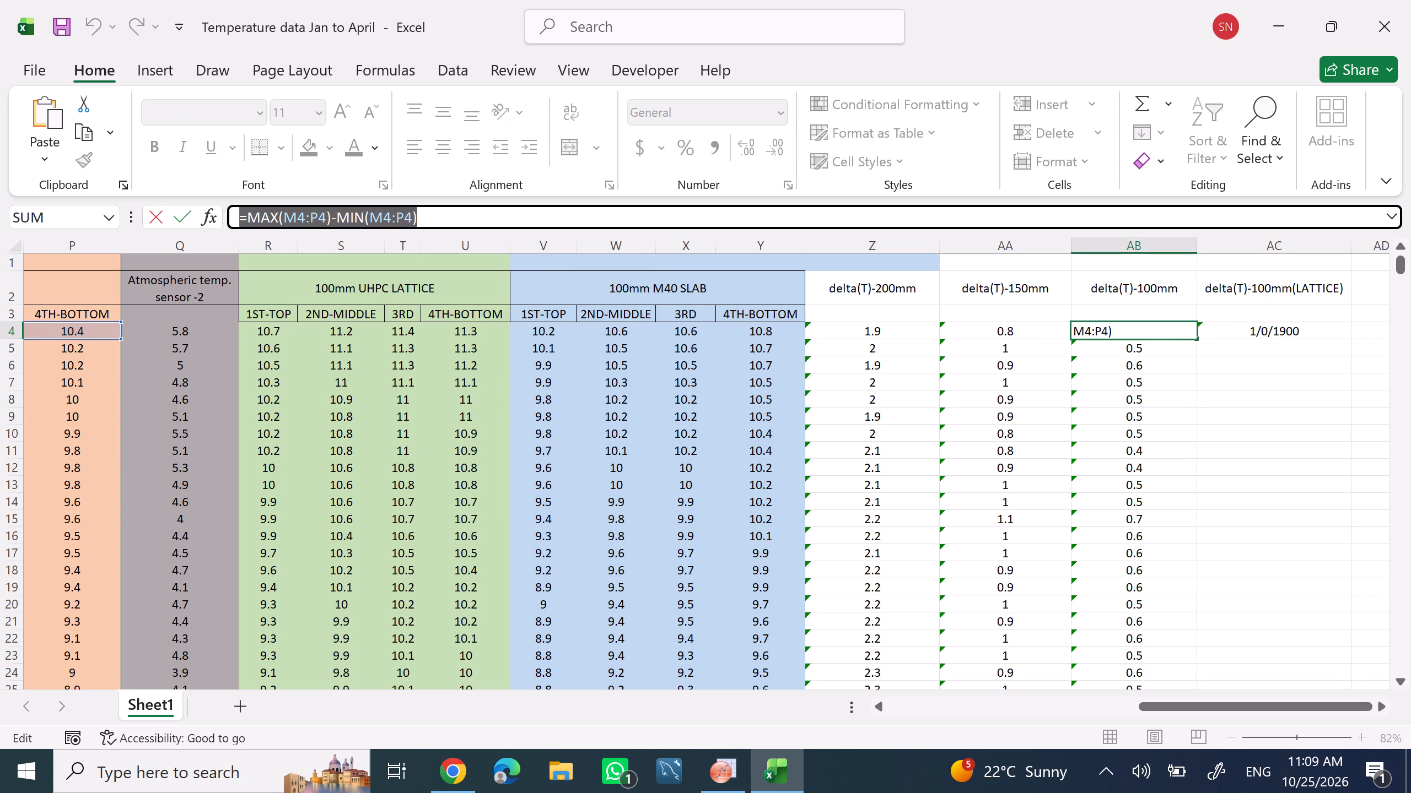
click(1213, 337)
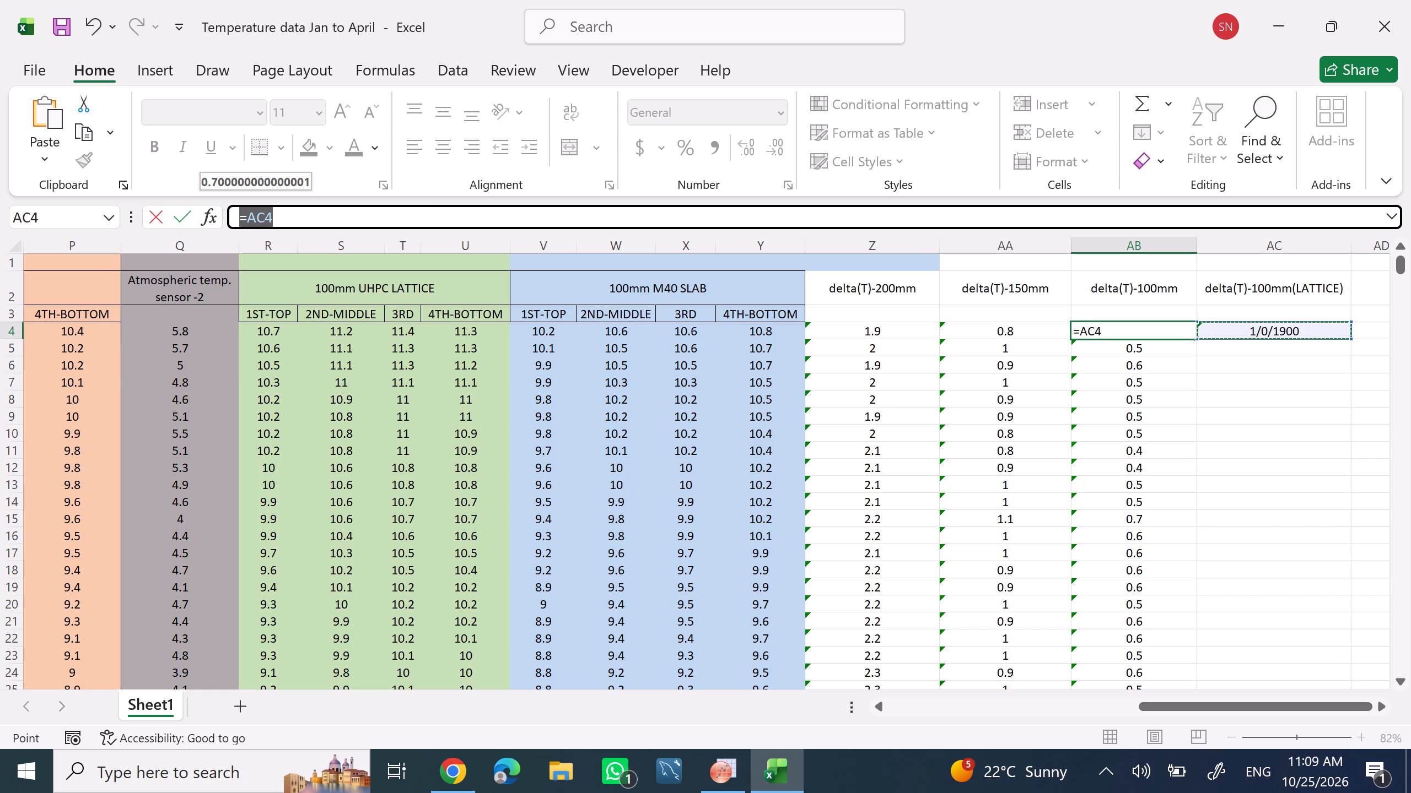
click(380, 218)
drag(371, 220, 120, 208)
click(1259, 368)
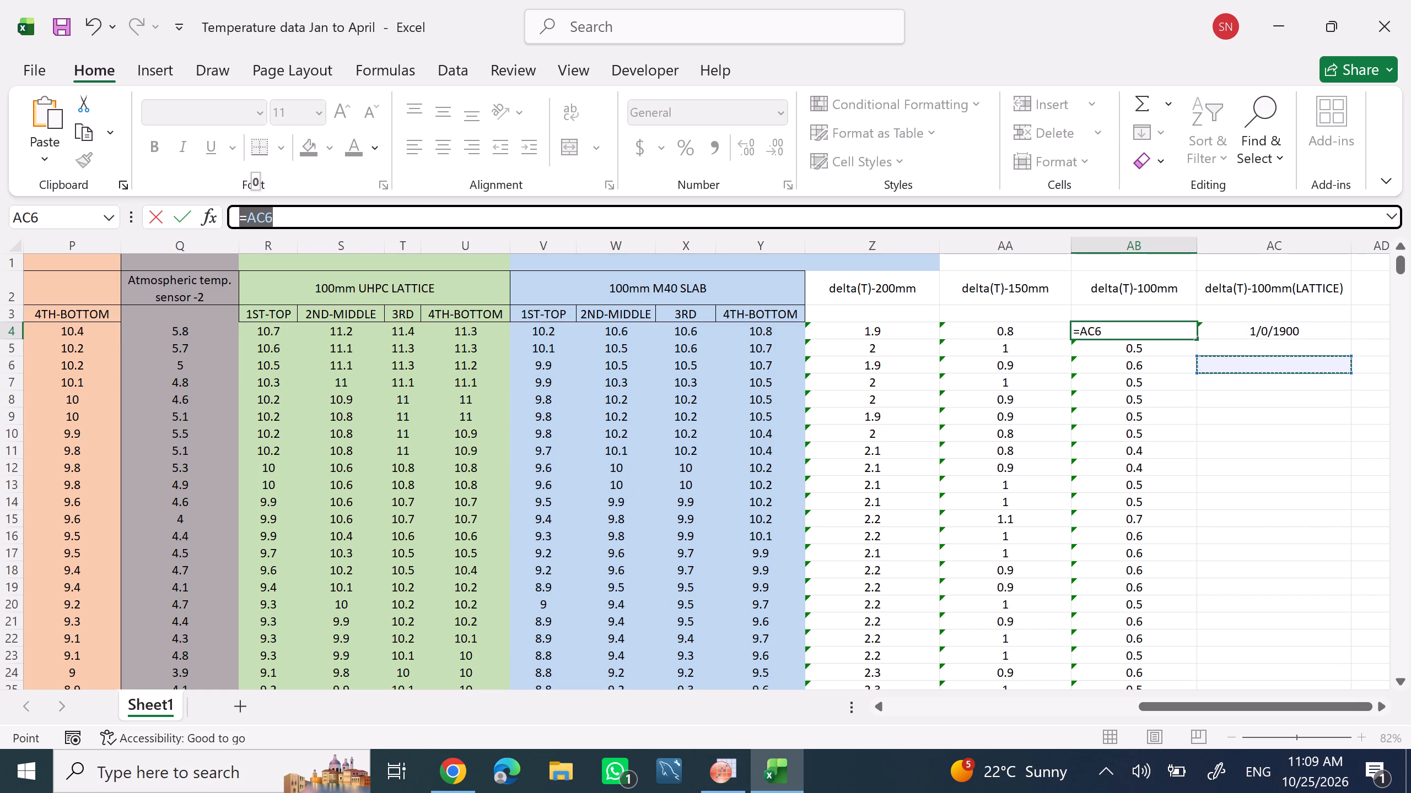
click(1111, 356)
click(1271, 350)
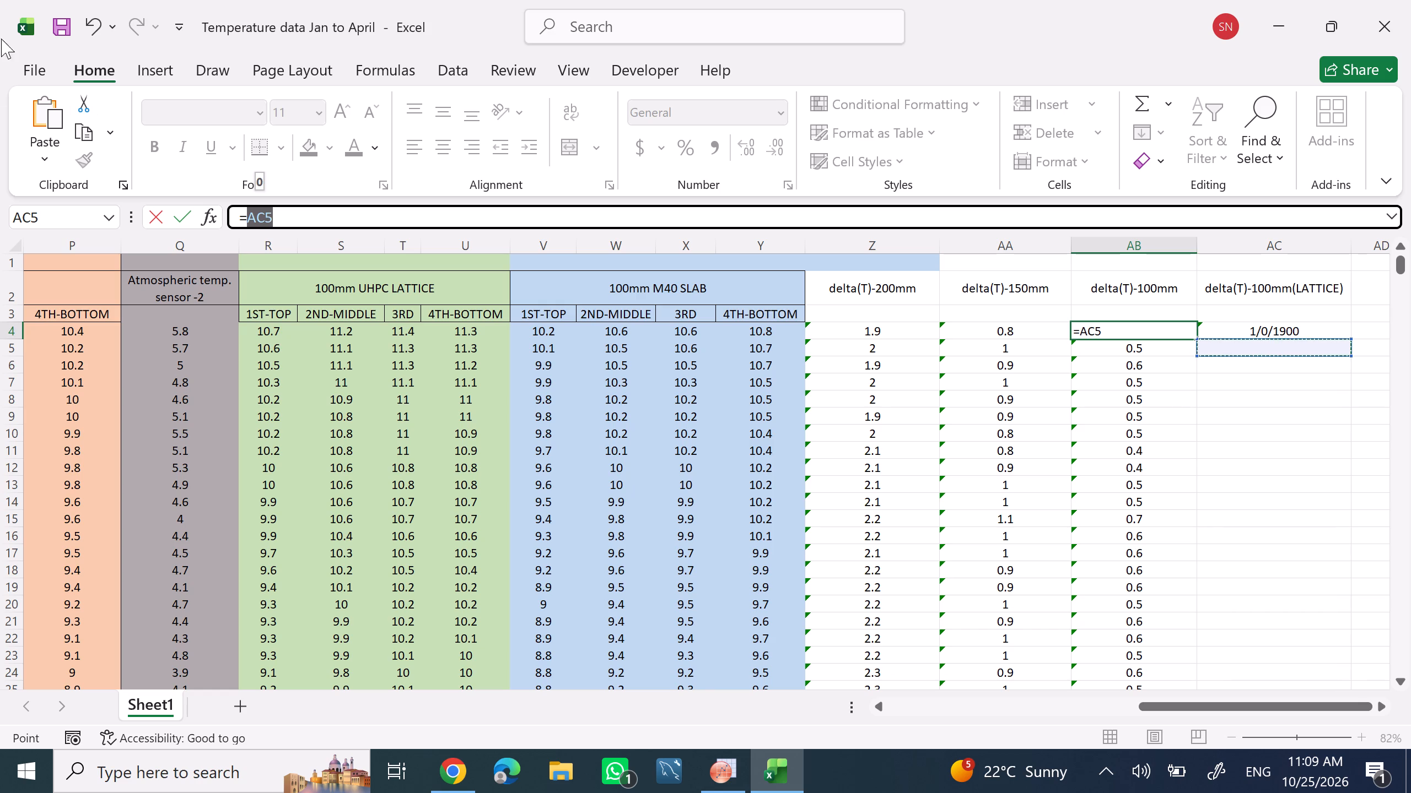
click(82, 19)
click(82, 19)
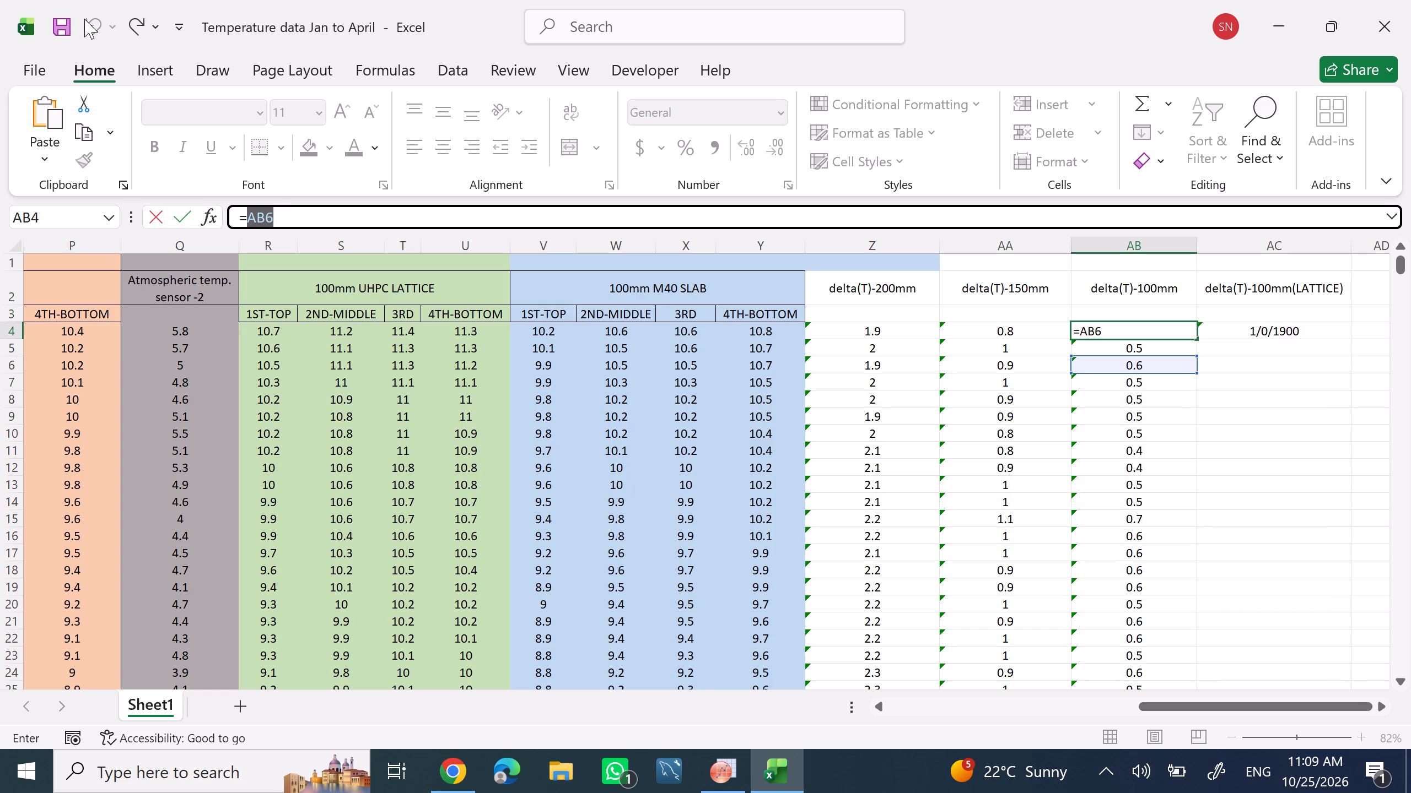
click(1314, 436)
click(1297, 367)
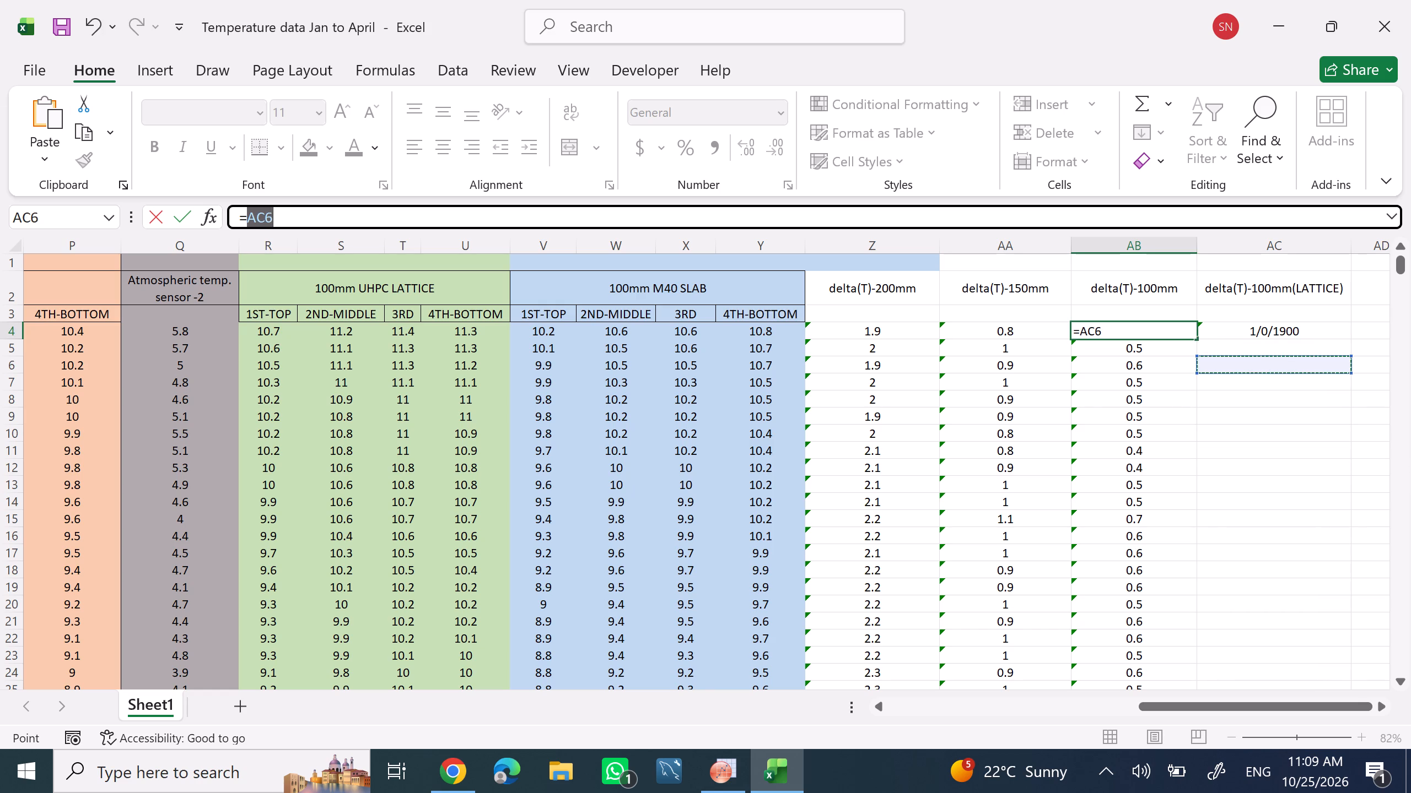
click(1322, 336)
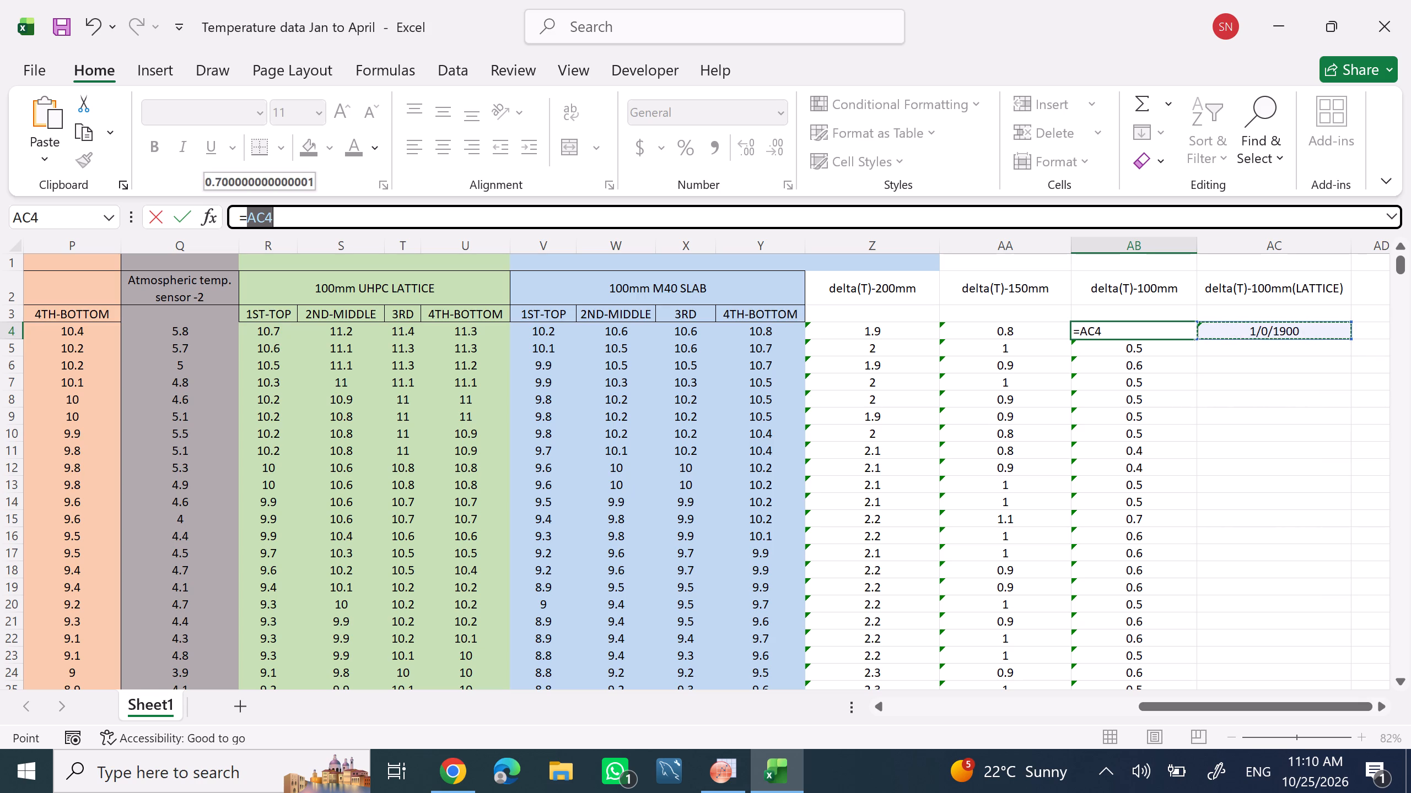
Clear the stray reference in AB4 and re-enter =MAX(M4:P4)-MIN(M4:P4), using the 100mm UHPC slab's row-4 readings.
key(BackSpace)
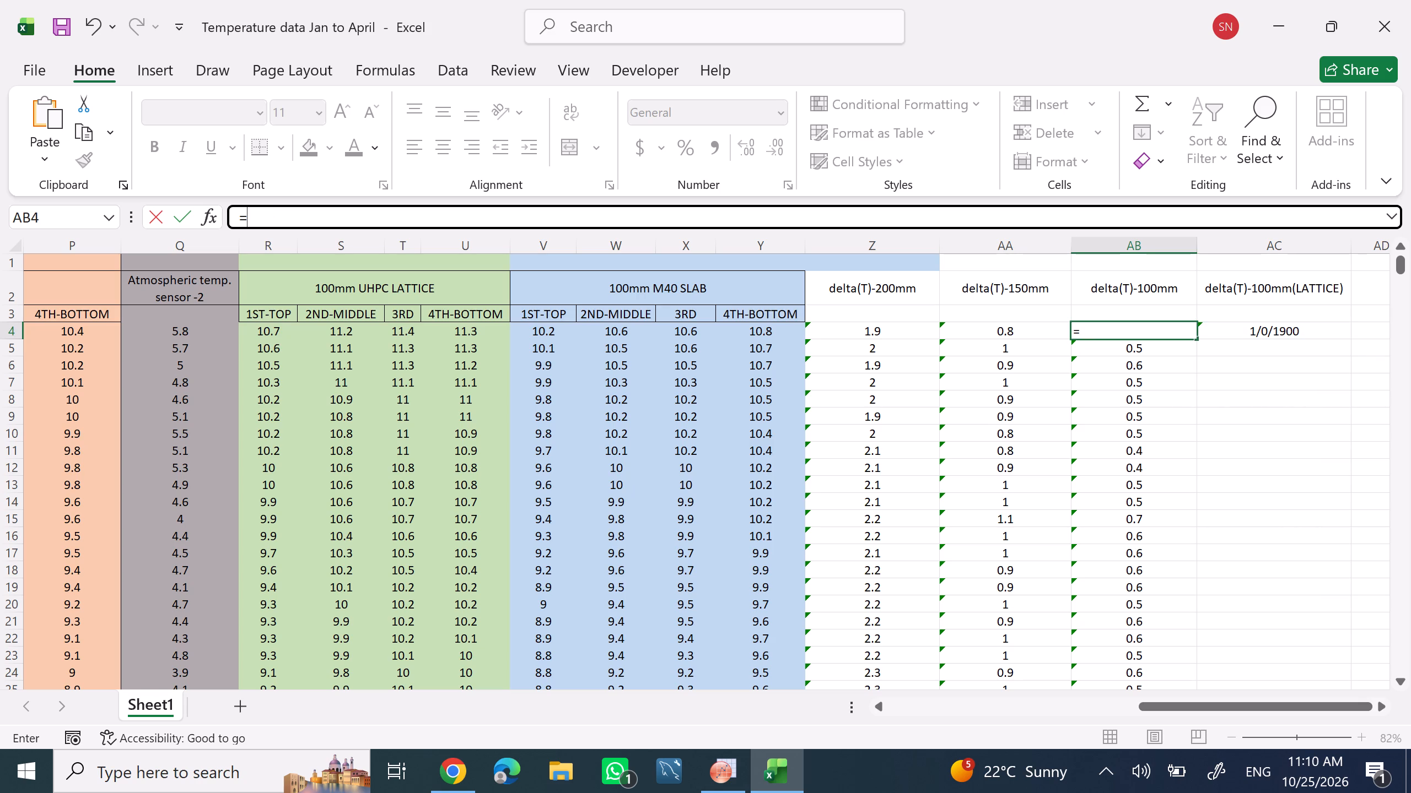
key(BackSpace)
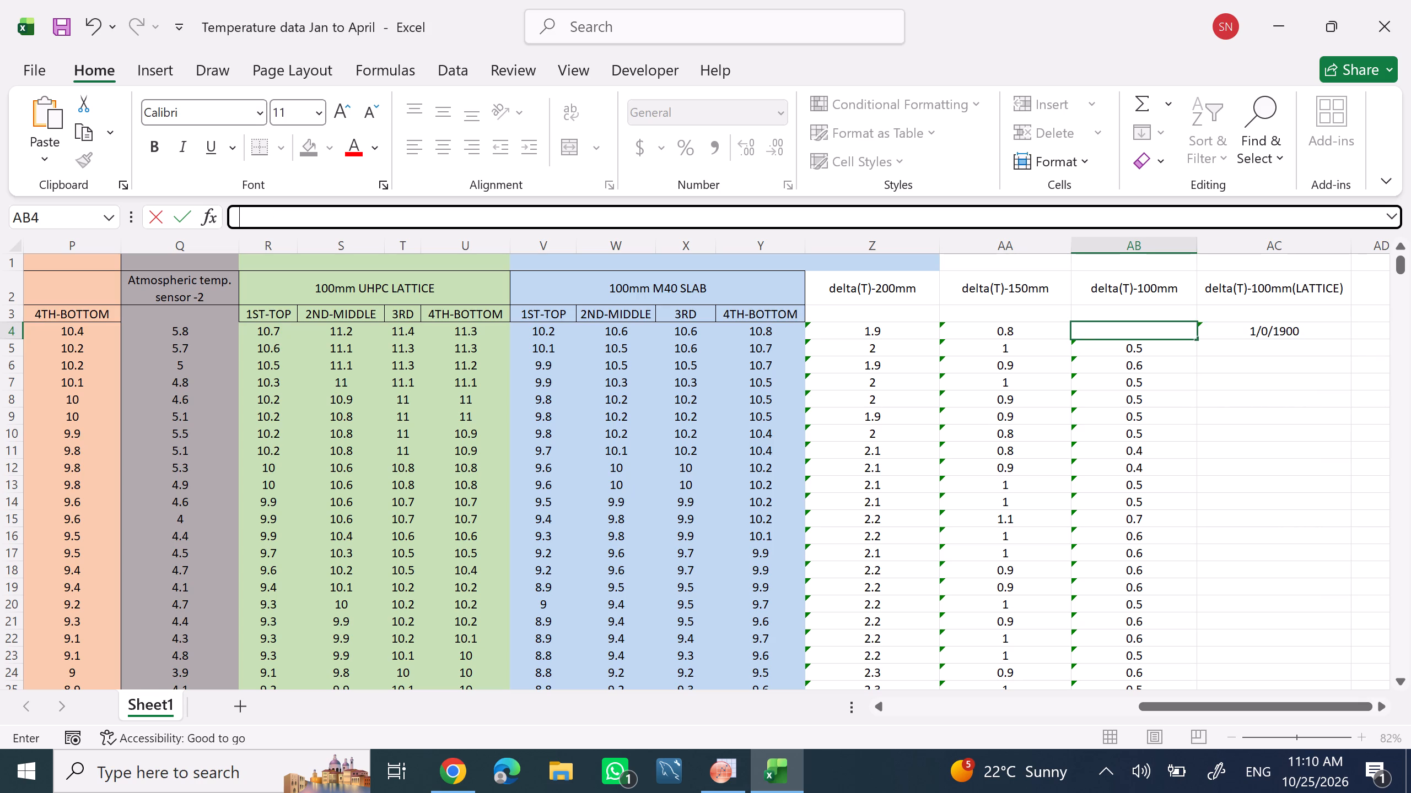
text(=MAX)
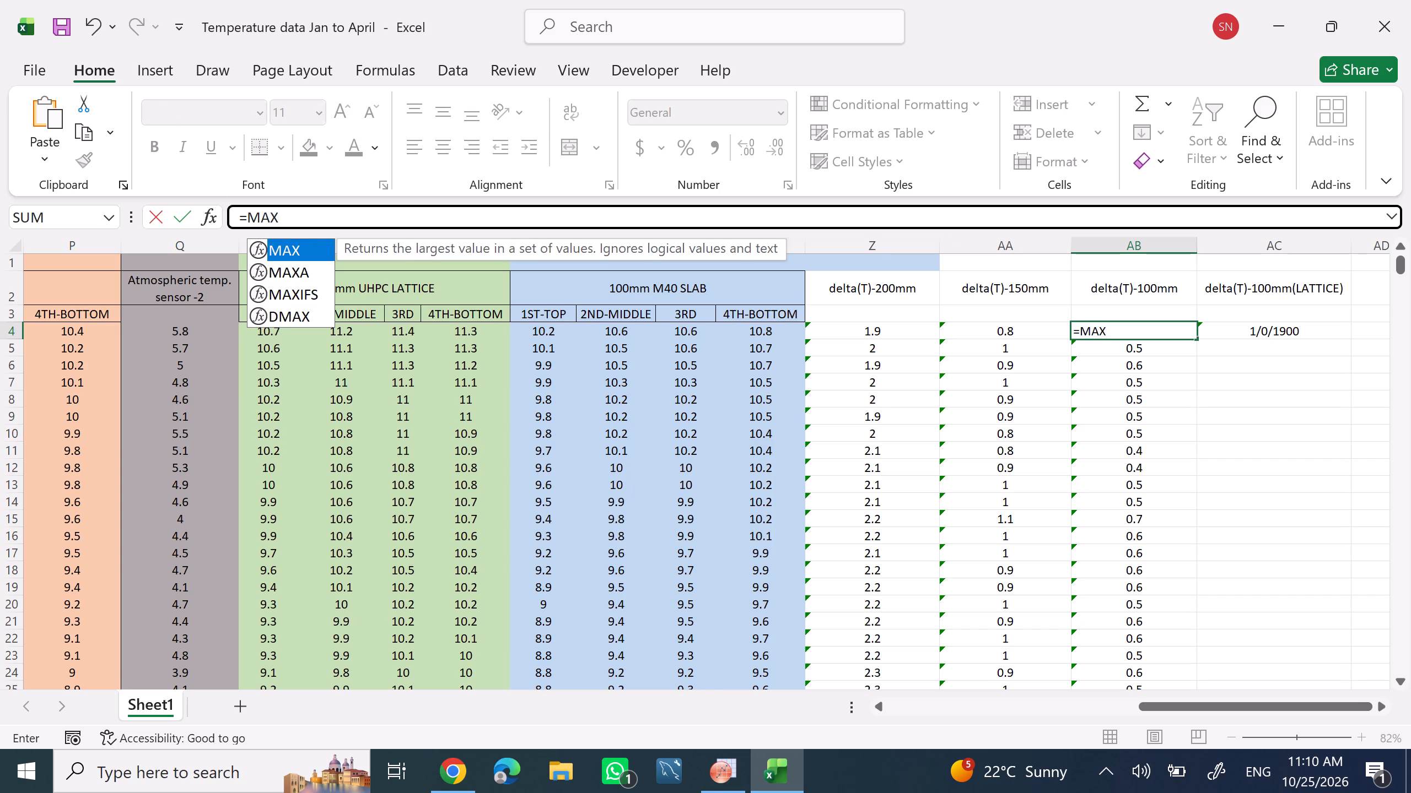
key(shift+parenleft)
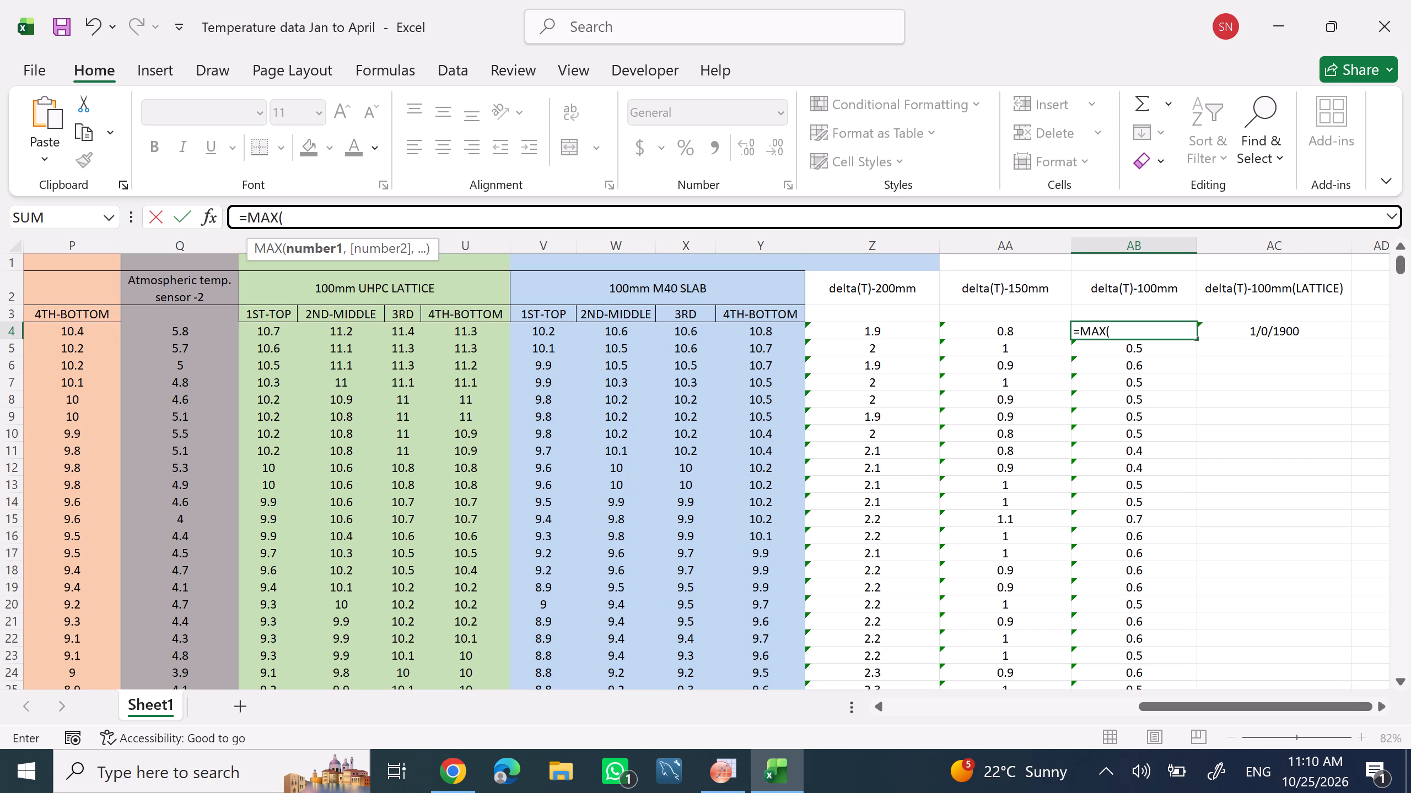
triple_click(886, 701)
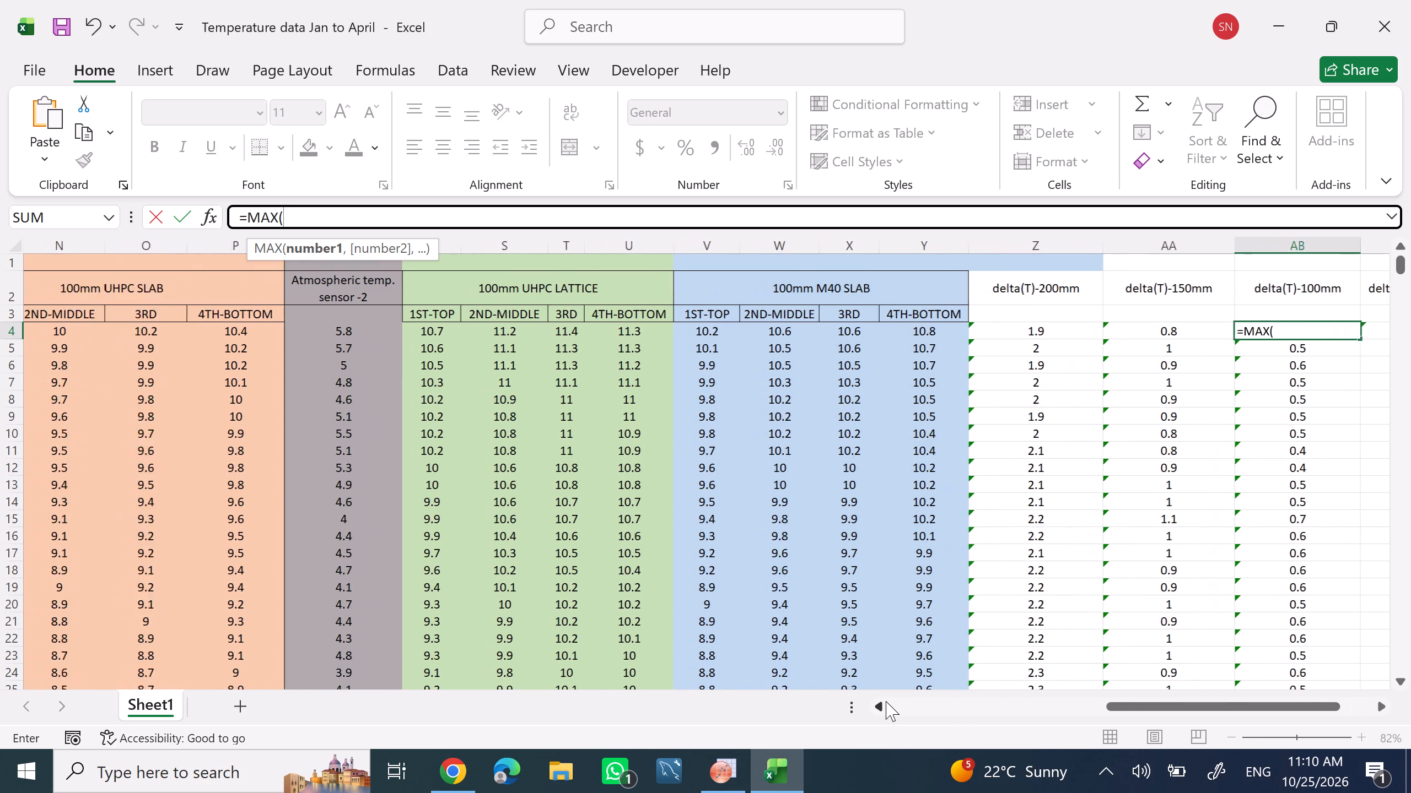
click(885, 700)
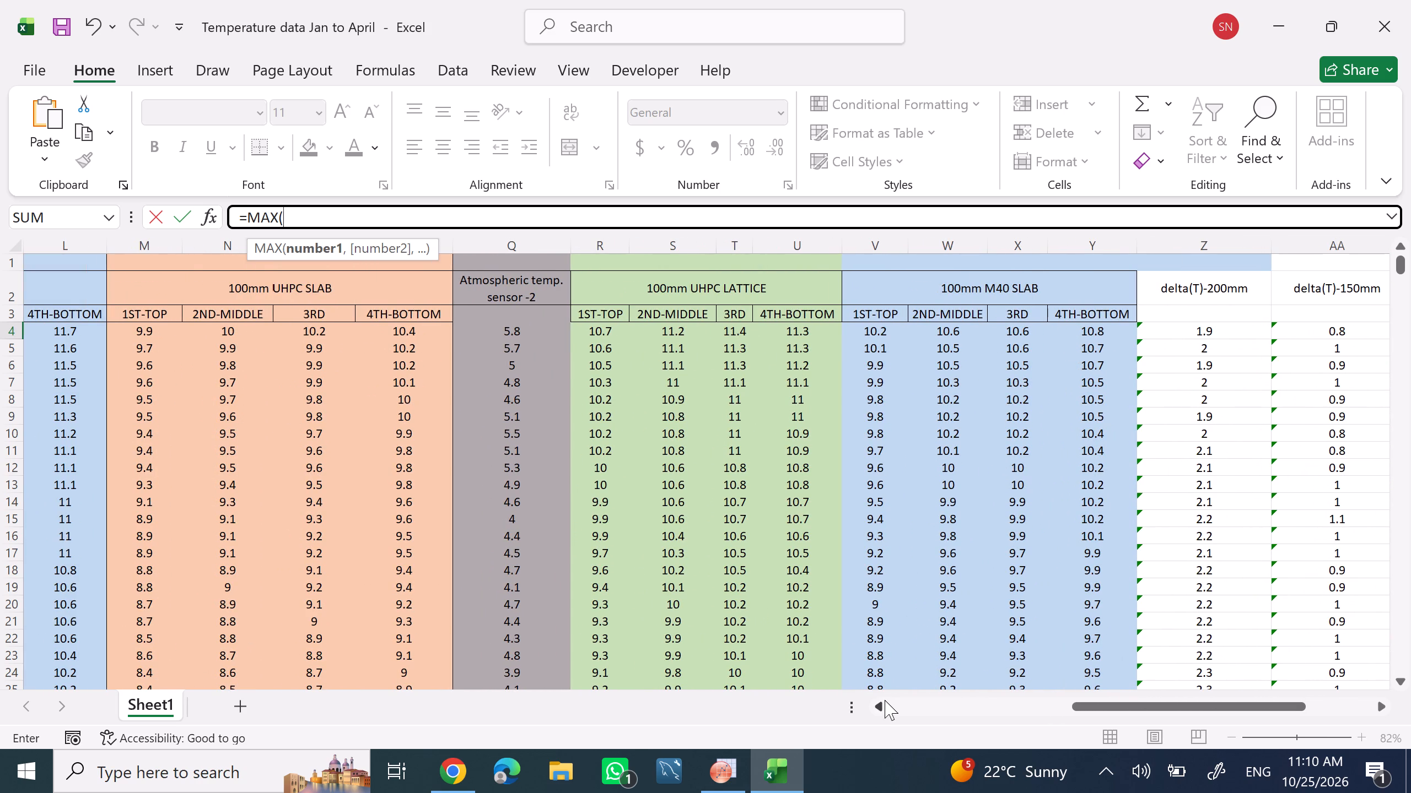
text(M4)
key(shift+colon)
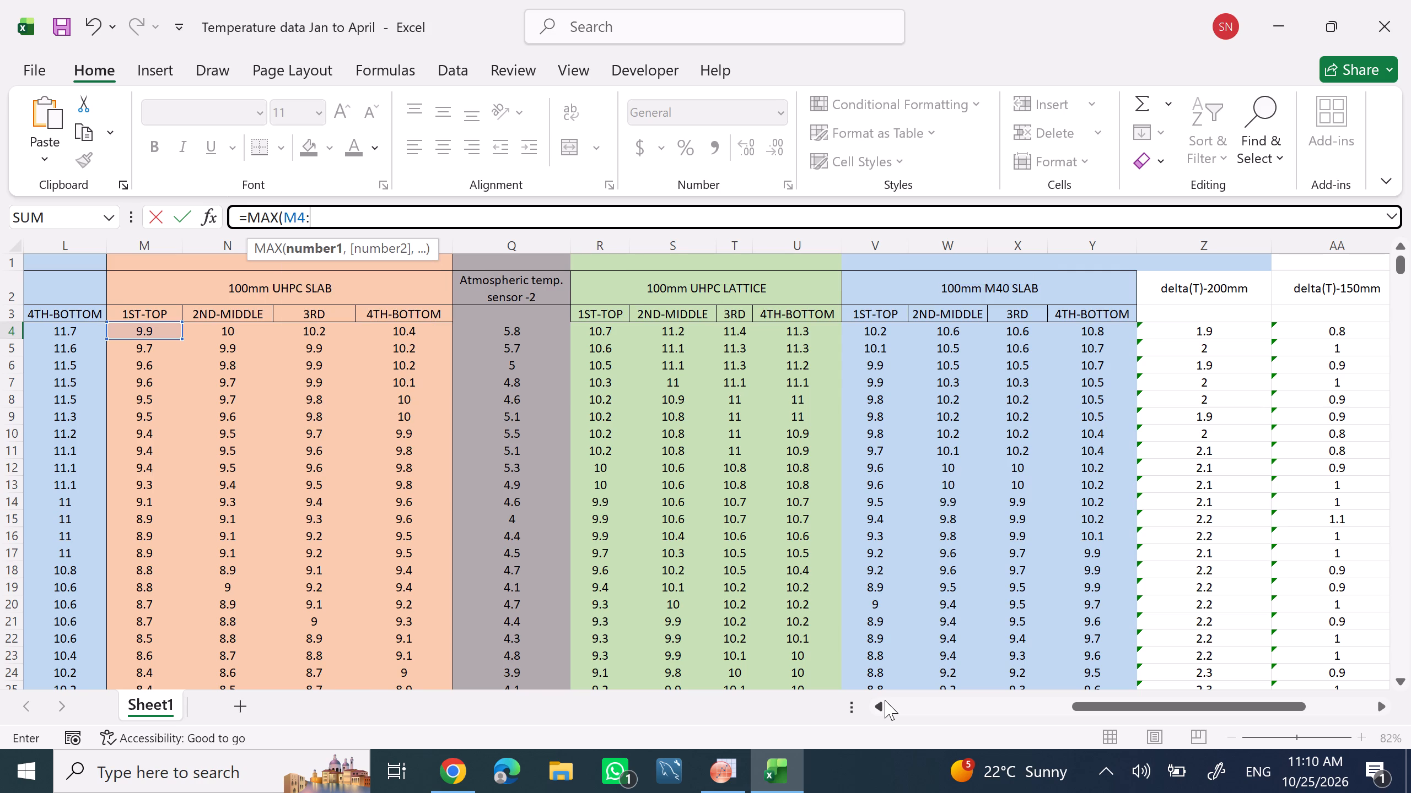
scroll(387, 276, down, 2)
scroll(391, 292, up, 5)
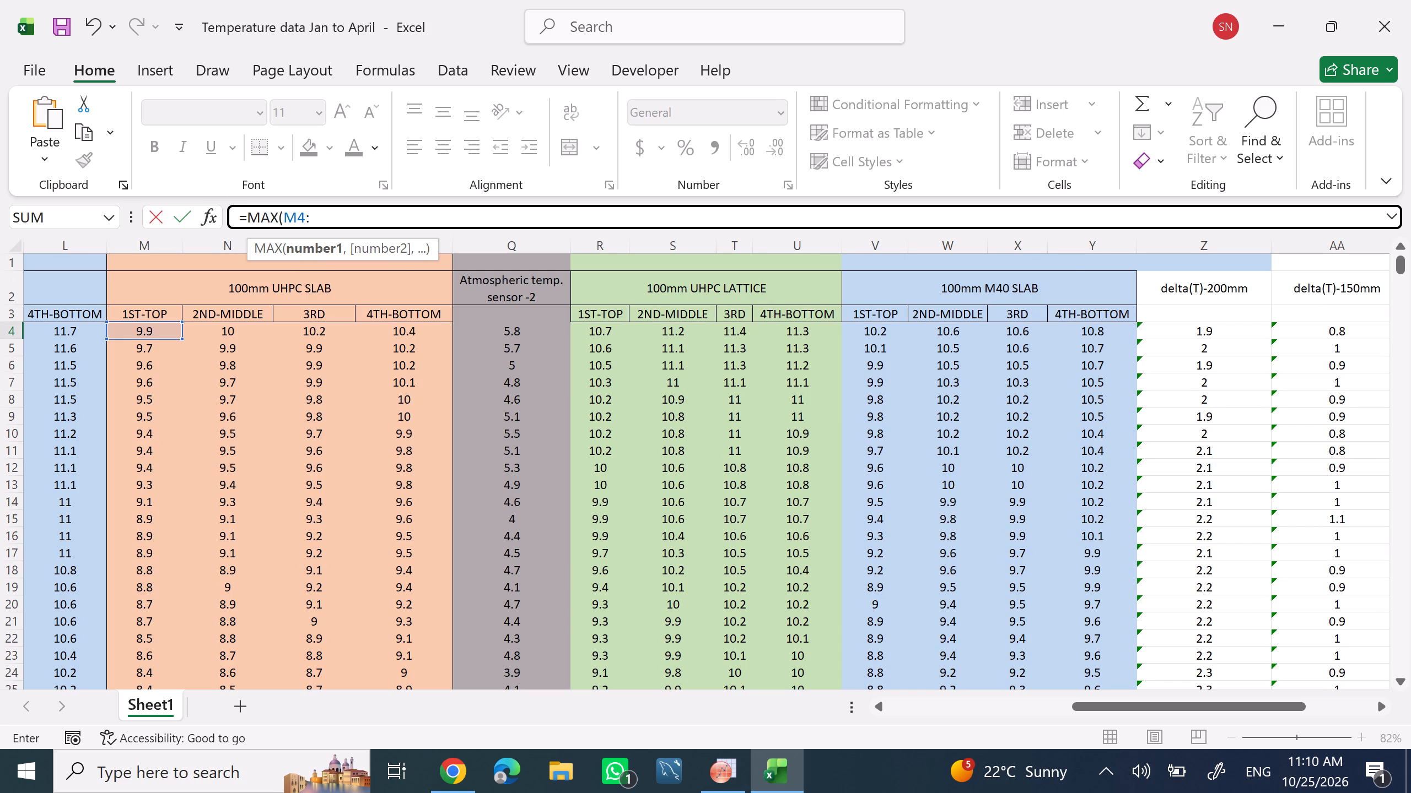
text(P4)
key(shift+parenright)
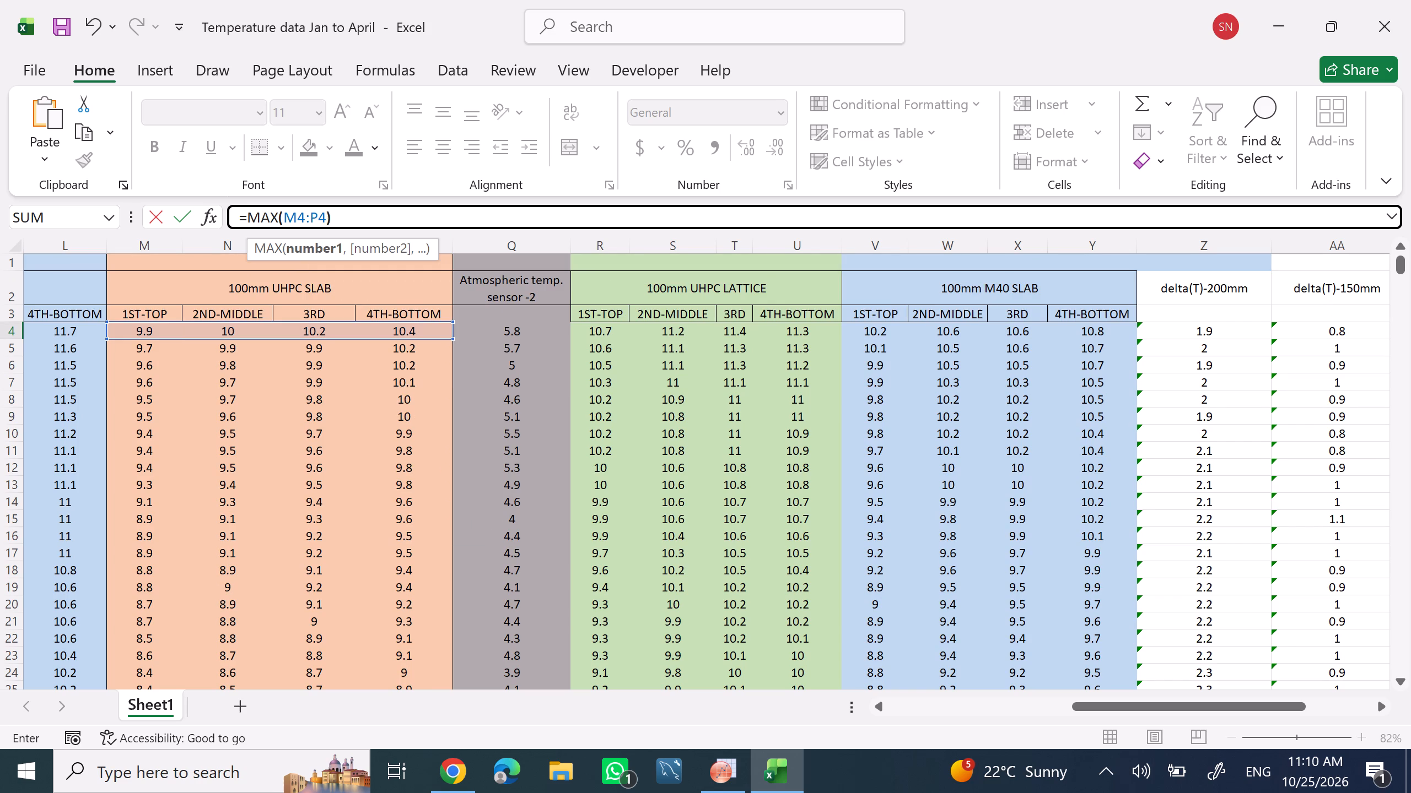
key(minus)
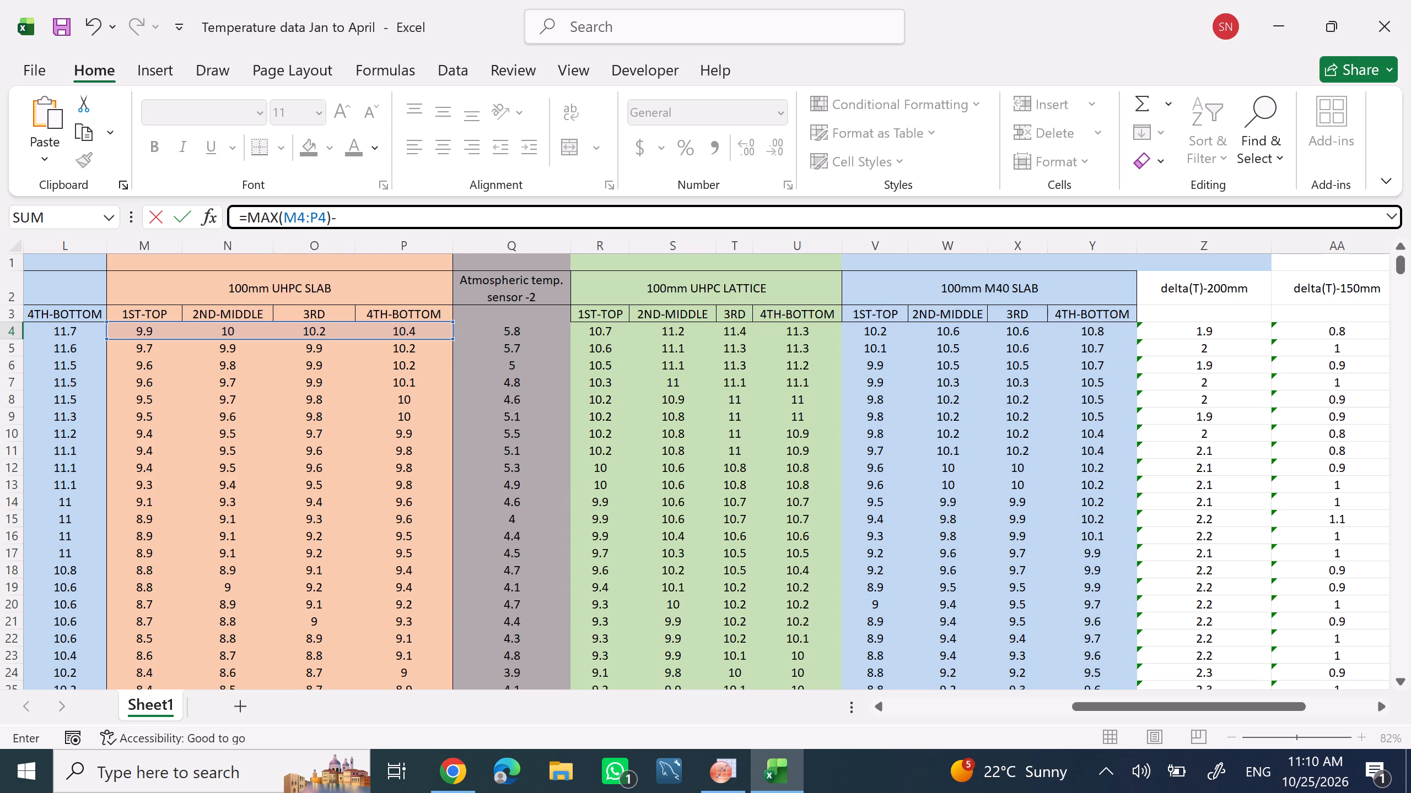
text(MIN)
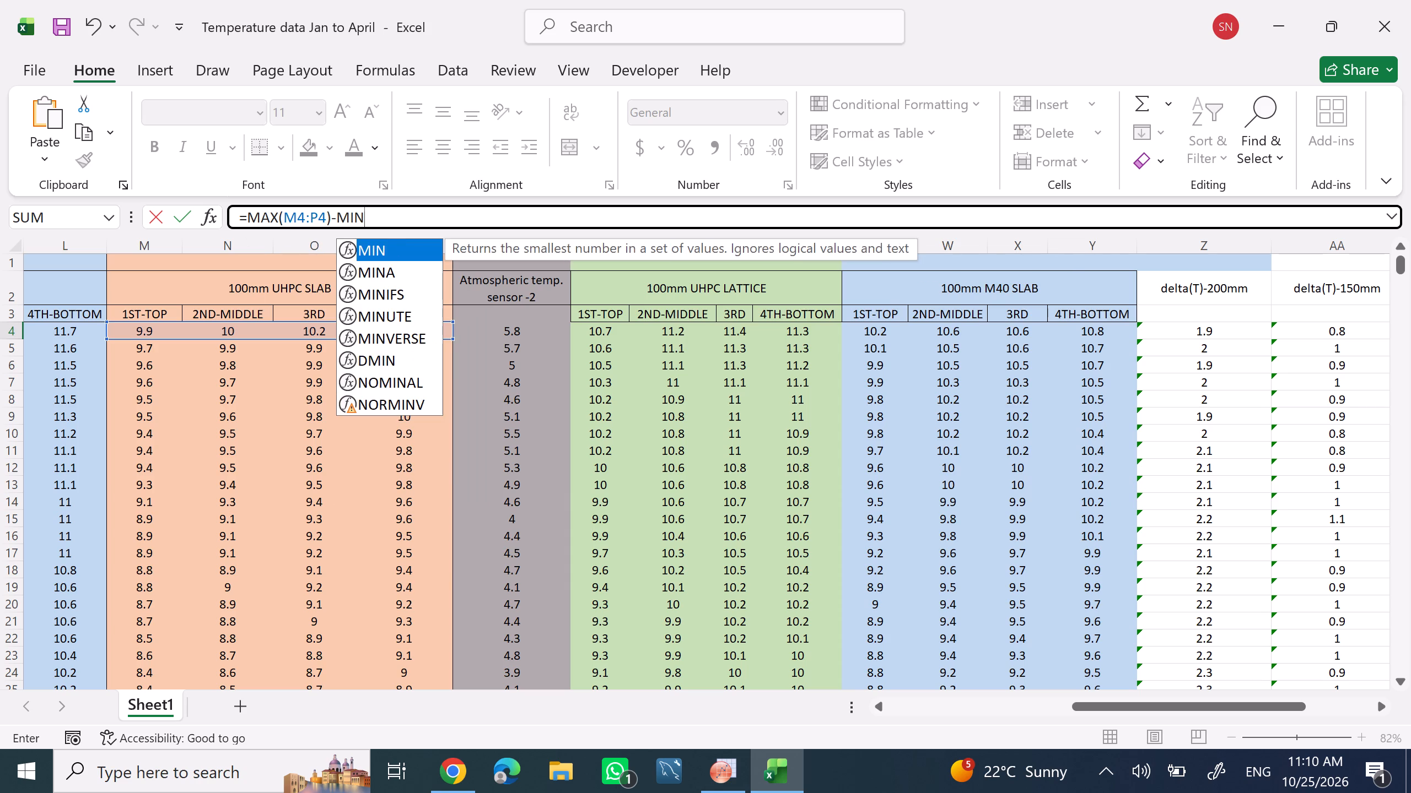
key(shift+parenleft)
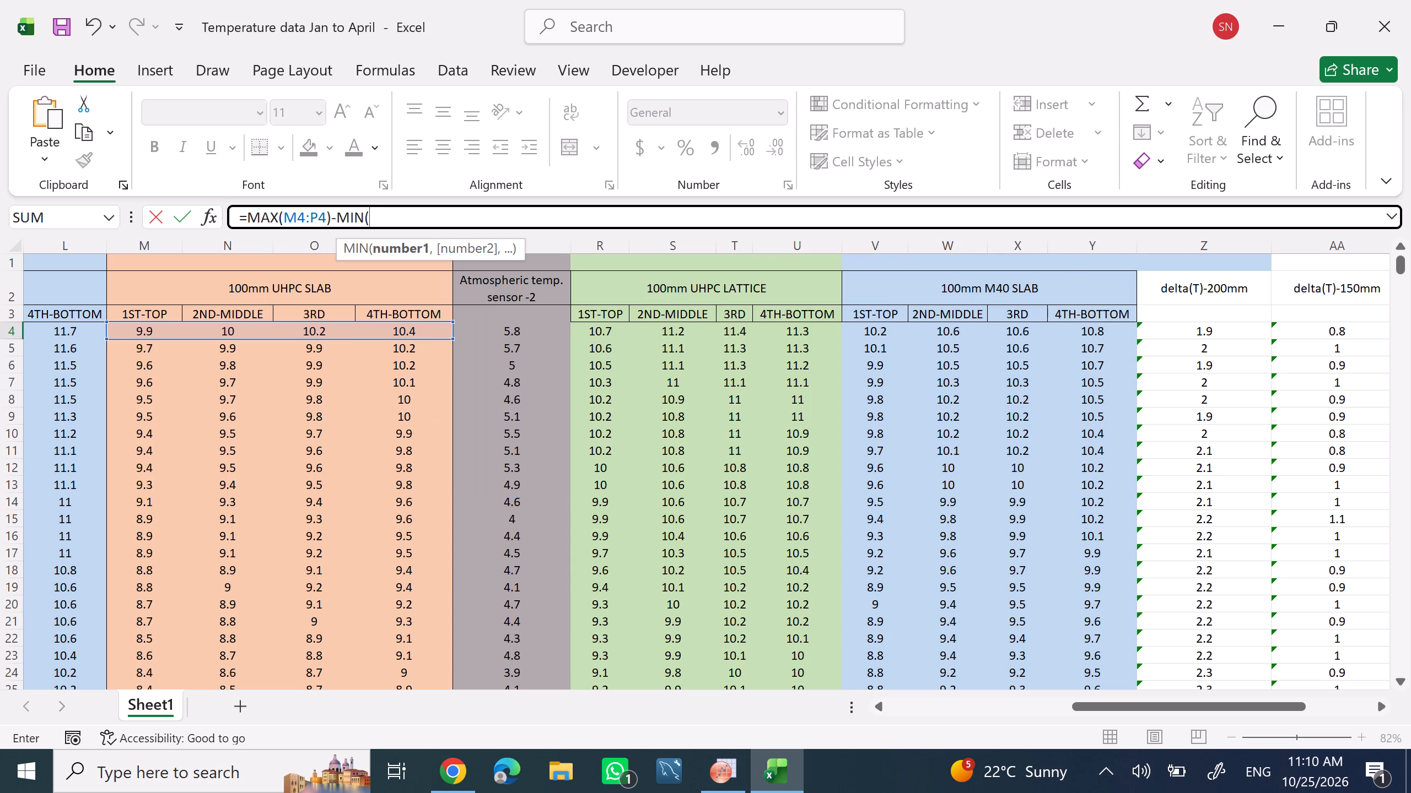
key(m)
key(4)
key(minus)
key(BackSpace)
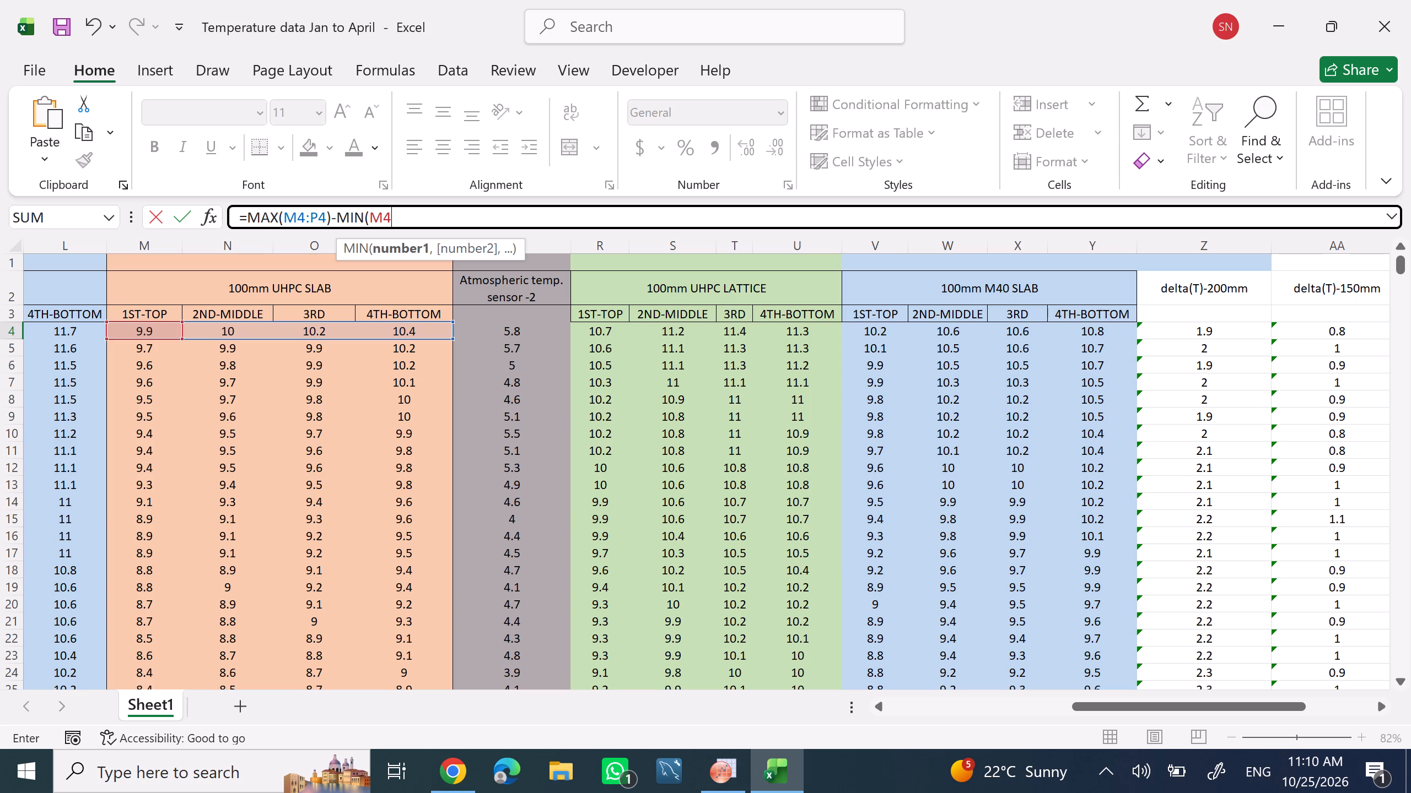
key(shift+colon)
key(p)
key(4)
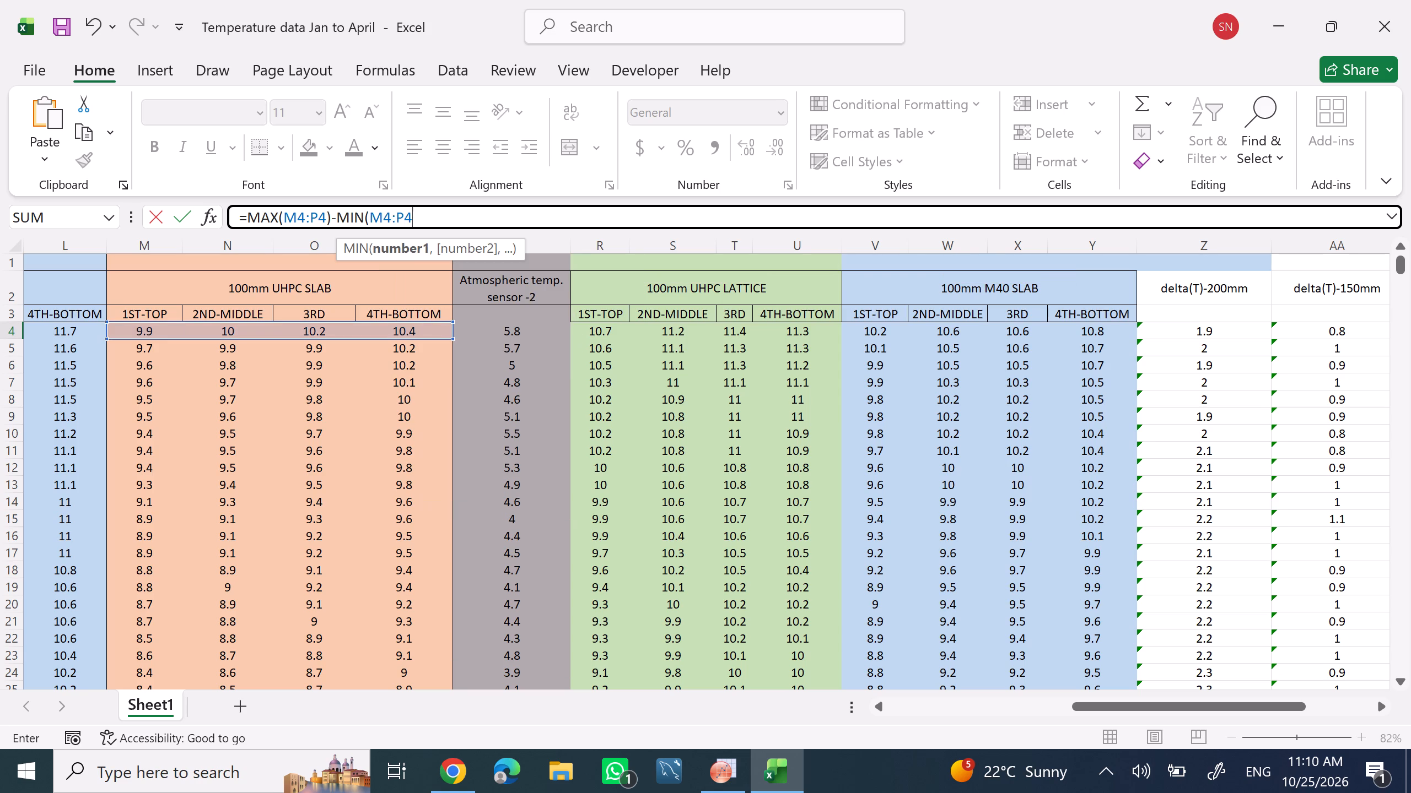
key(shift+parenright)
key(Return)
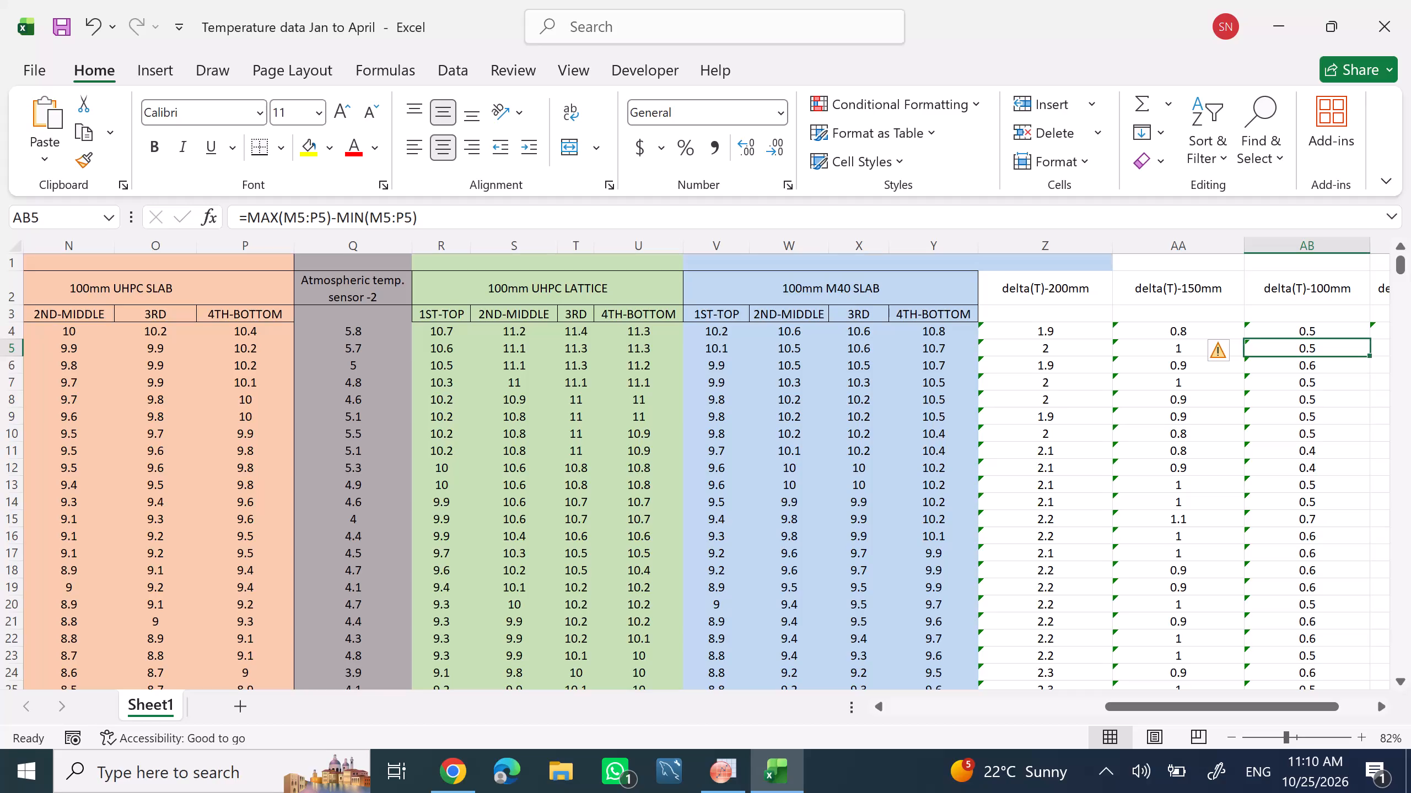
Compare the 100mm slab formulas in AB4 to AB6 with the 100mm lattice formula in AC4.
triple_click(1382, 708)
click(1382, 708)
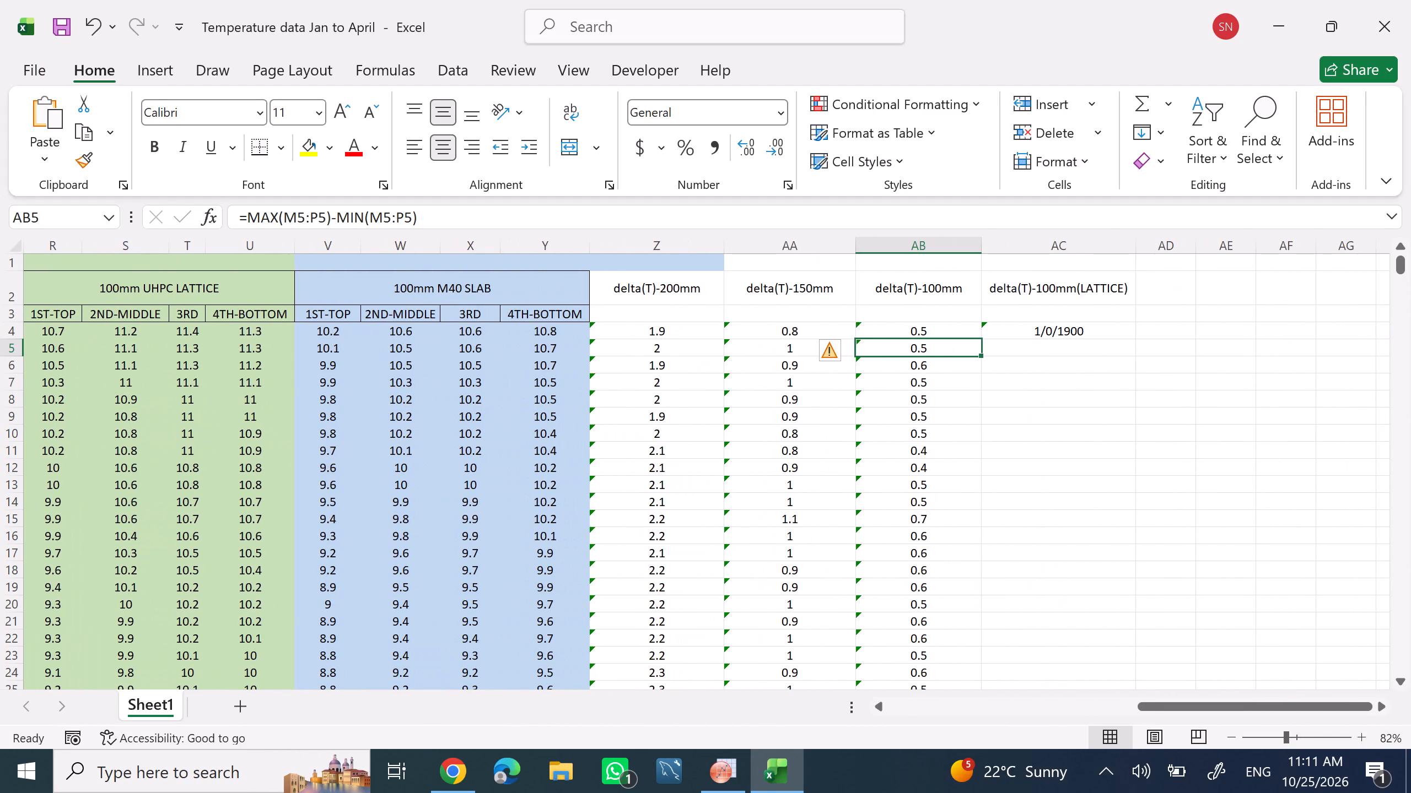
click(1043, 357)
click(1055, 352)
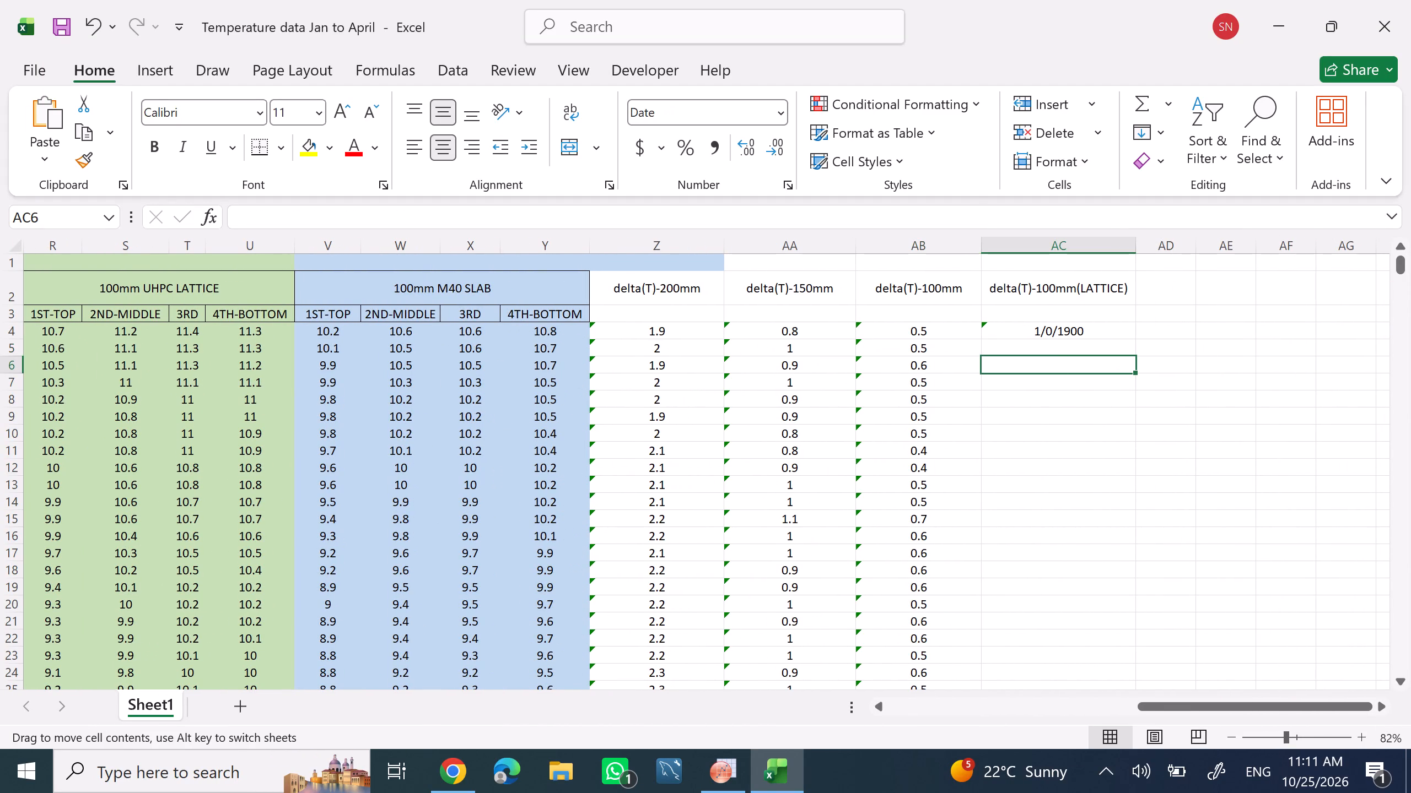
drag(1076, 340, 970, 341)
click(970, 338)
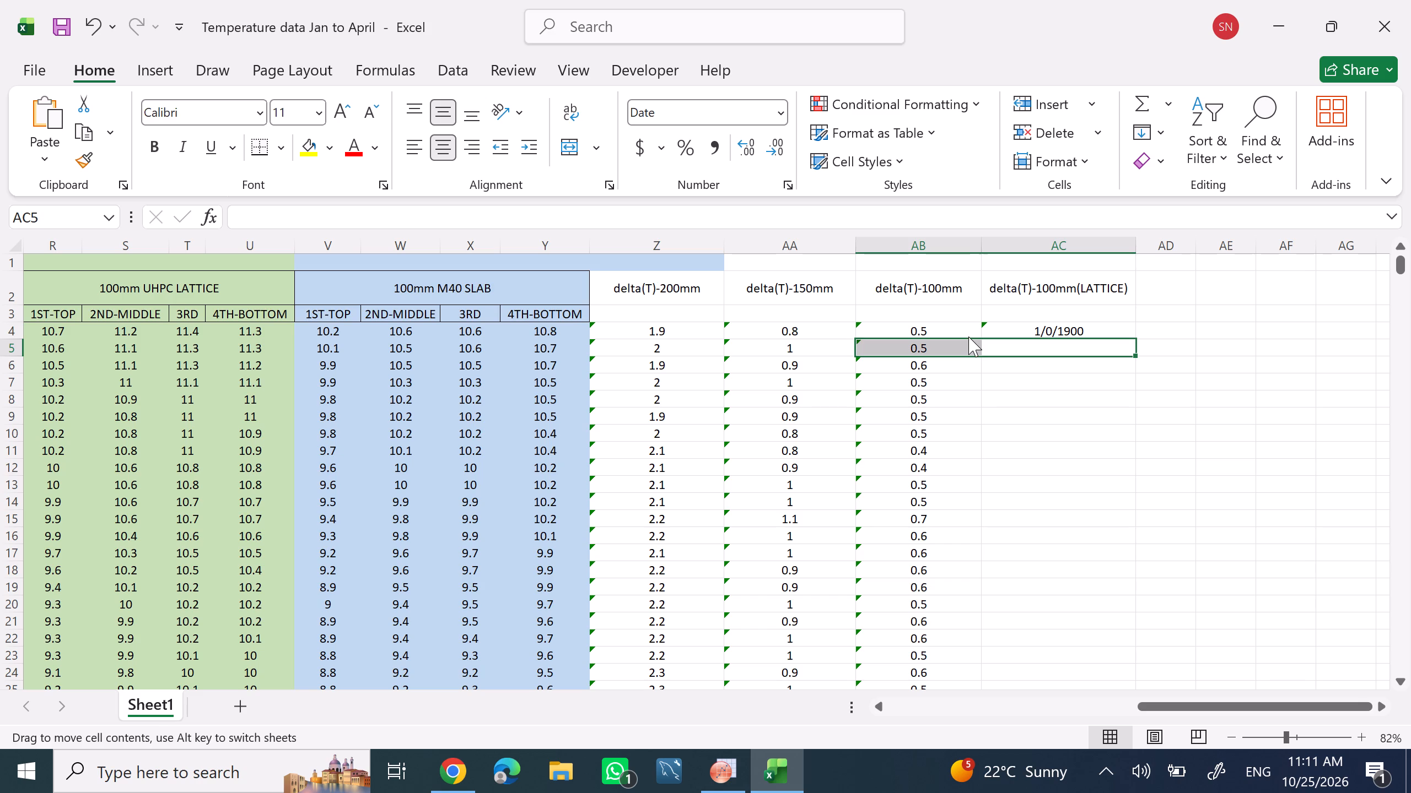
click(957, 332)
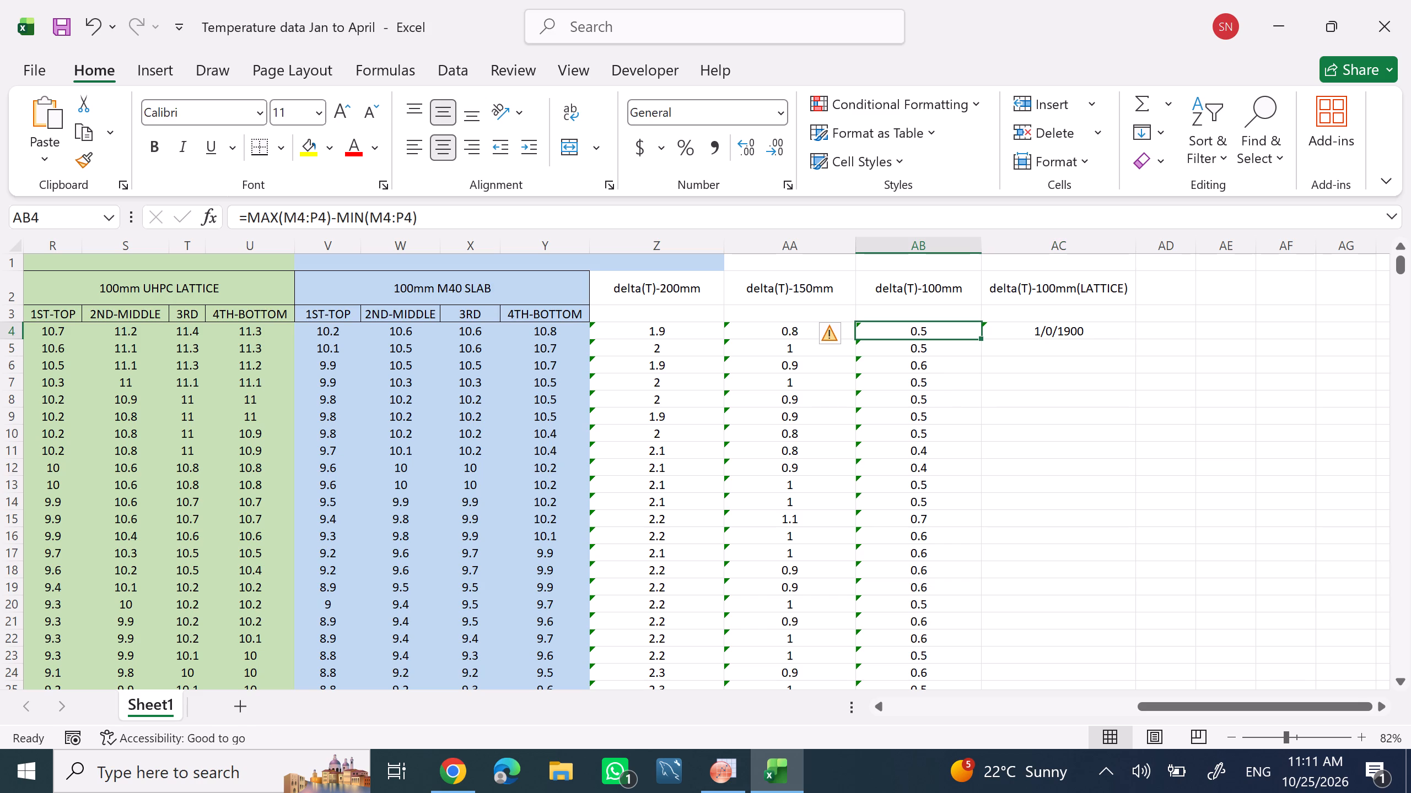
click(955, 353)
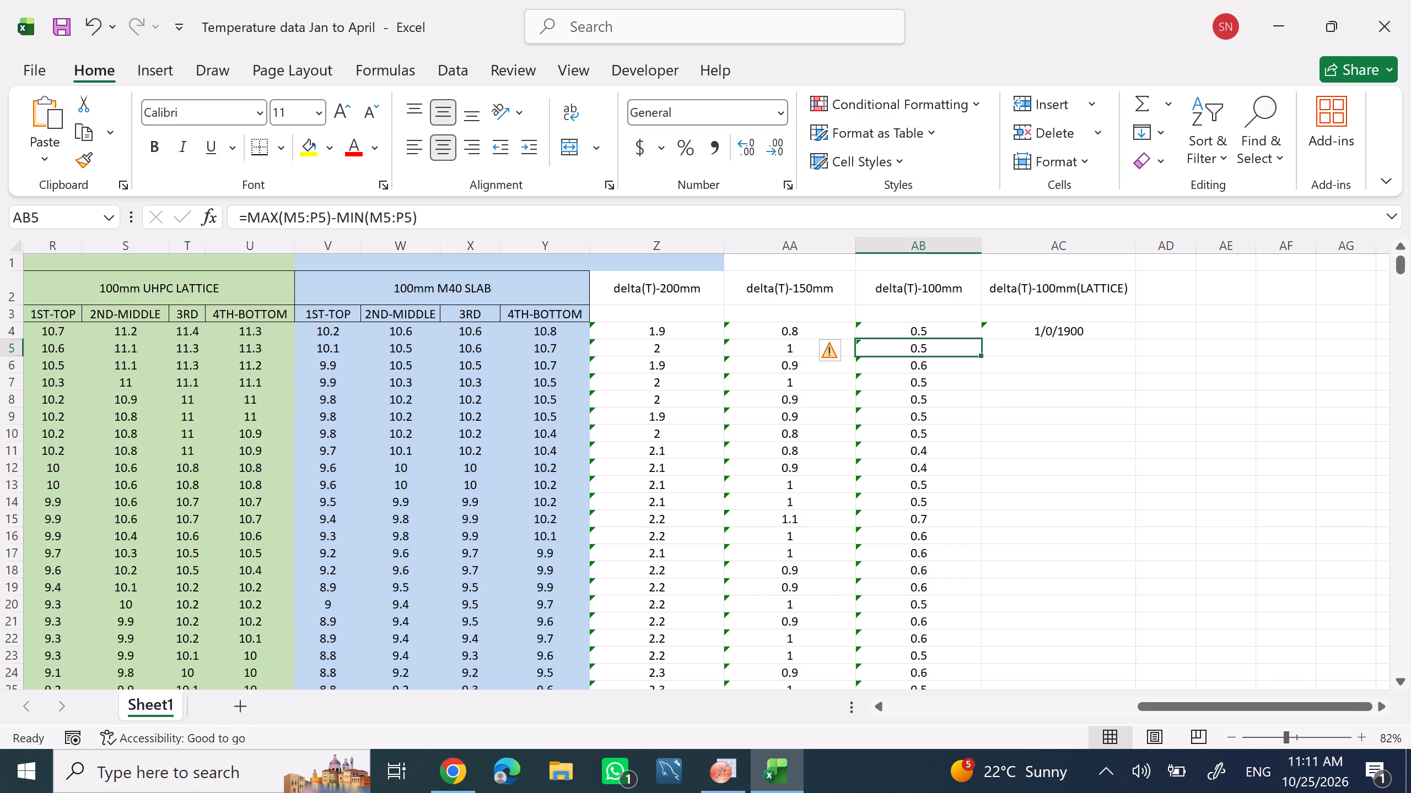
click(901, 372)
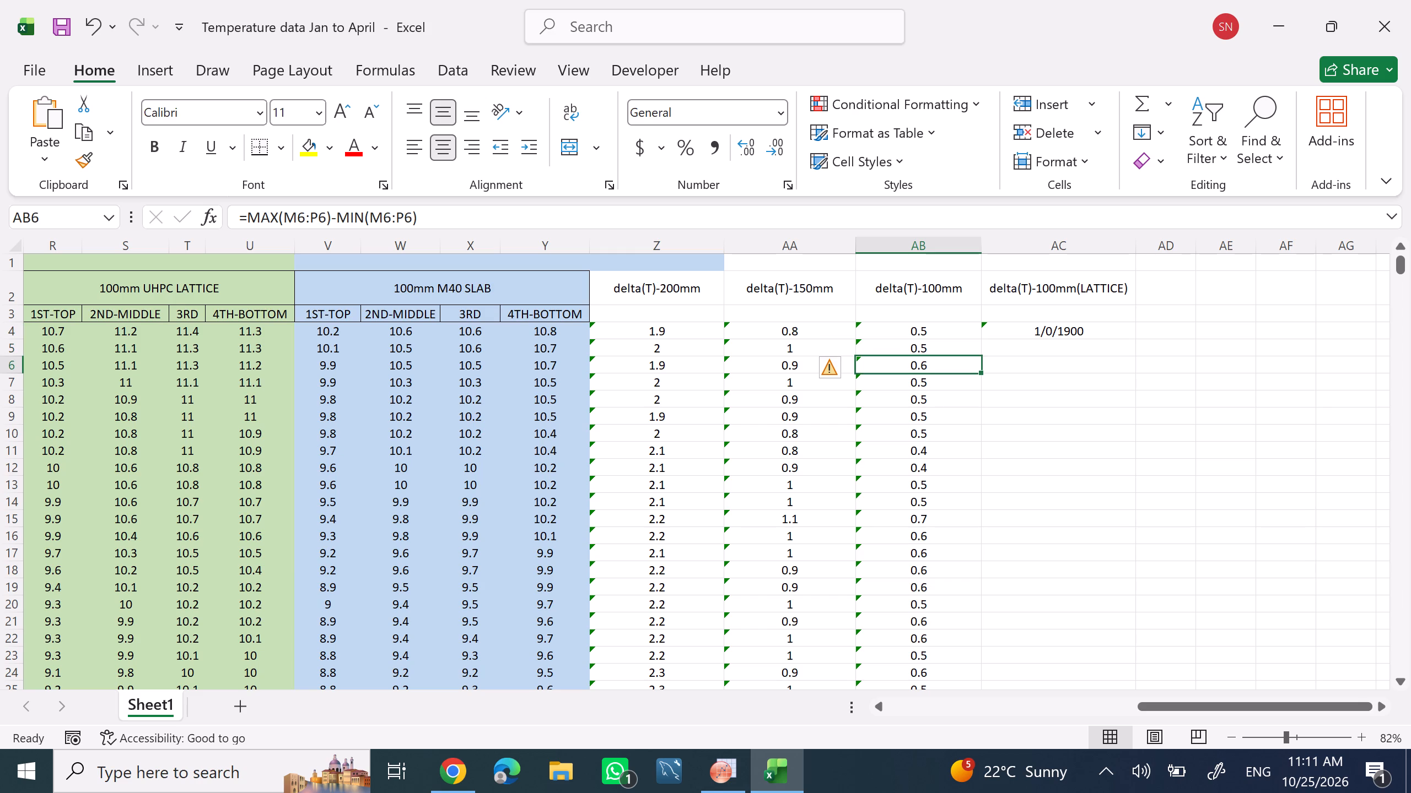
click(1035, 352)
click(1027, 333)
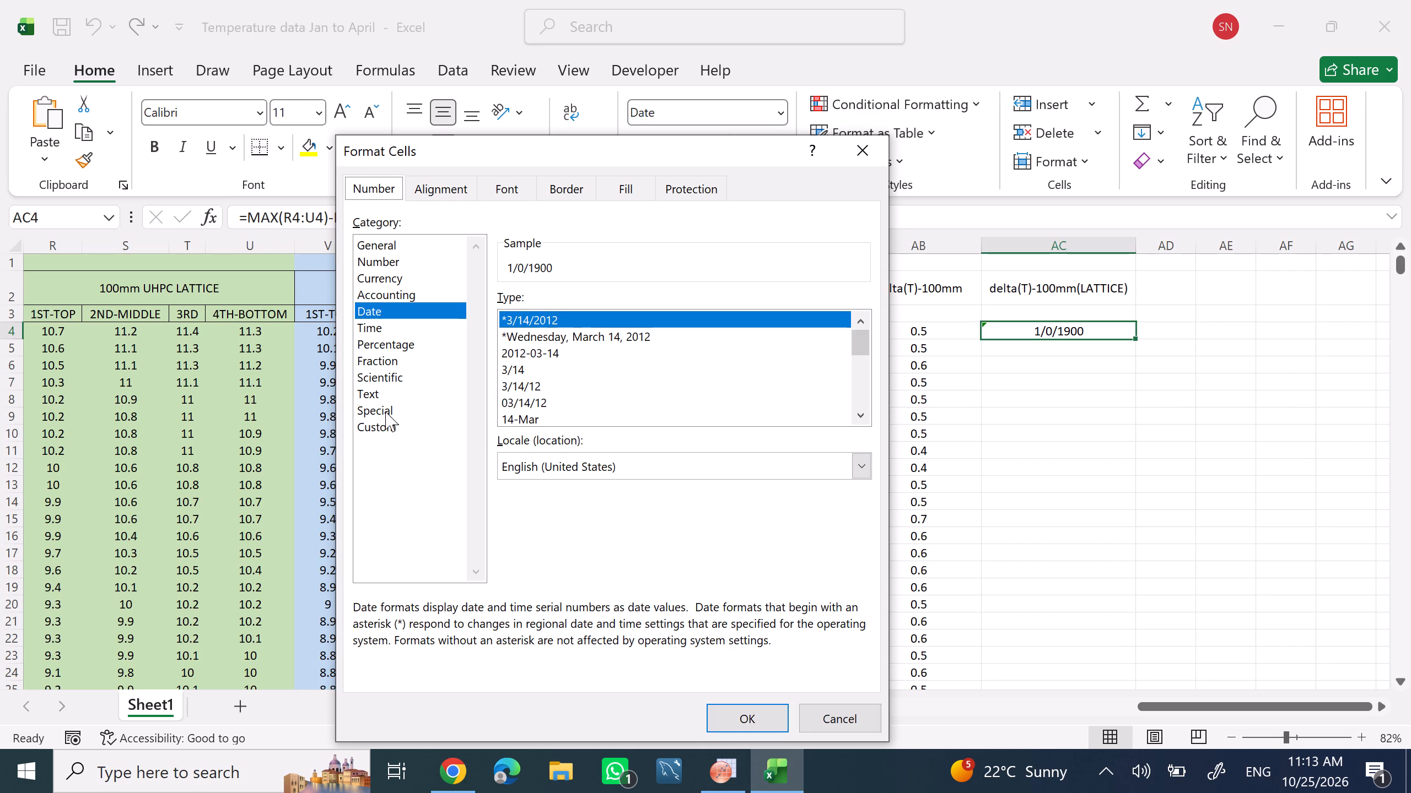
click(395, 240)
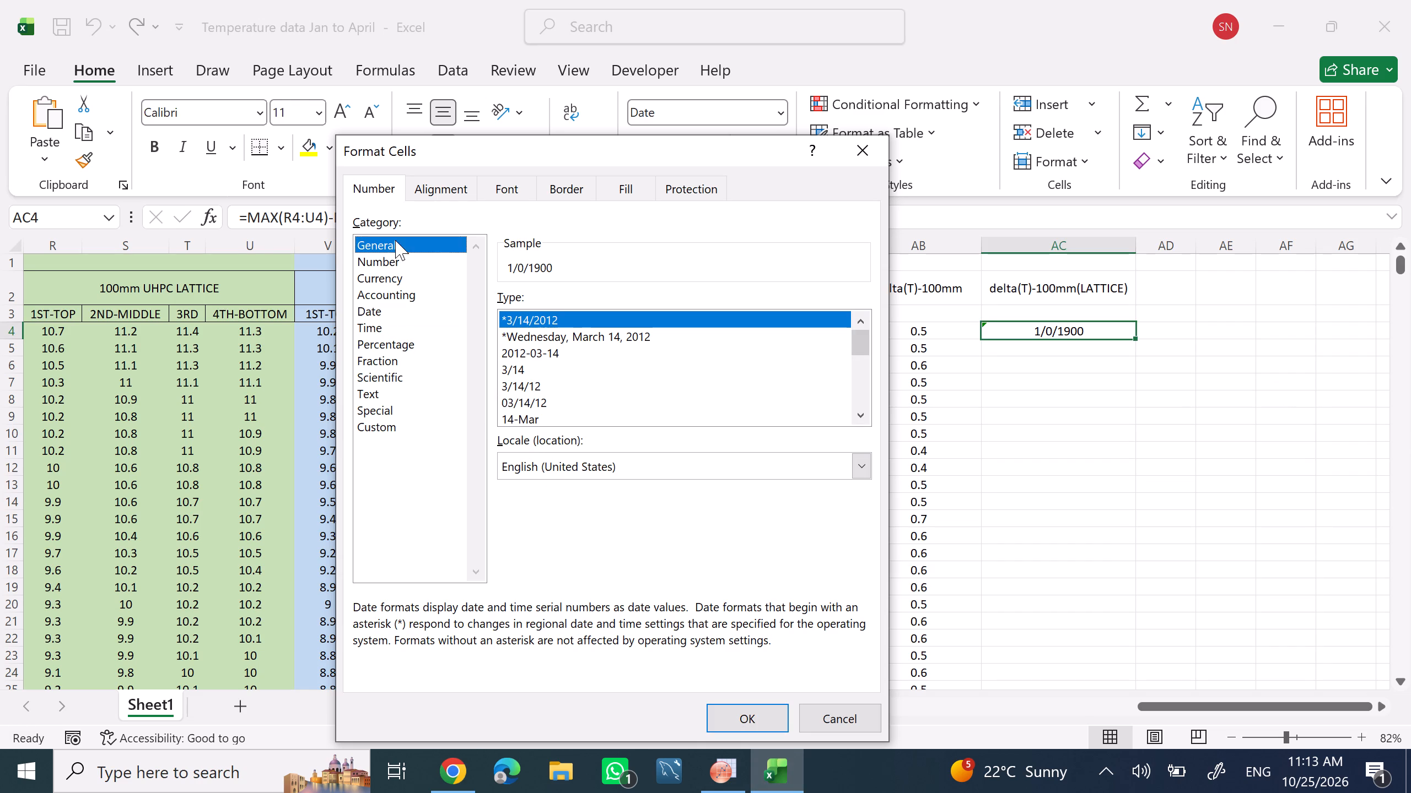
click(740, 709)
Fill AC4's MAX-minus-MIN formula down column AC to the last data row, 11152.
click(1075, 348)
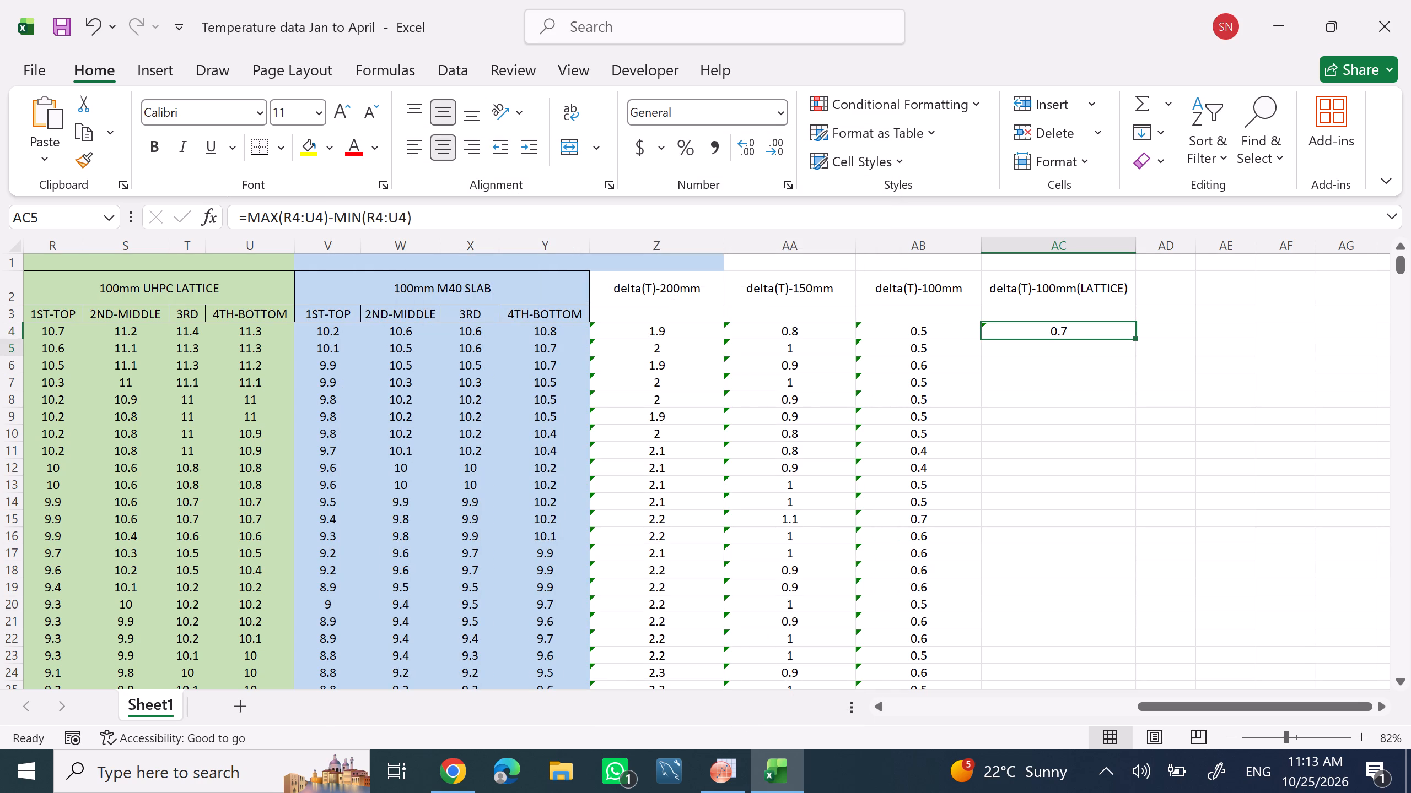
click(1100, 324)
drag(1137, 336, 1132, 792)
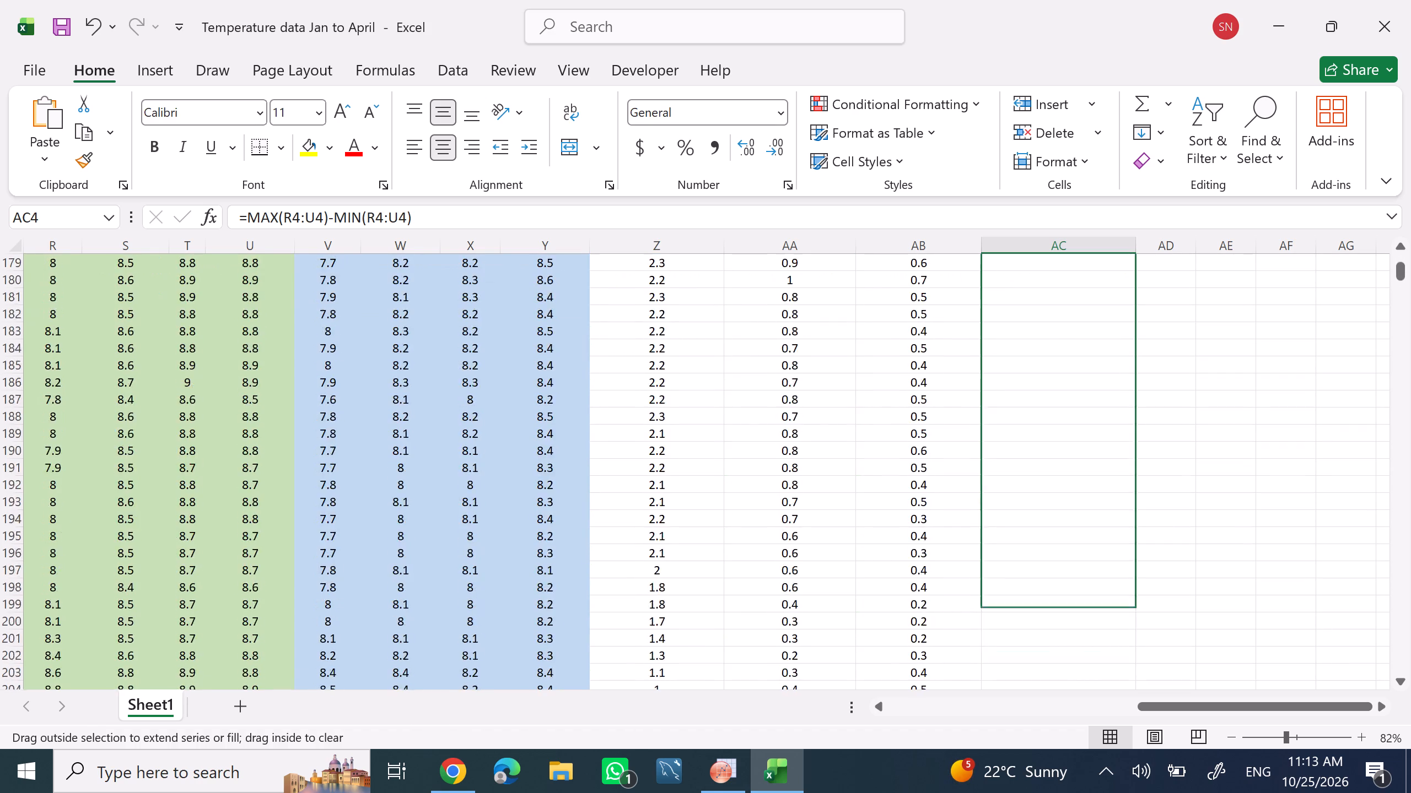
drag(1132, 792, 1130, 792)
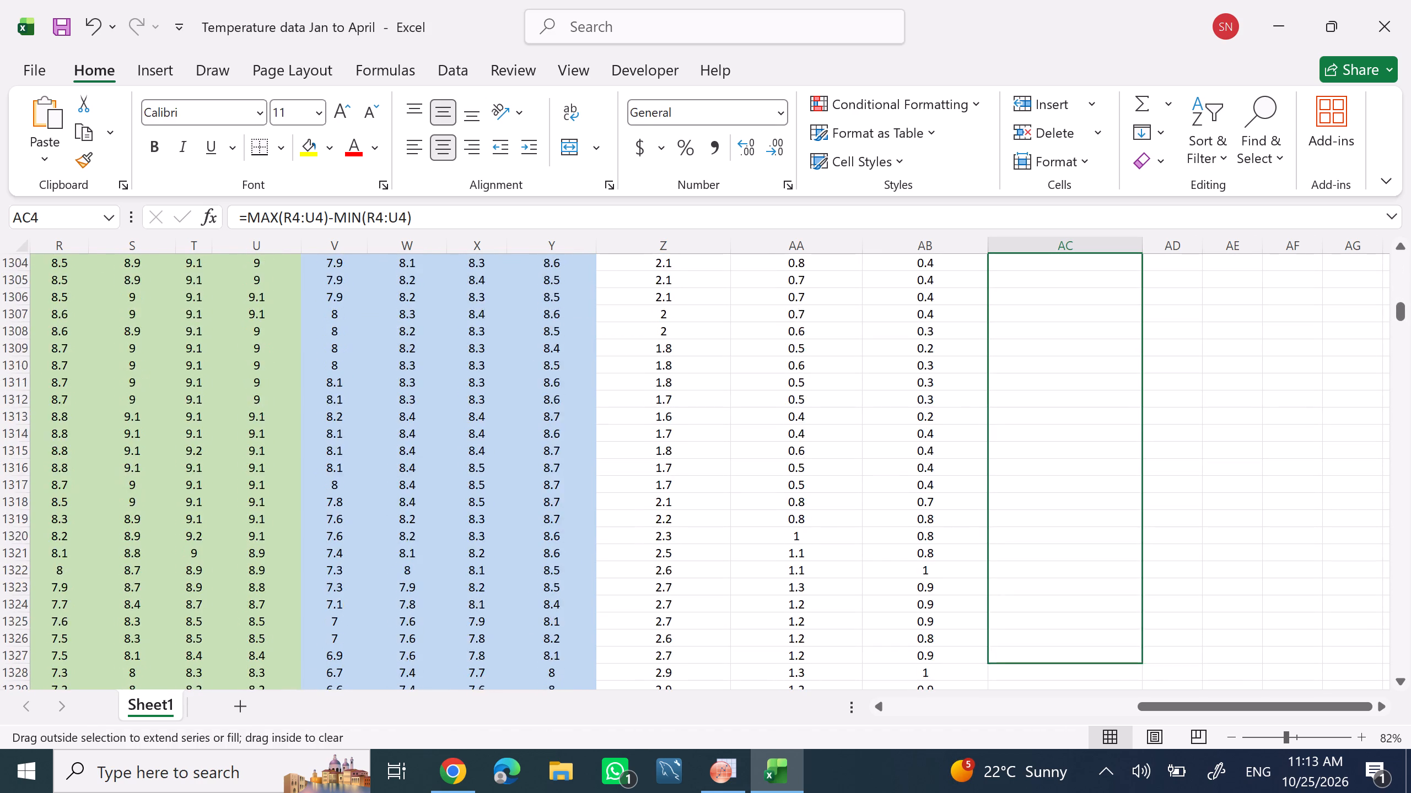
drag(1130, 792, 1129, 792)
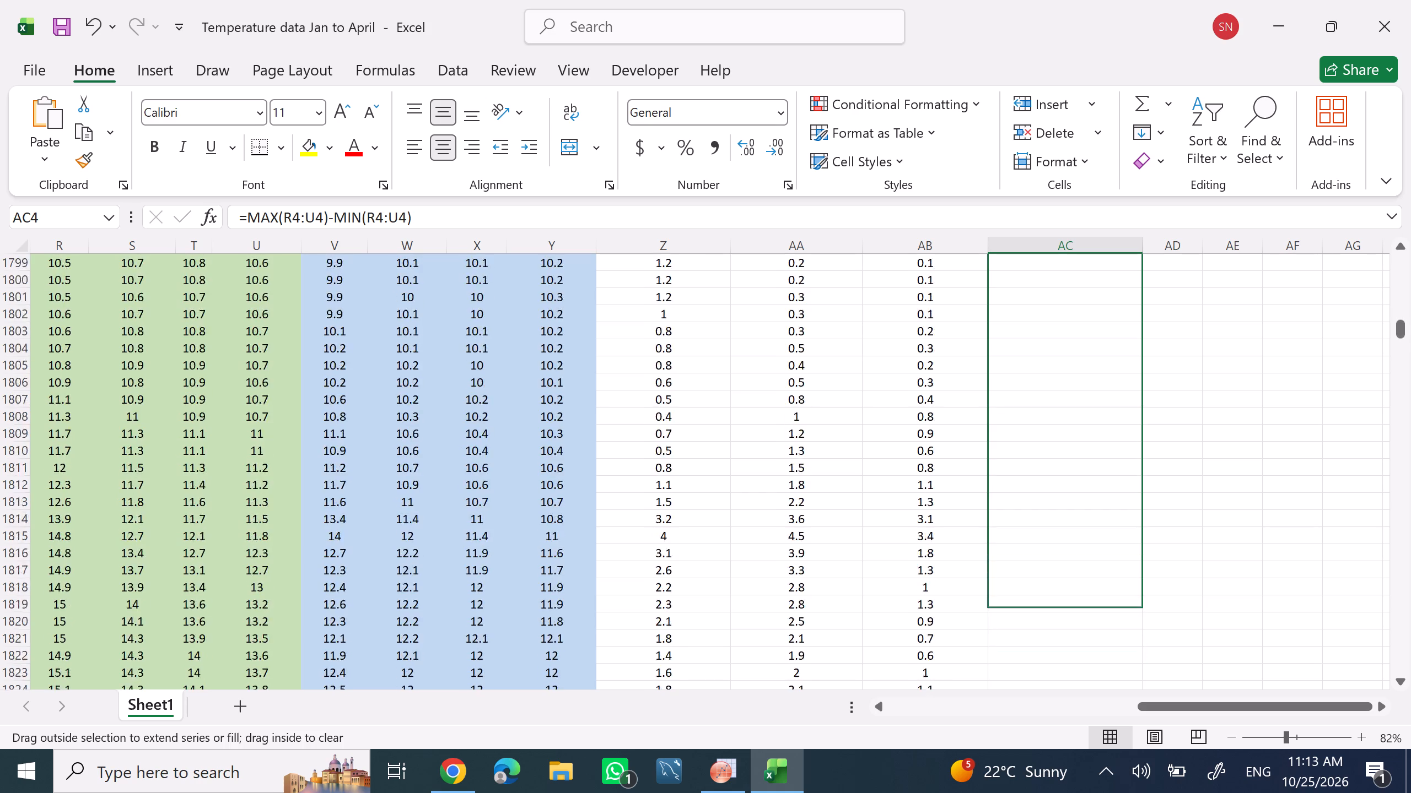
drag(1129, 792, 1127, 792)
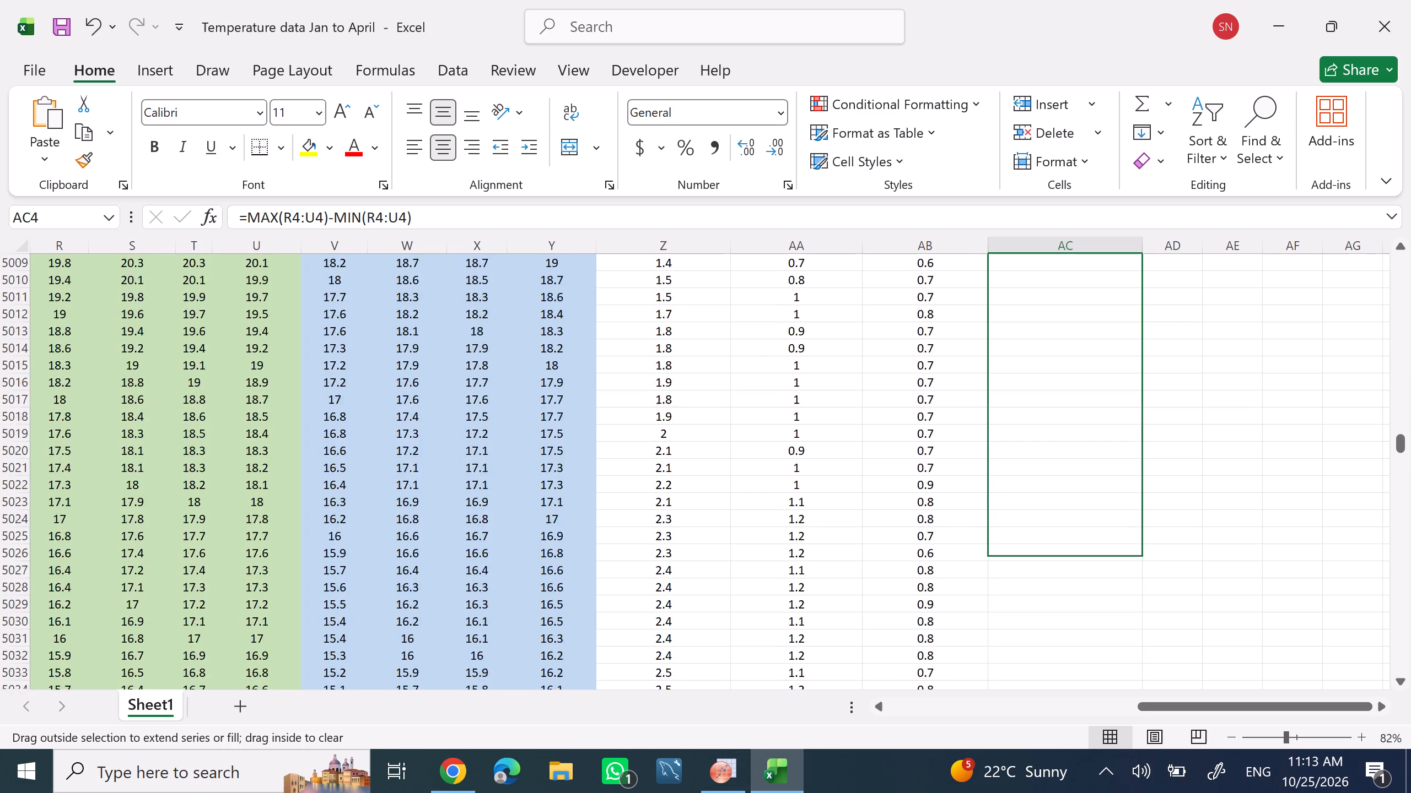
drag(1127, 792, 1127, 792)
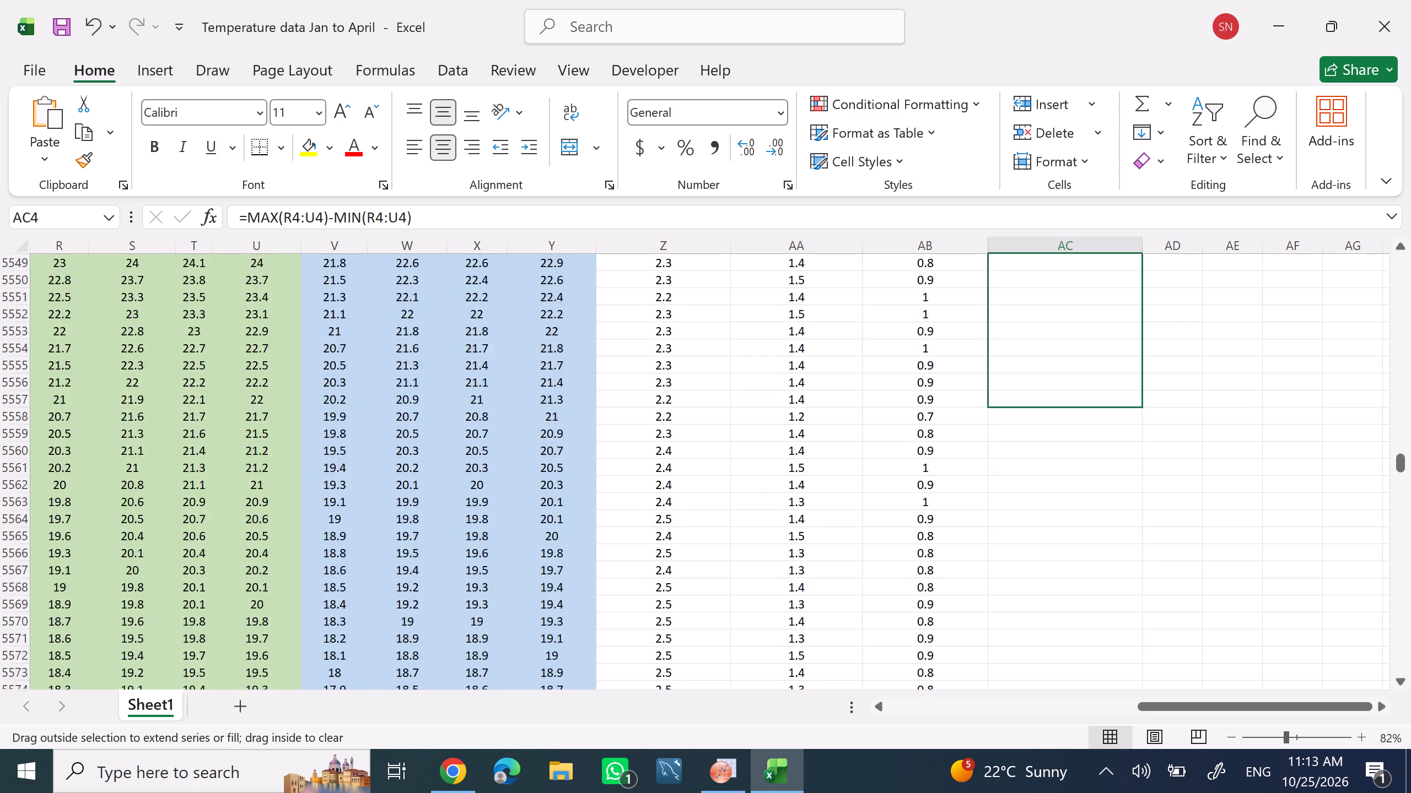
drag(1127, 792, 1124, 792)
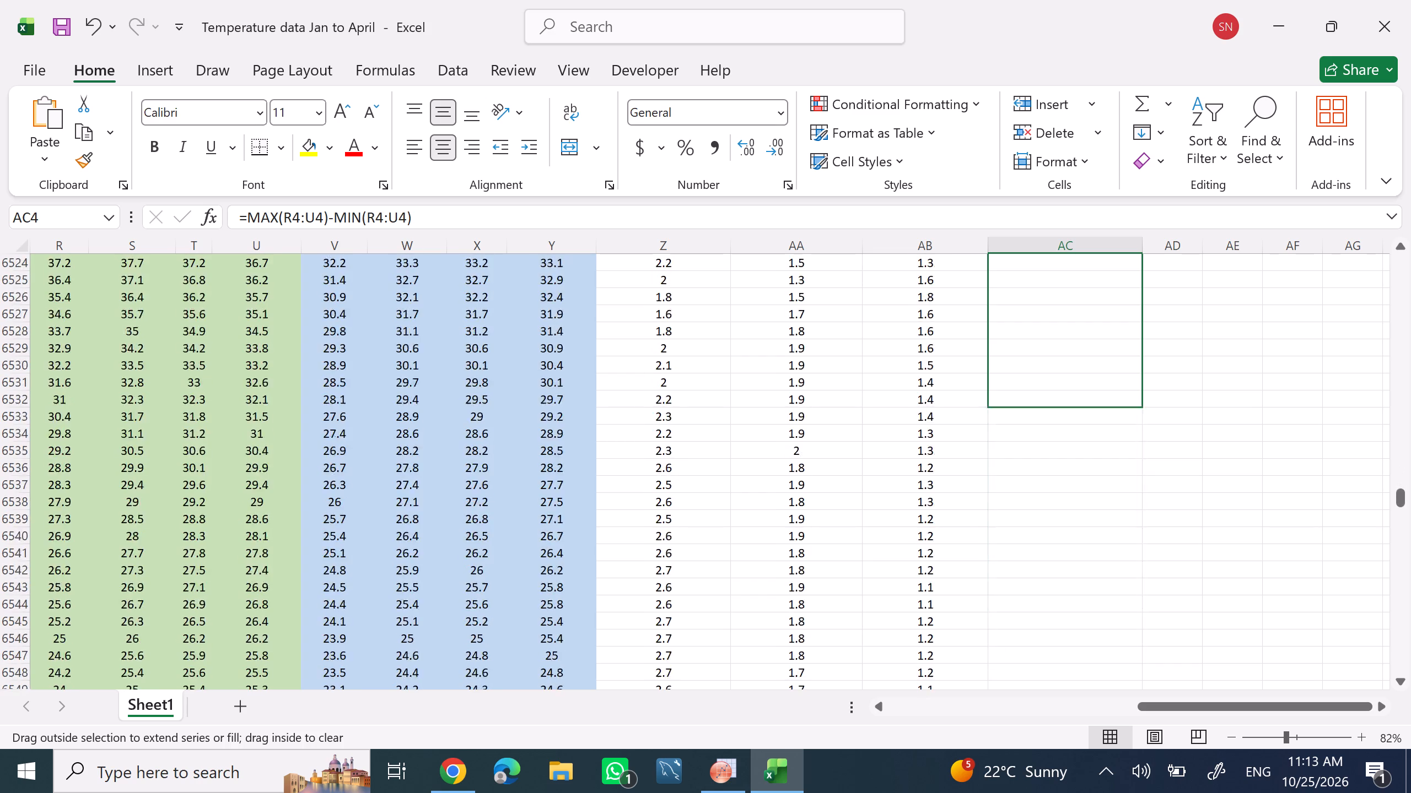
drag(1124, 792, 1125, 792)
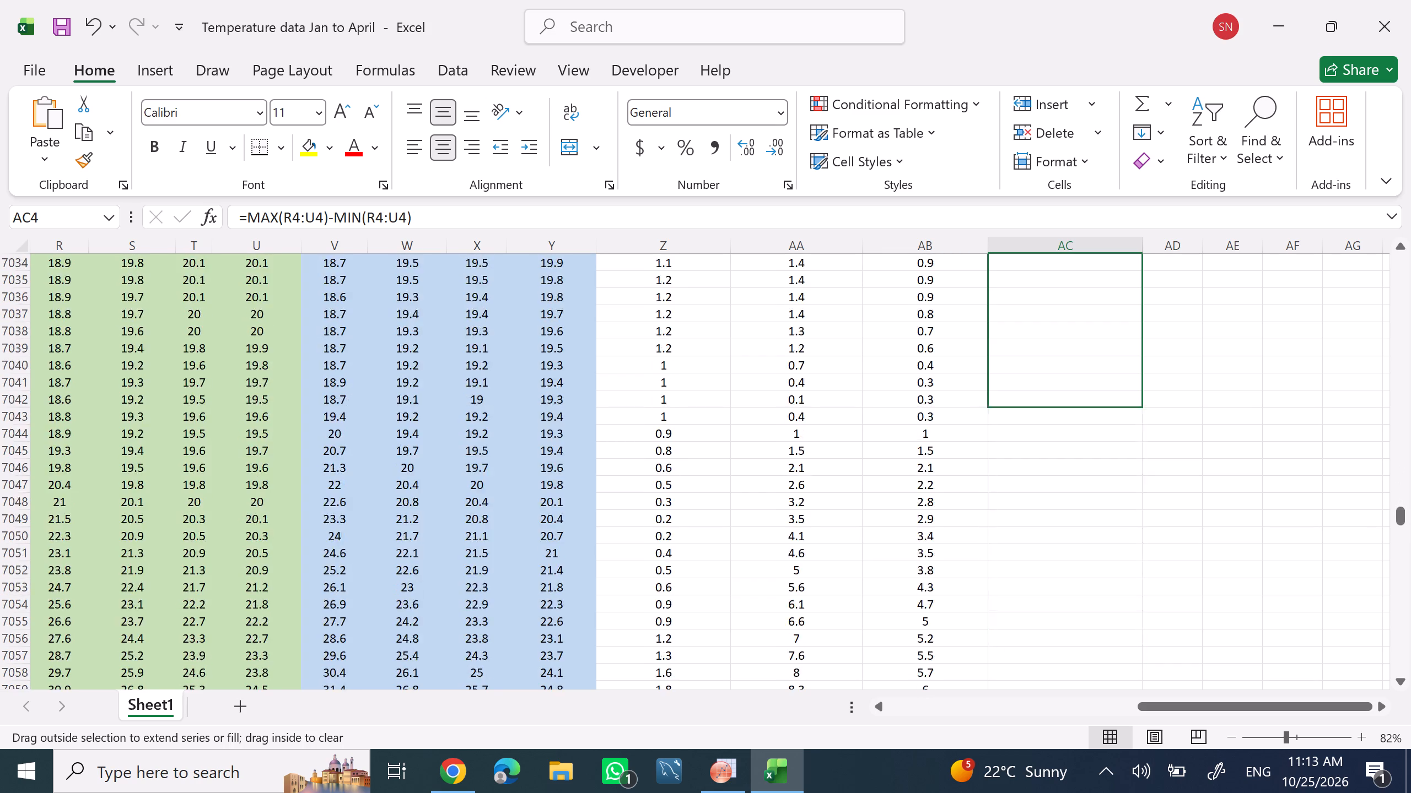
drag(1125, 792, 1124, 792)
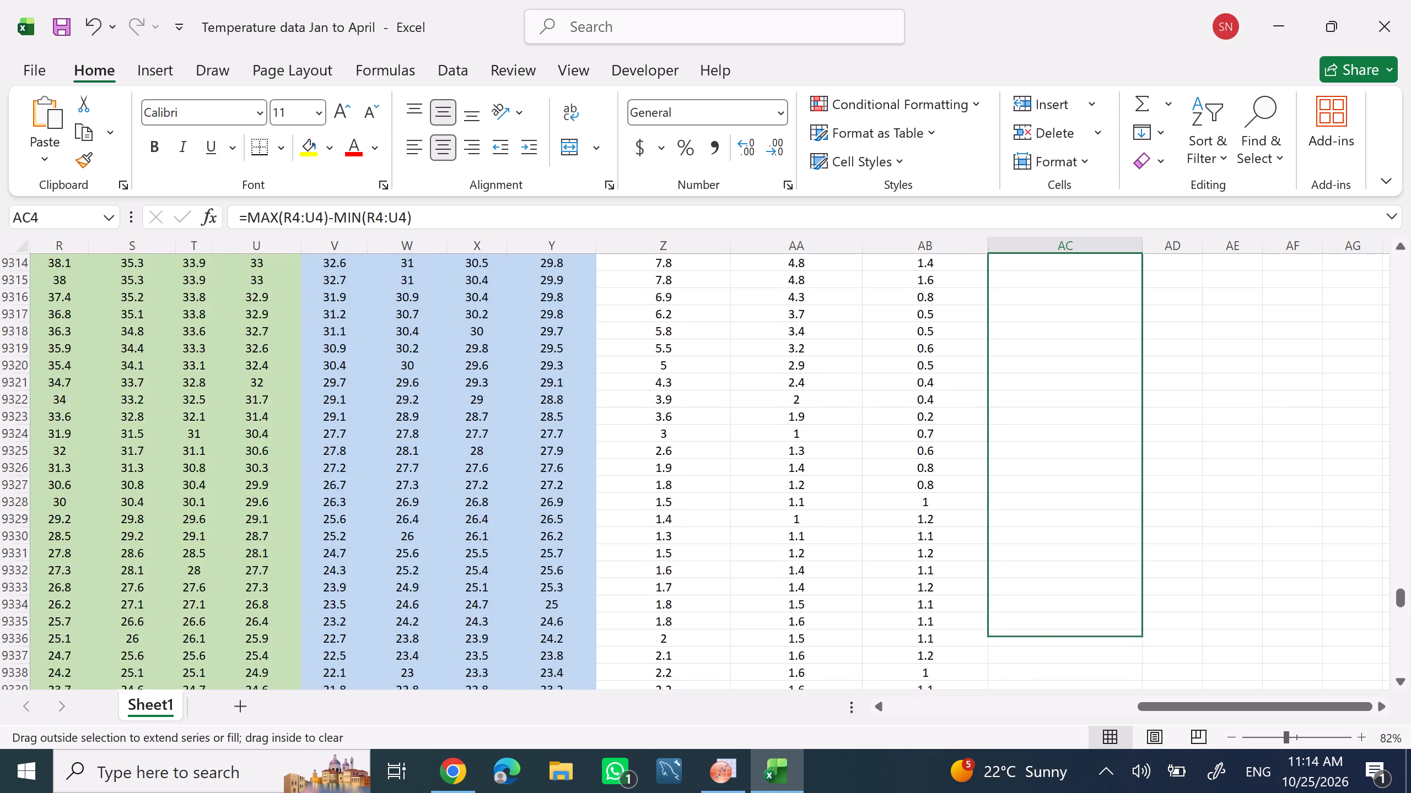
drag(1124, 792, 1121, 792)
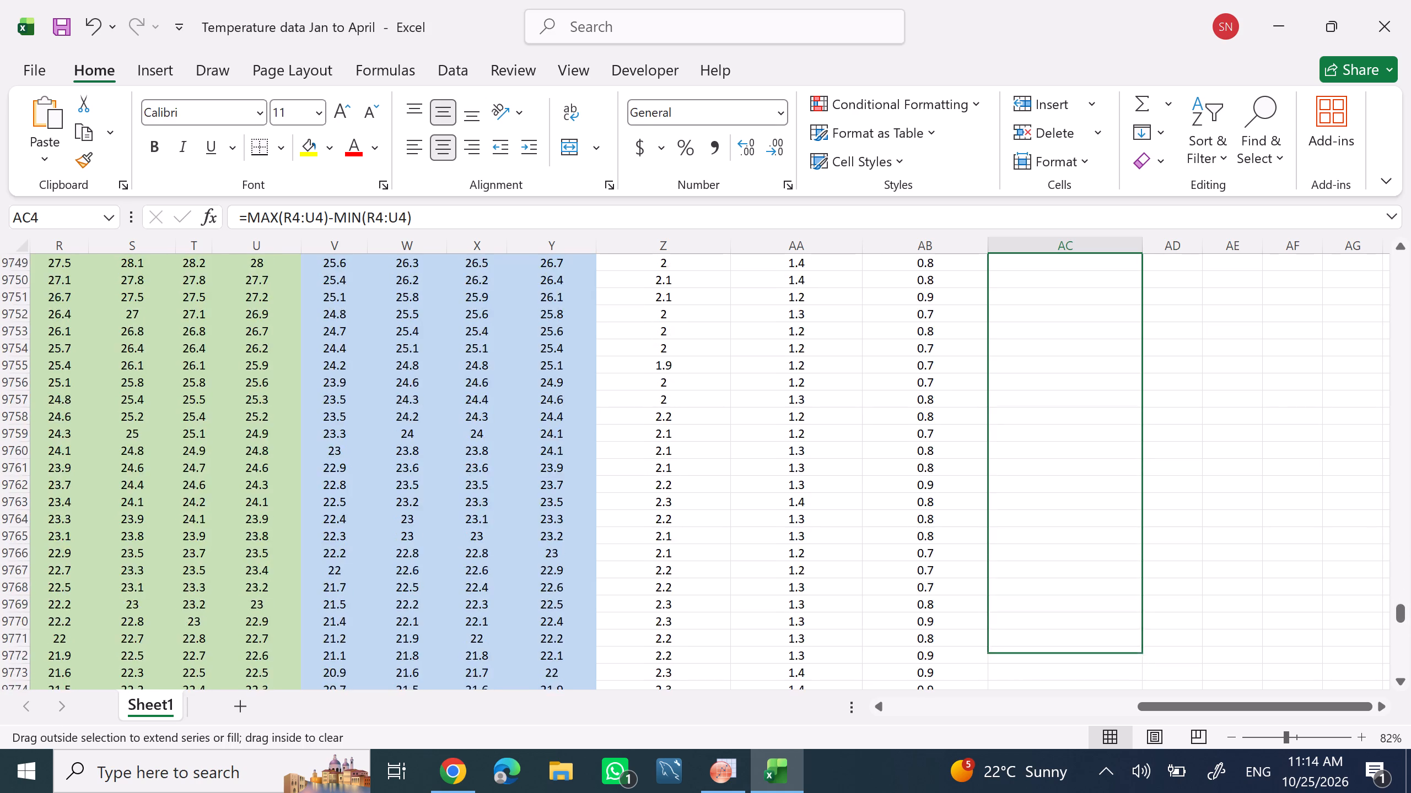
drag(1121, 792, 1114, 792)
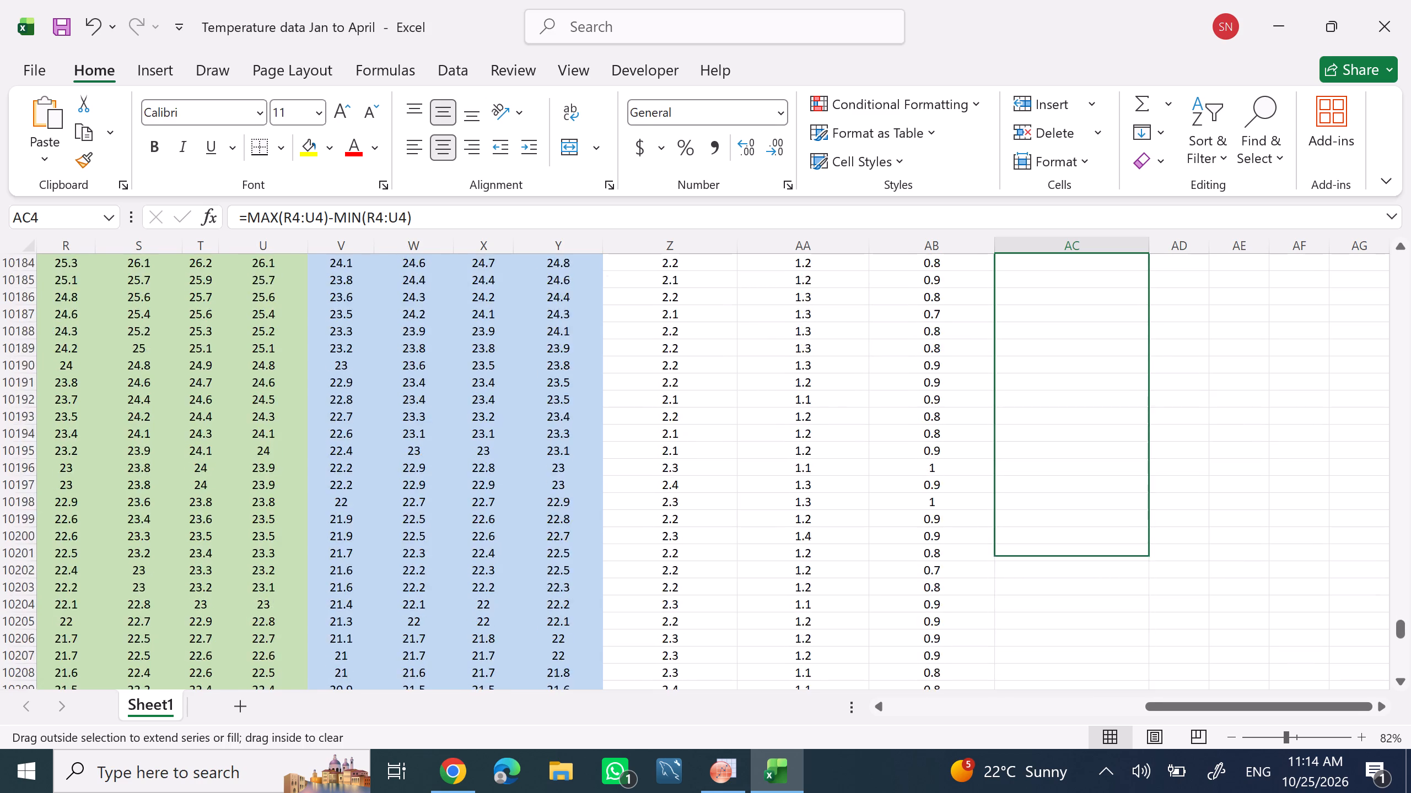
drag(1114, 792, 1112, 792)
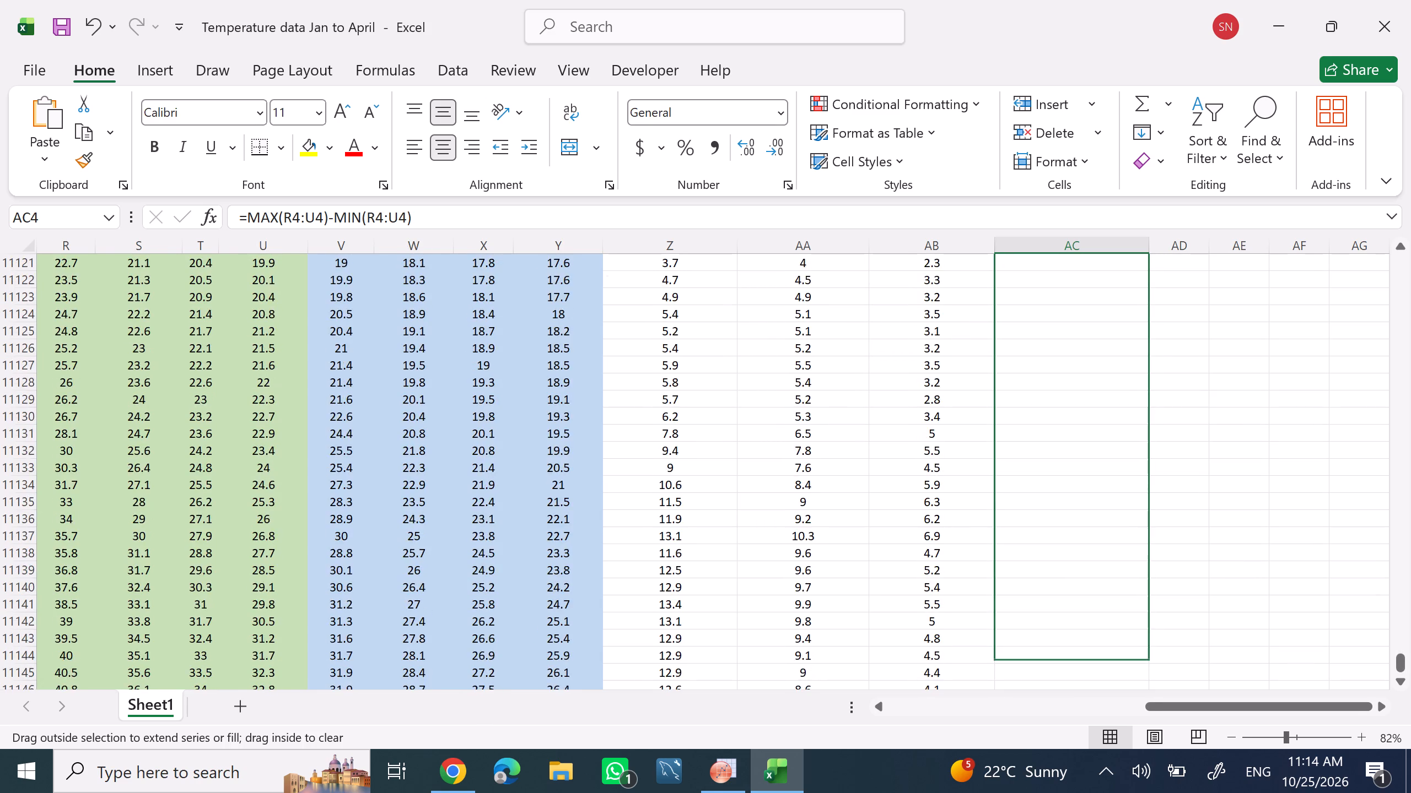
drag(1112, 792, 1037, 514)
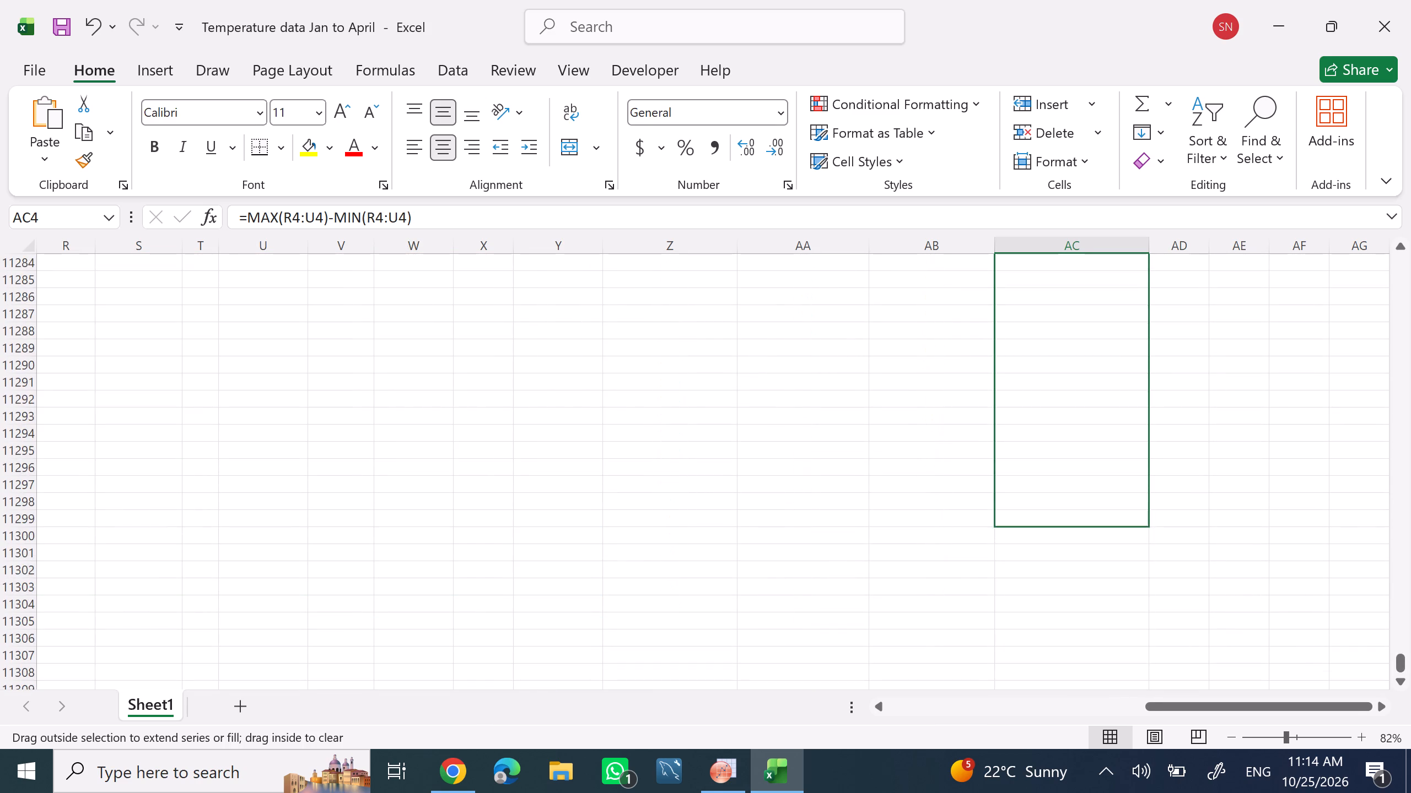
drag(1037, 514, 970, 190)
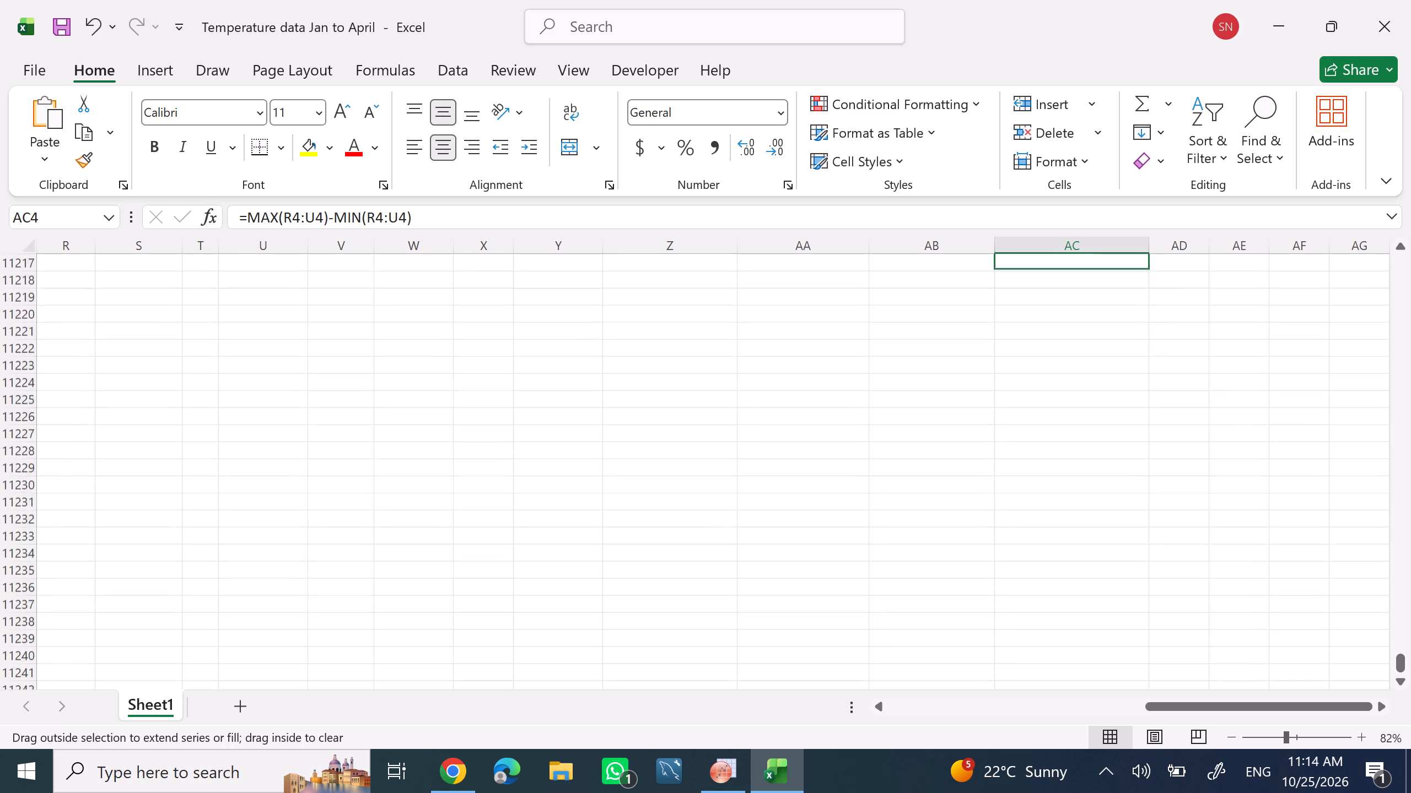
drag(970, 190, 973, 112)
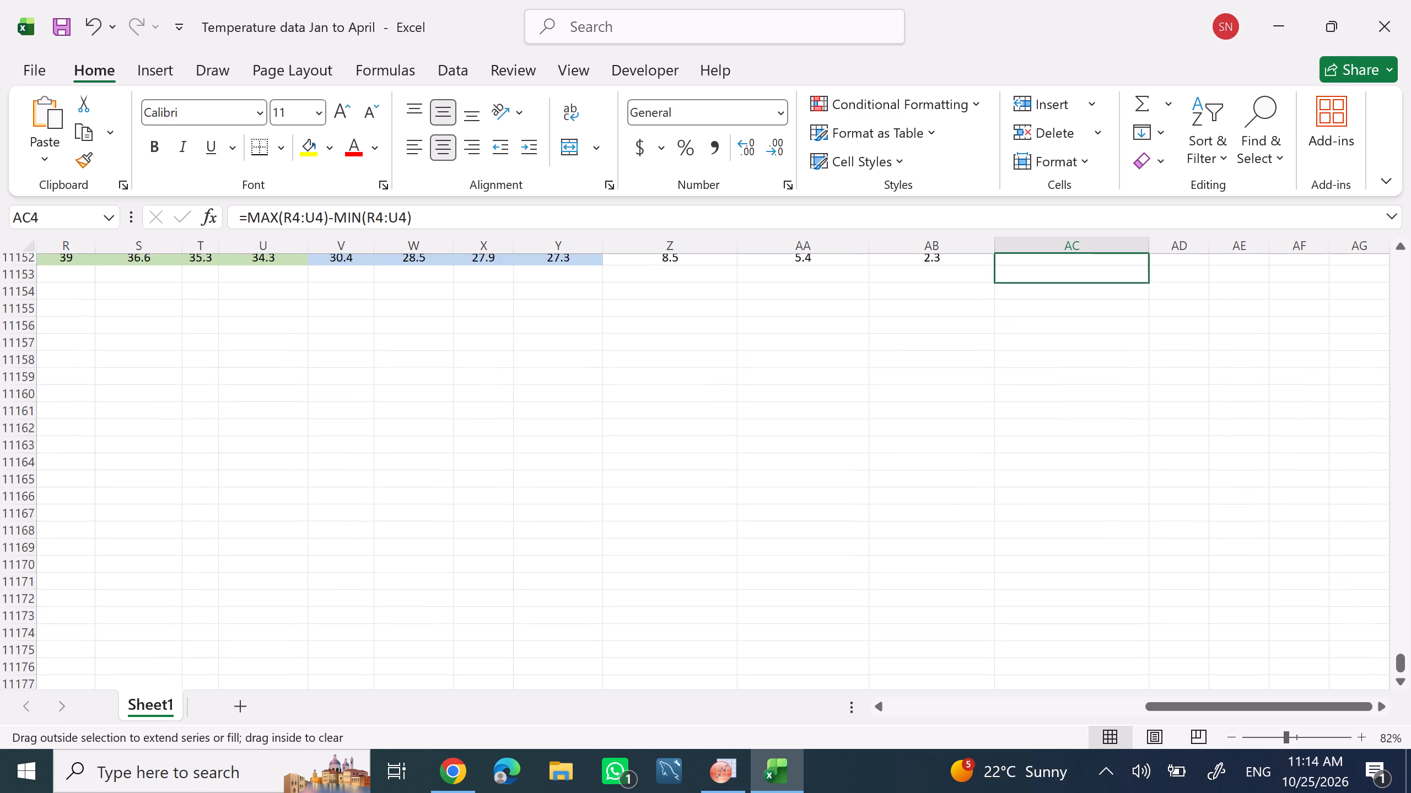
drag(973, 112, 1019, 501)
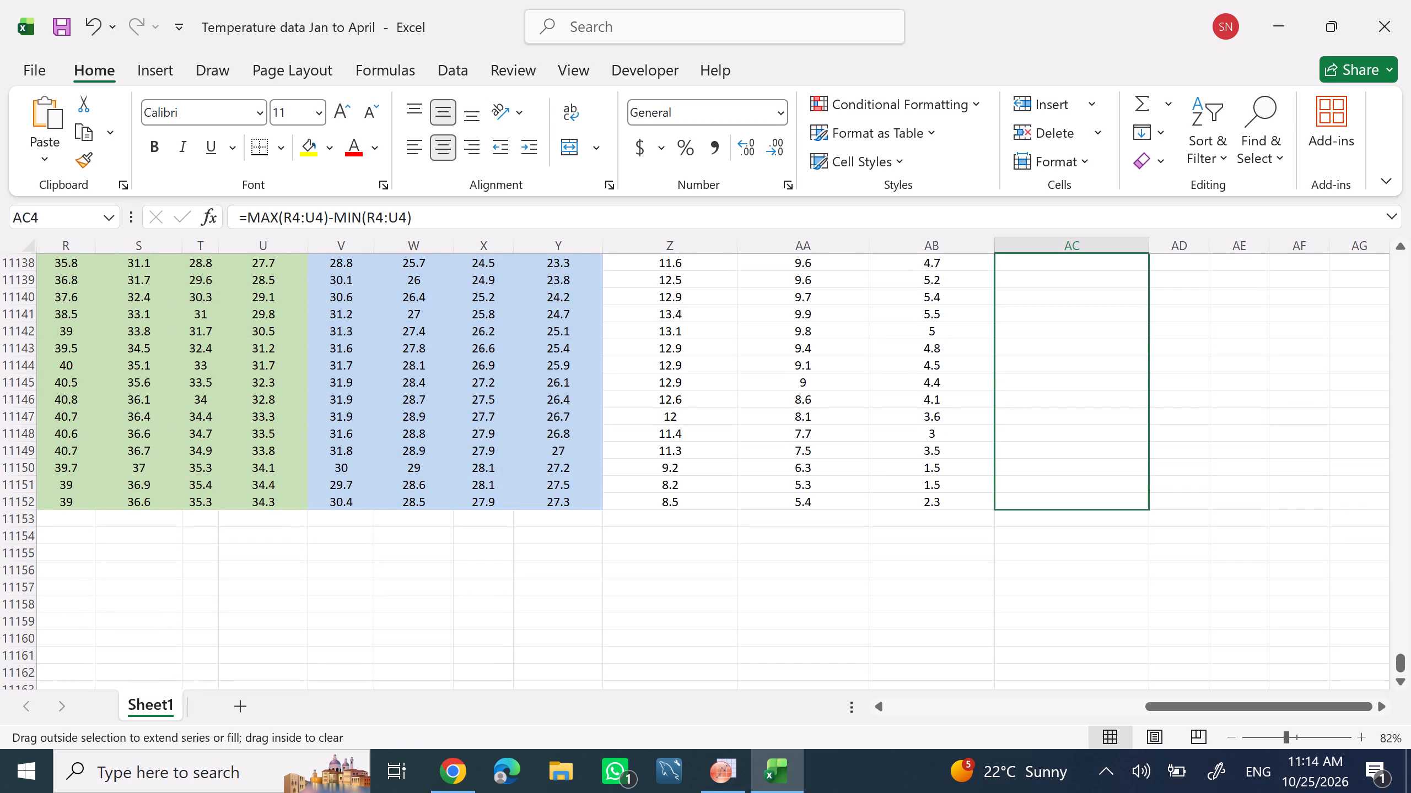
drag(1019, 501, 1021, 499)
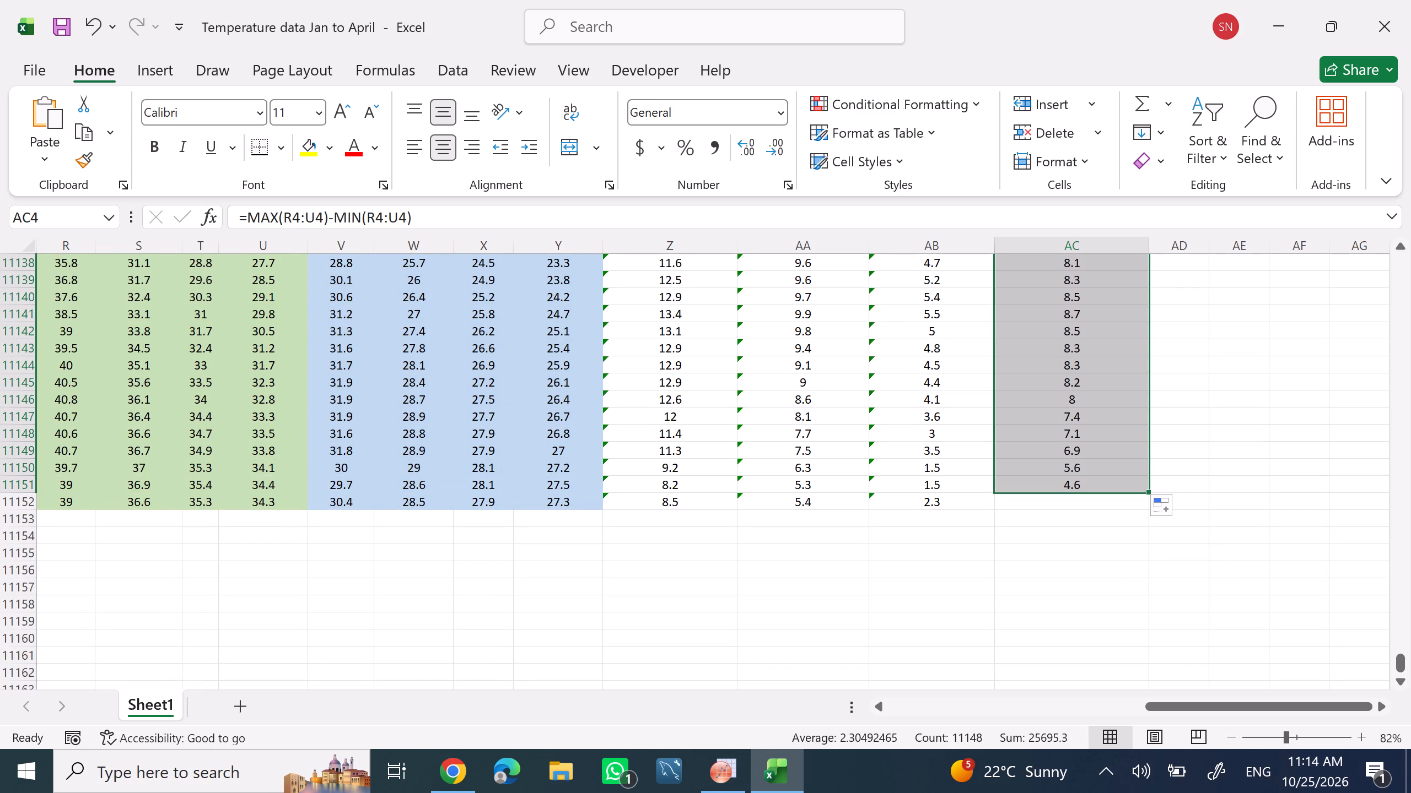
drag(1149, 495, 1152, 509)
click(1064, 564)
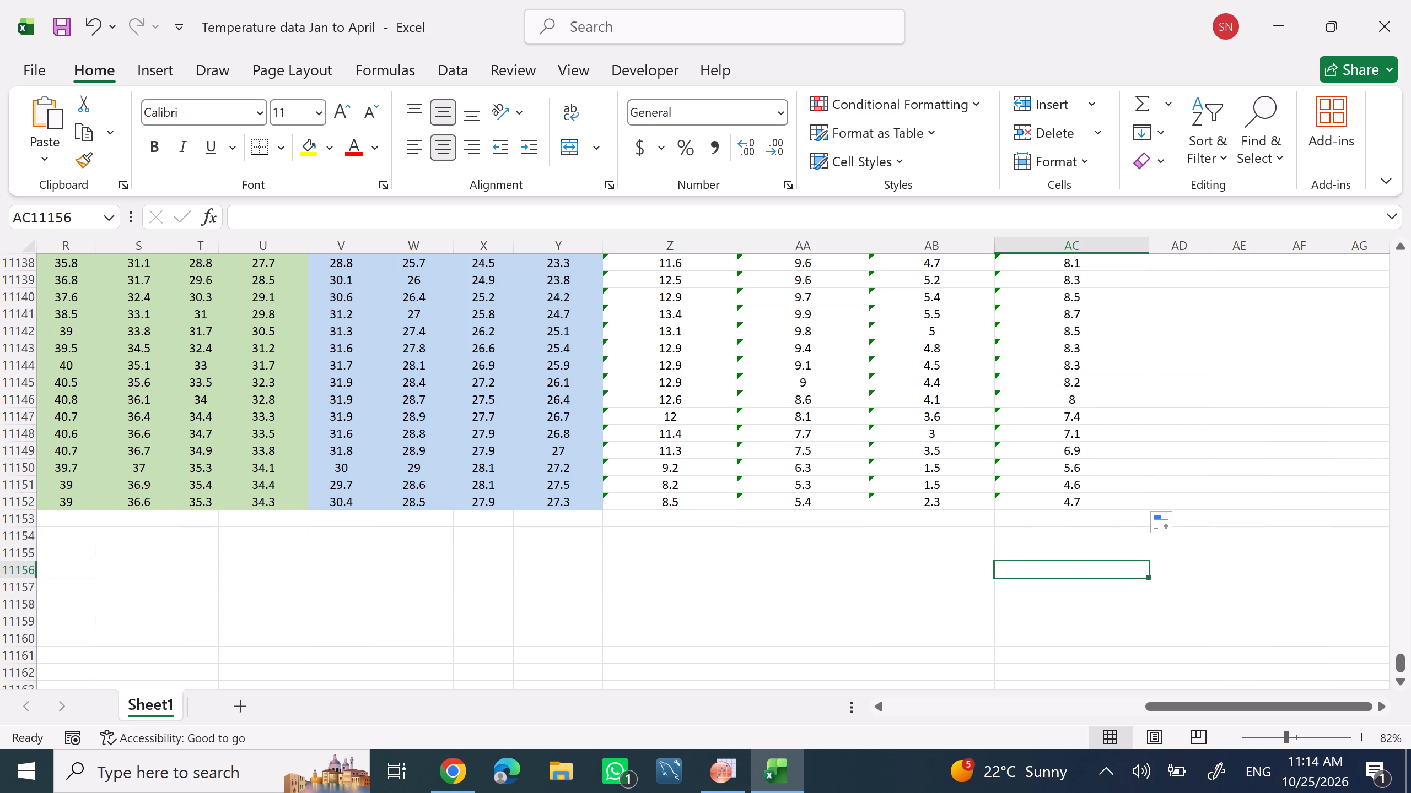
Return to the header rows and widen the empty column AD next to the 100mm lattice Delta T column.
scroll(1073, 524, up, 15)
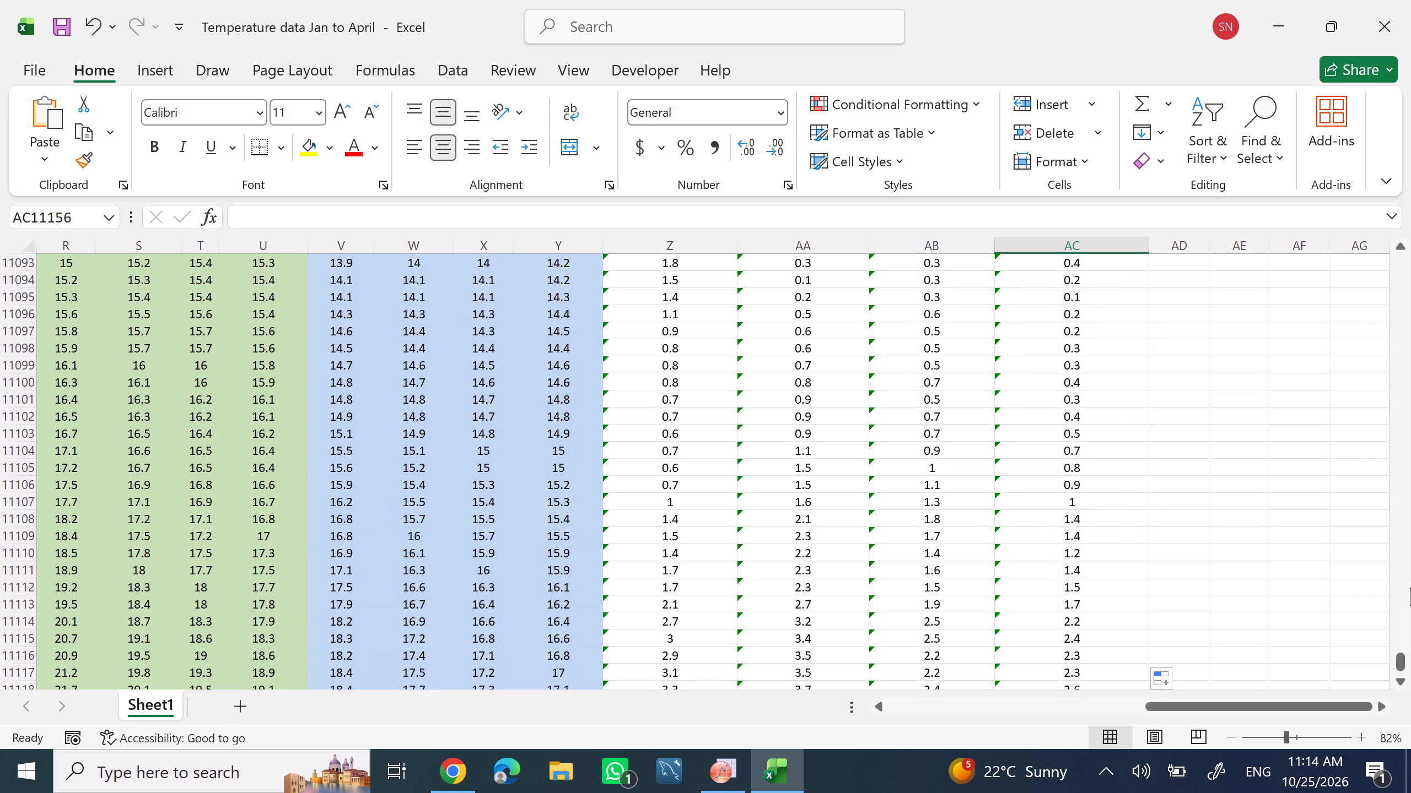
drag(1404, 669, 1356, 513)
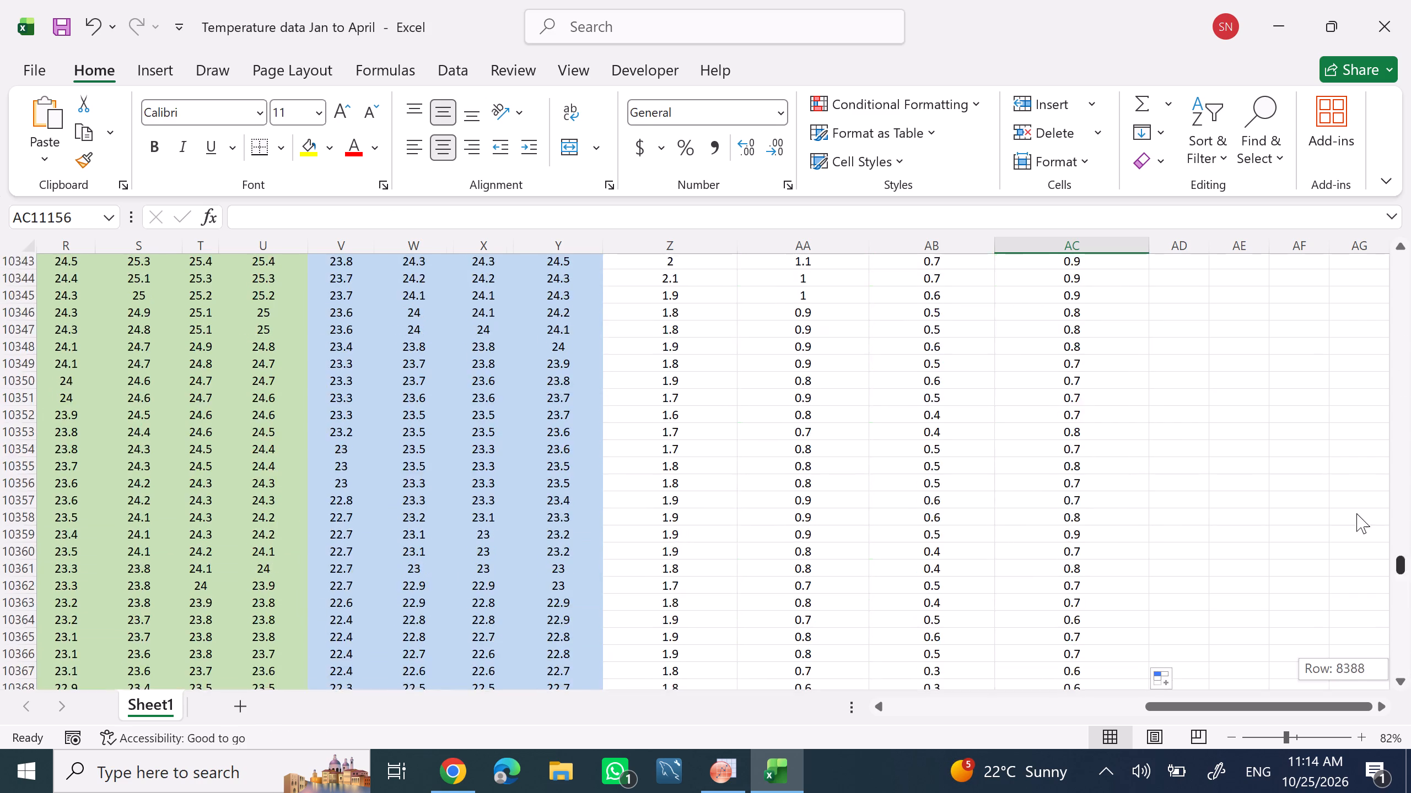
drag(1356, 513, 1325, 275)
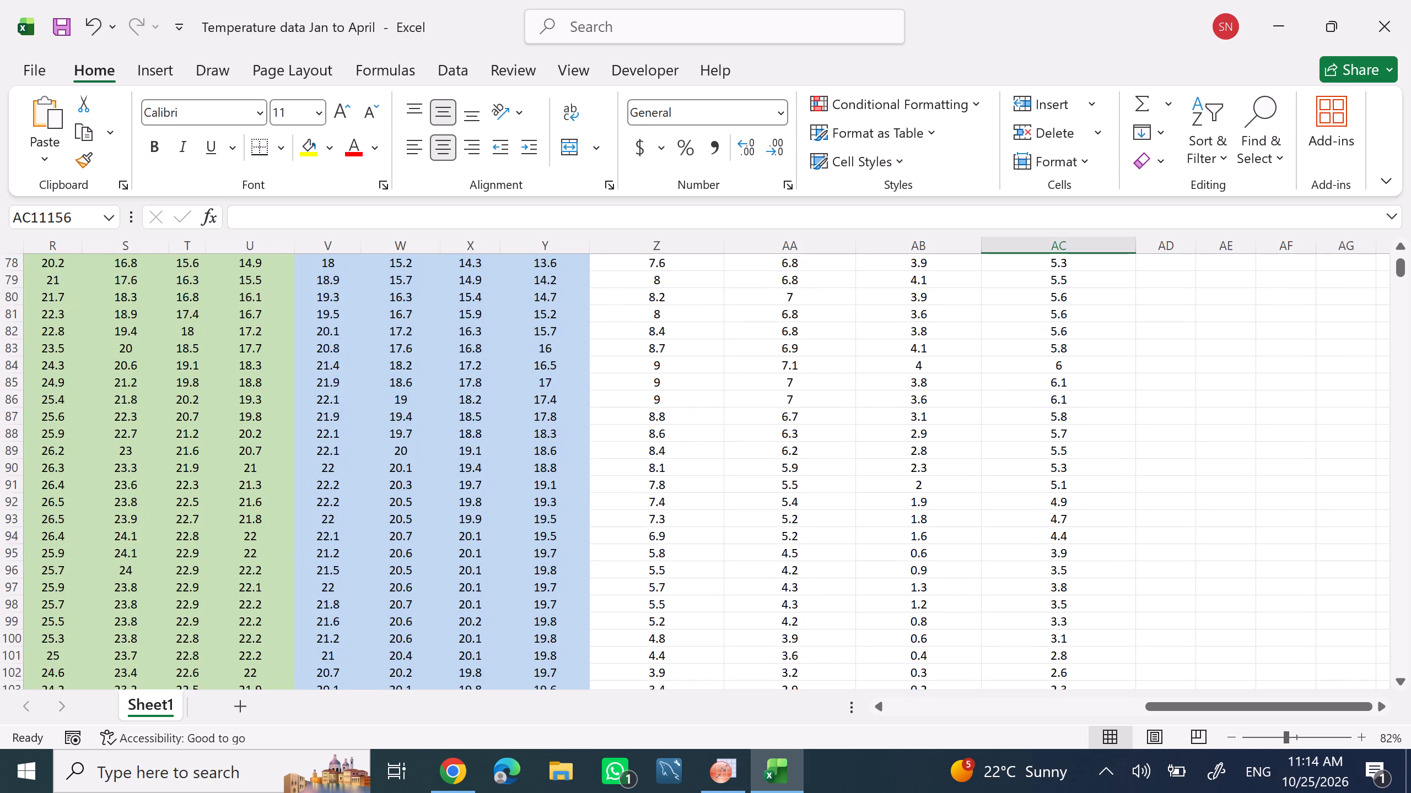
scroll(1053, 556, up, 3)
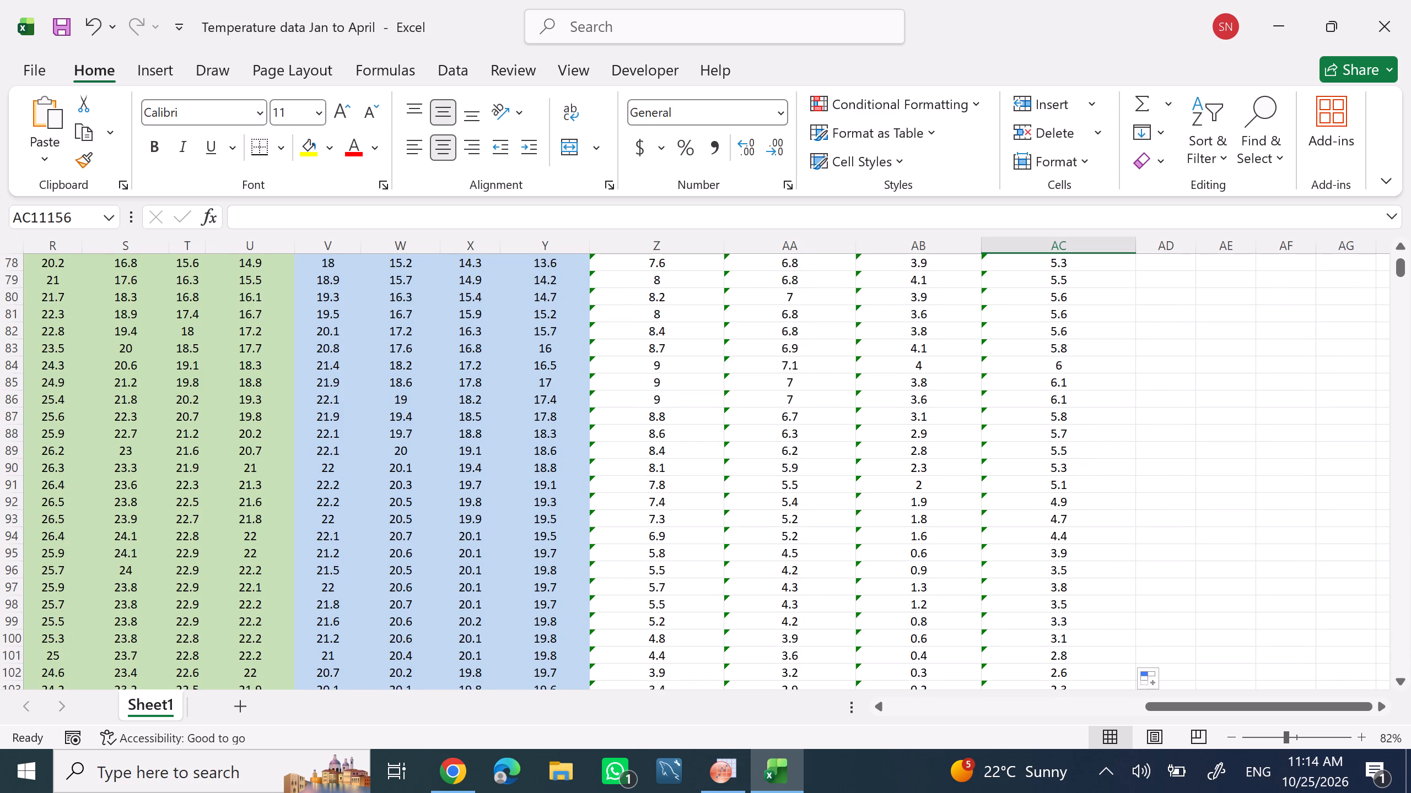
scroll(839, 529, up, 20)
scroll(839, 529, up, 3)
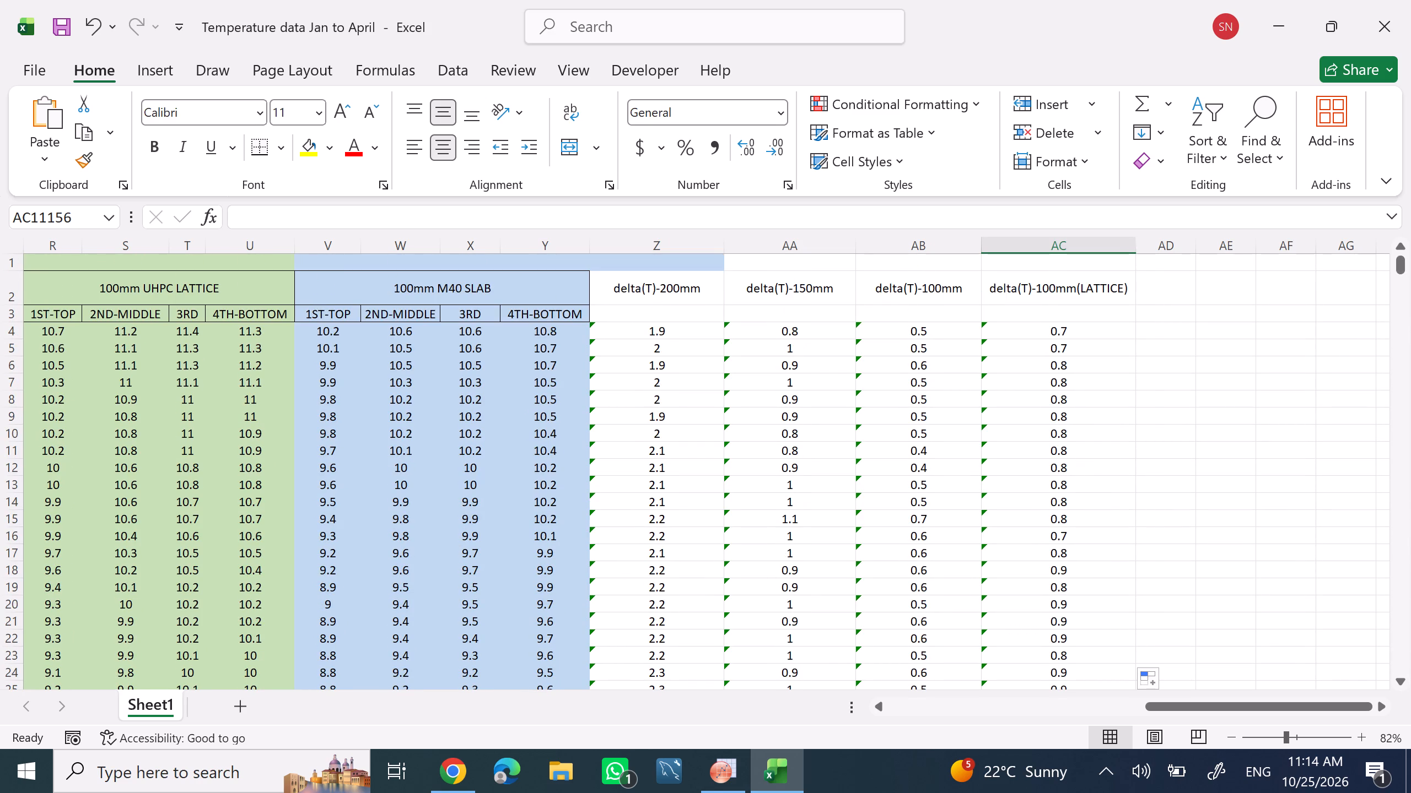
scroll(1271, 402, up, 5)
click(1188, 287)
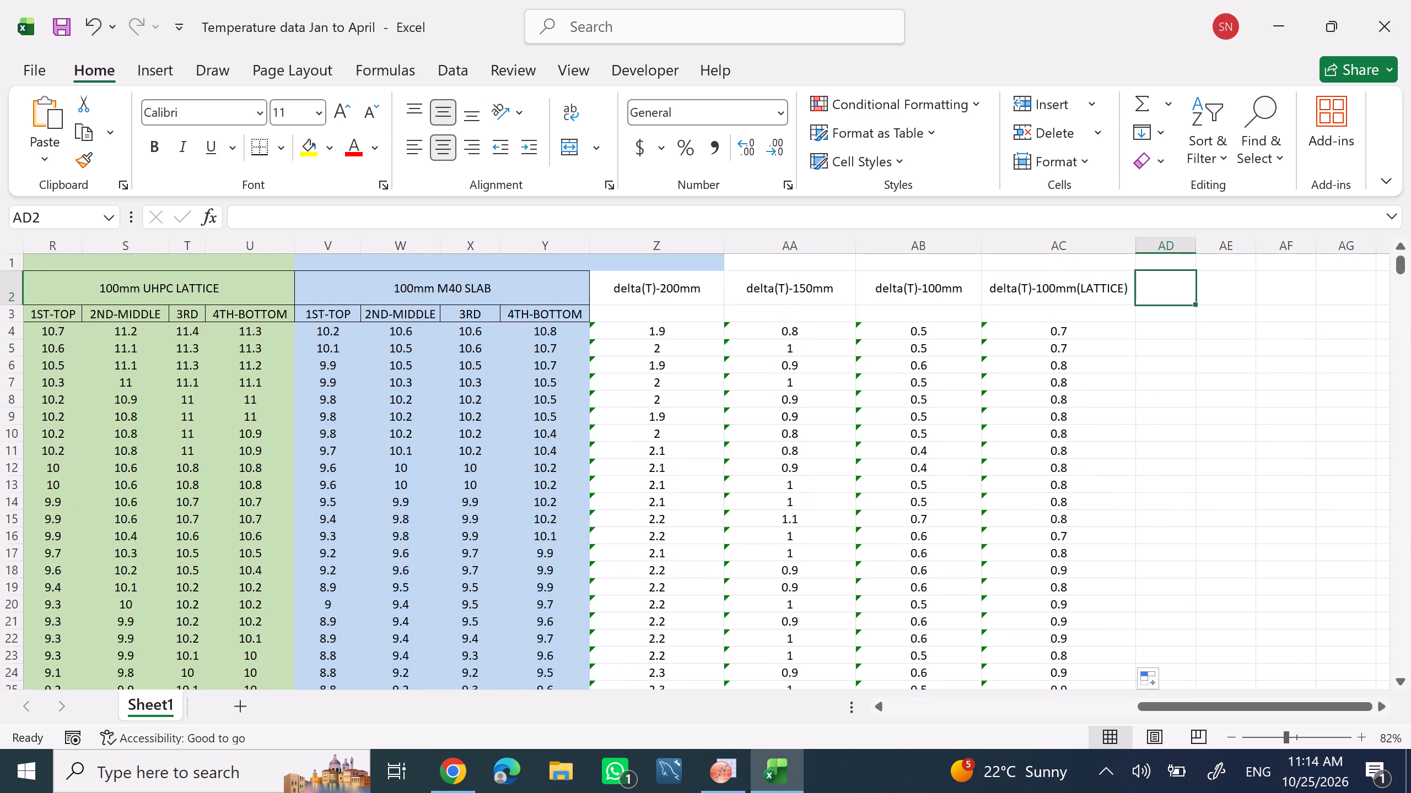
drag(1195, 244, 1292, 275)
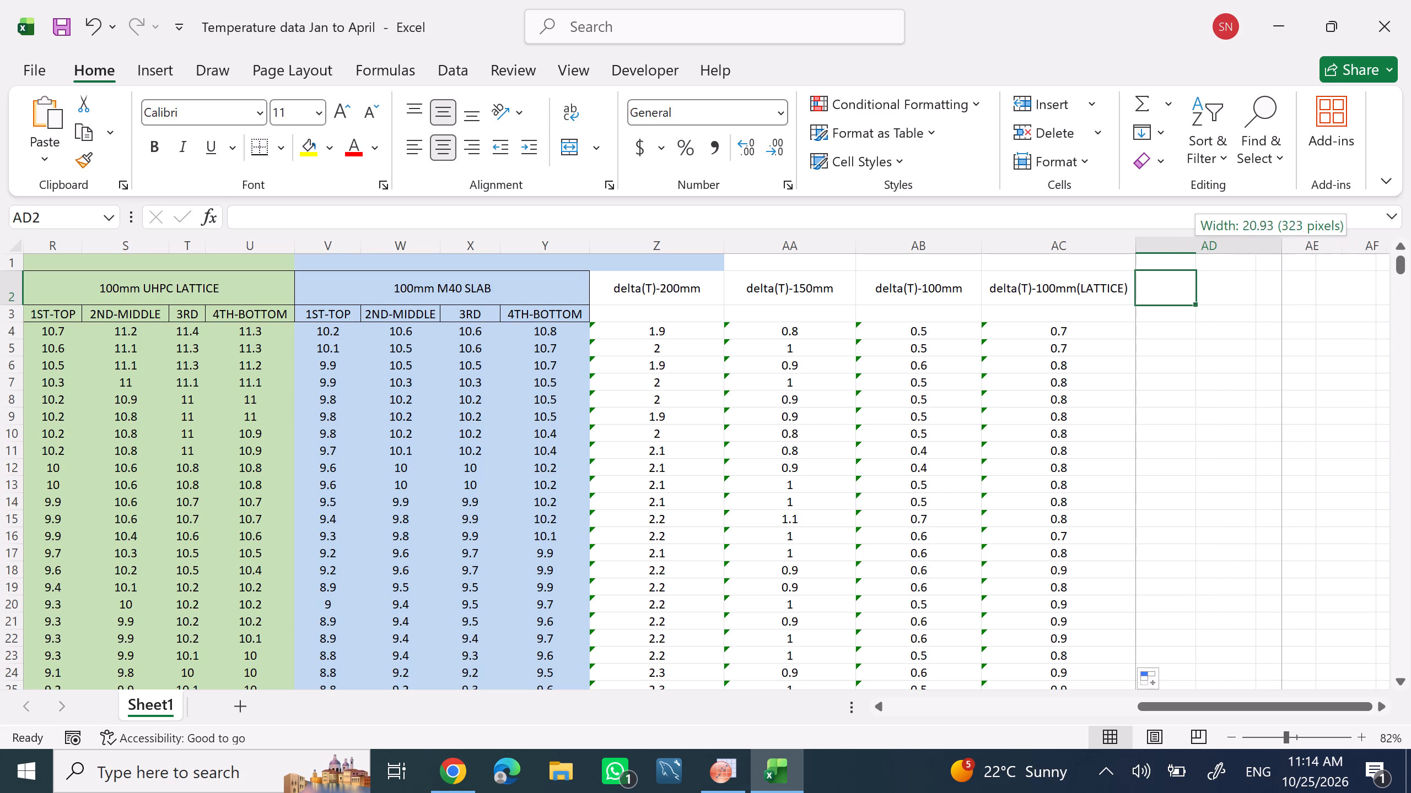
drag(1292, 275, 1272, 285)
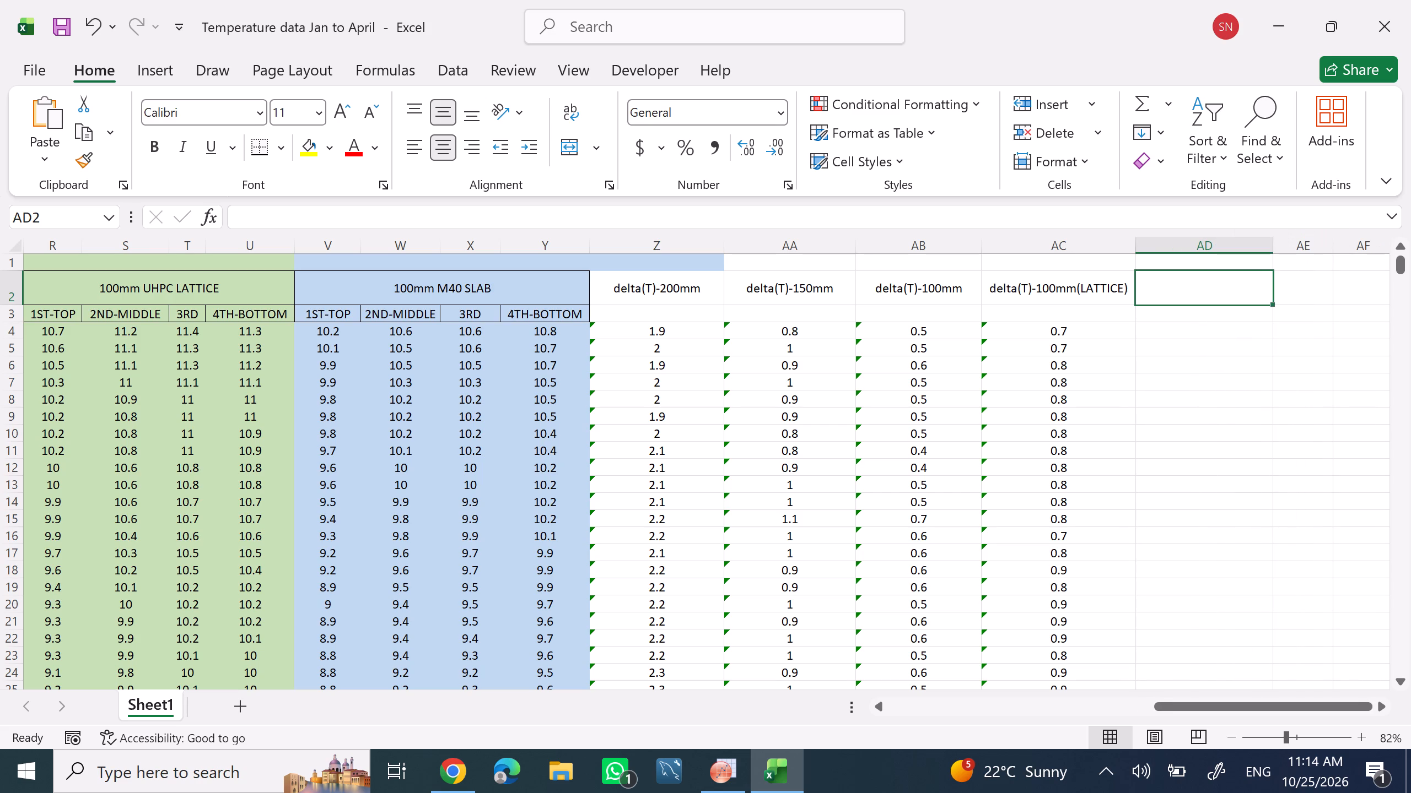
Copy the header text delta(T)-100mm(LATTICE) from AC2 and paste it into AD2.
click(1065, 303)
right_click(1065, 303)
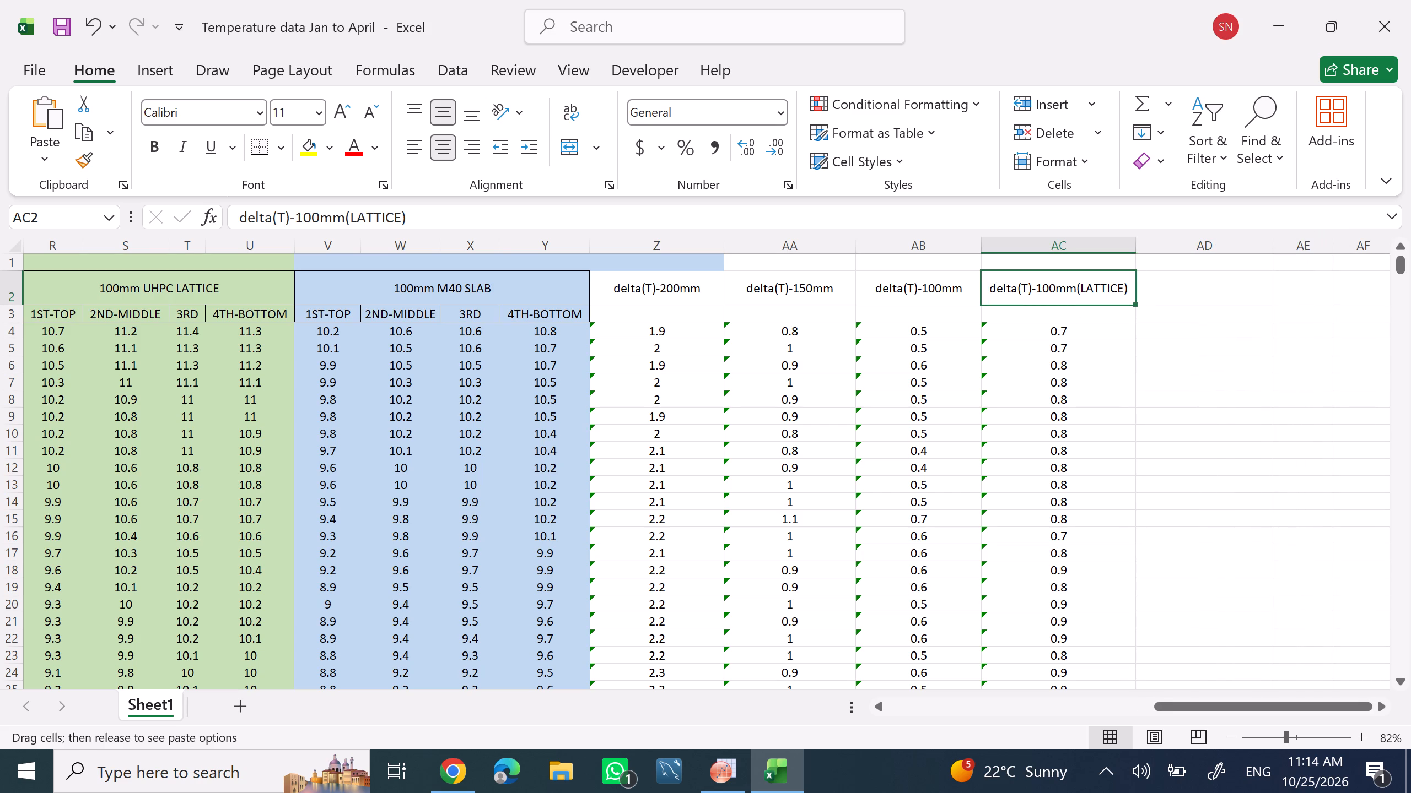
drag(426, 213, 245, 214)
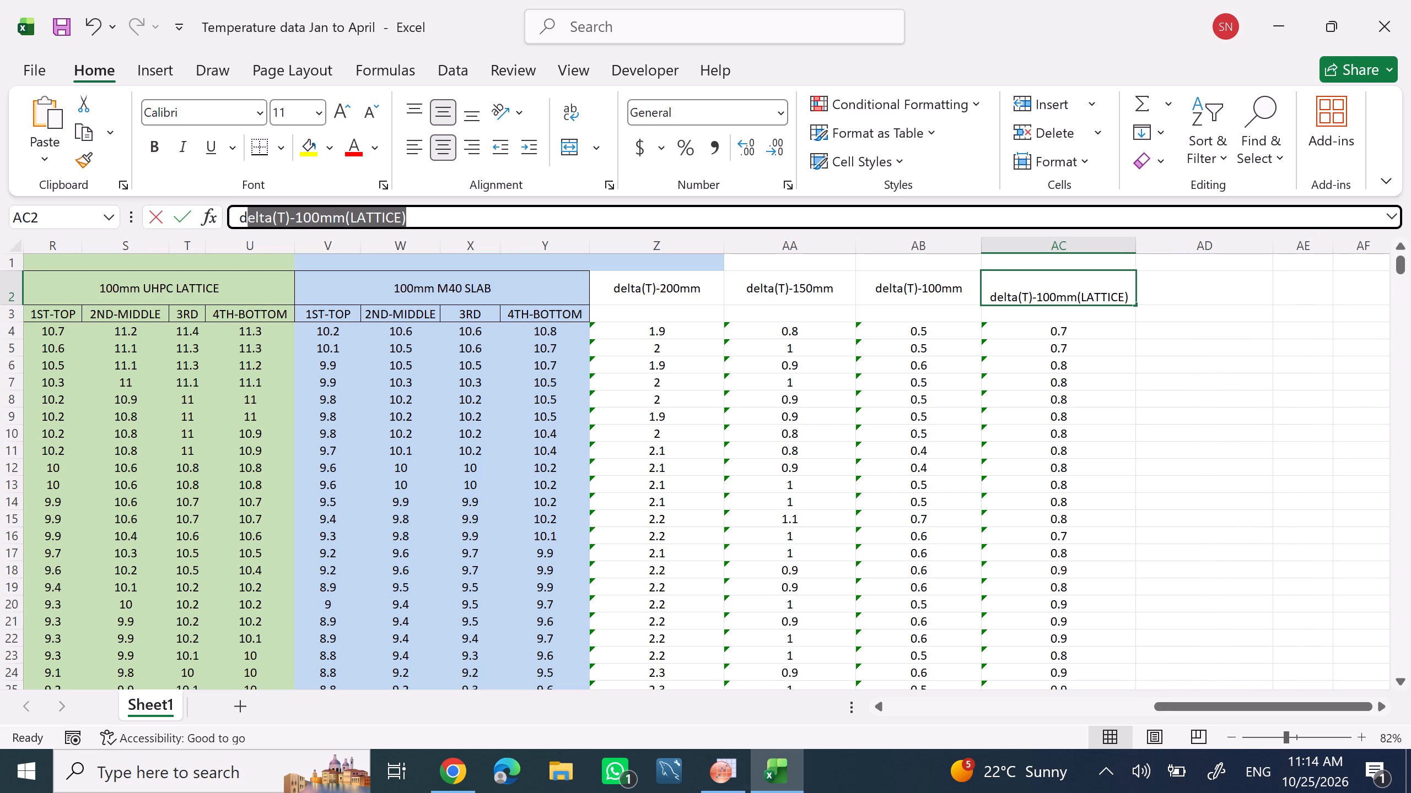
drag(245, 214, 221, 214)
right_click(373, 222)
drag(420, 274, 426, 274)
click(1182, 283)
right_click(1182, 283)
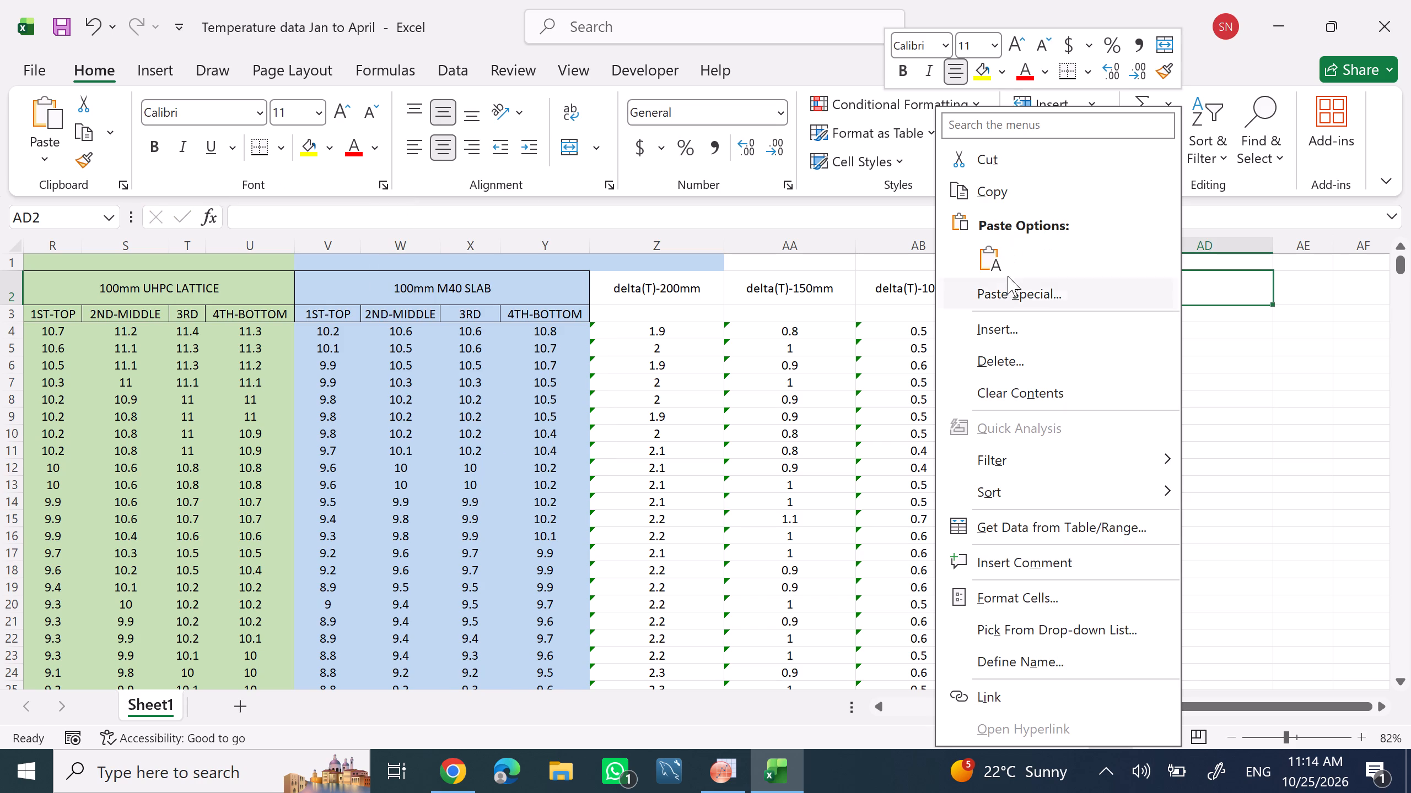
click(987, 259)
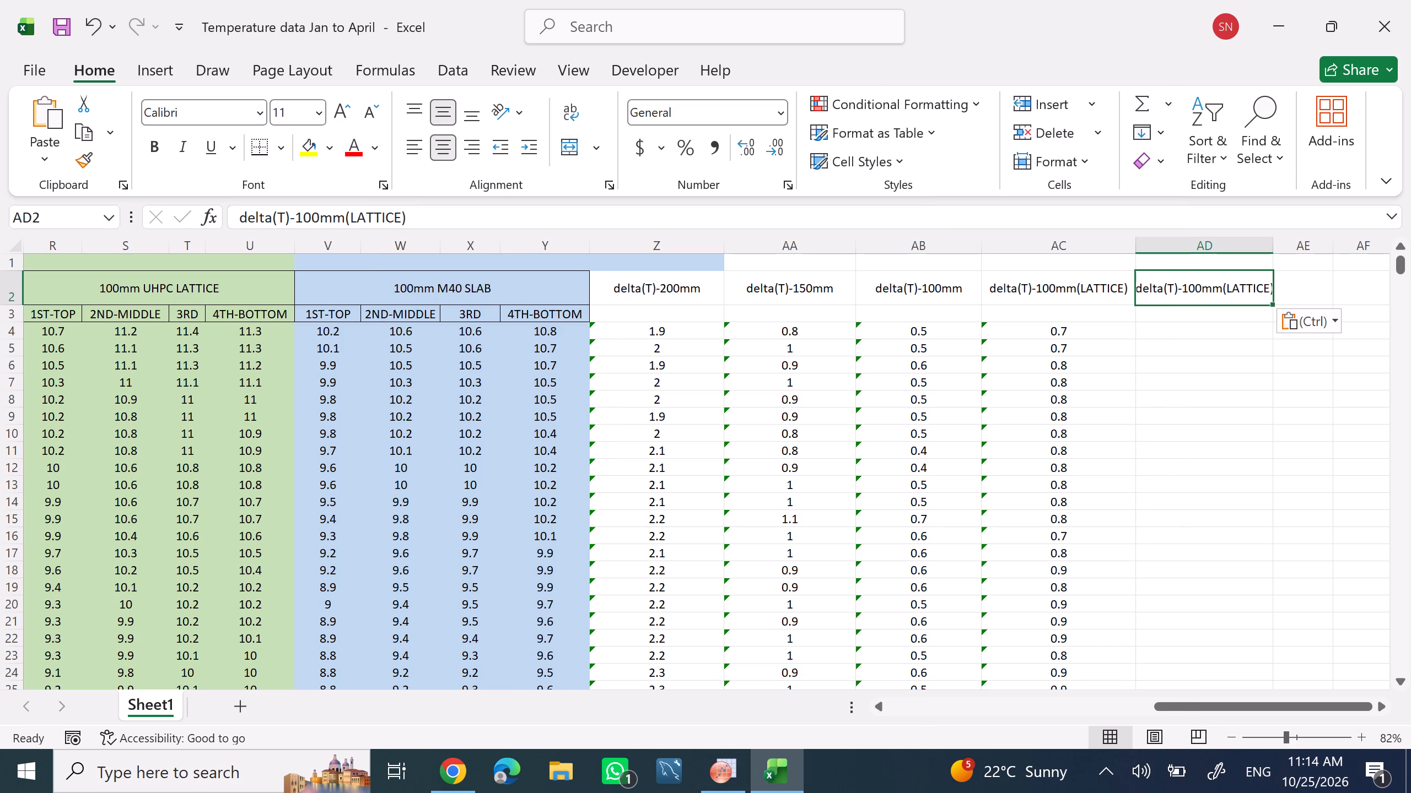
Edit the AD2 header, replacing LATTICE with M40 so it reads delta(T)-100mm(M40).
click(399, 221)
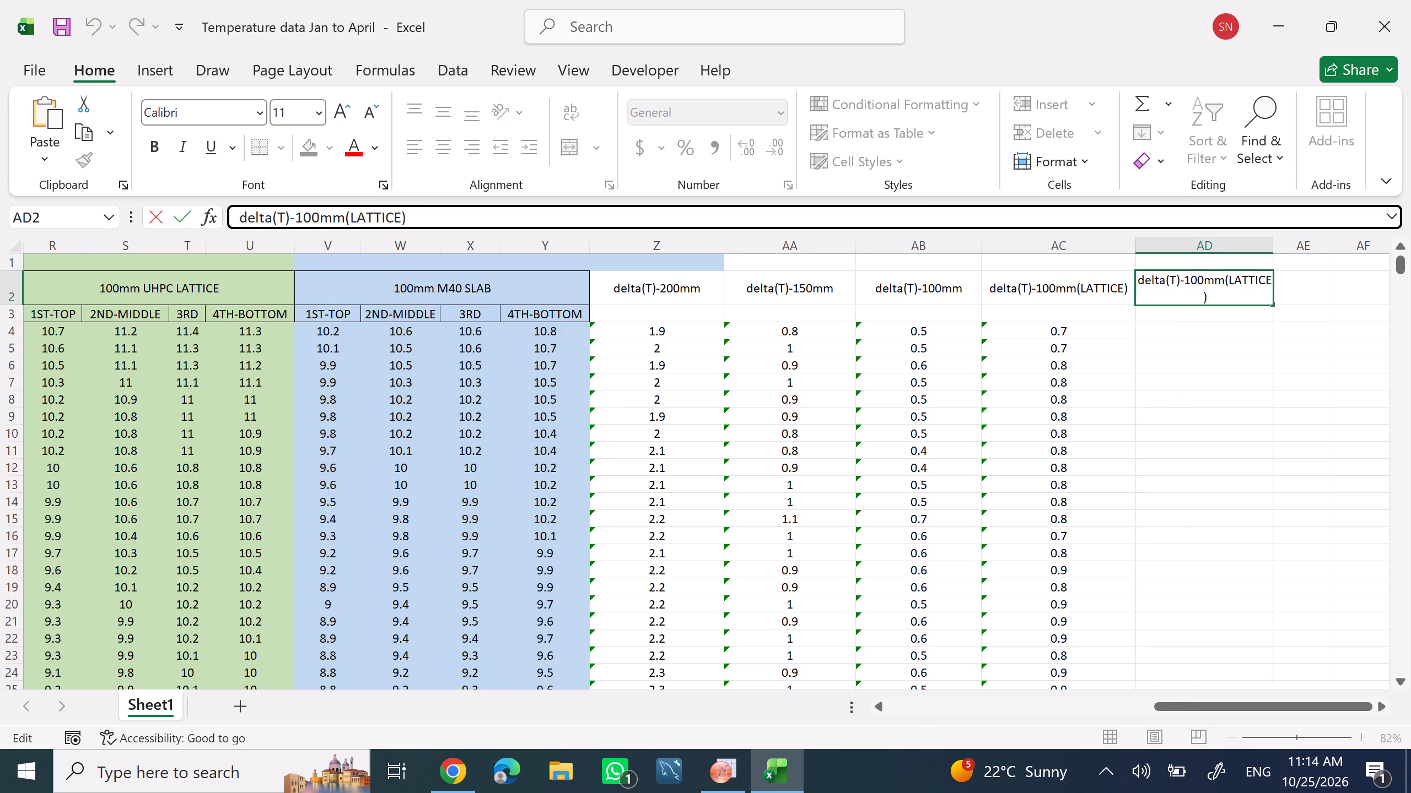
key(BackSpace)
key(BackSpace)
key(BackSpace)
key(BackSpace)
key(BackSpace)
key(BackSpace)
key(BackSpace)
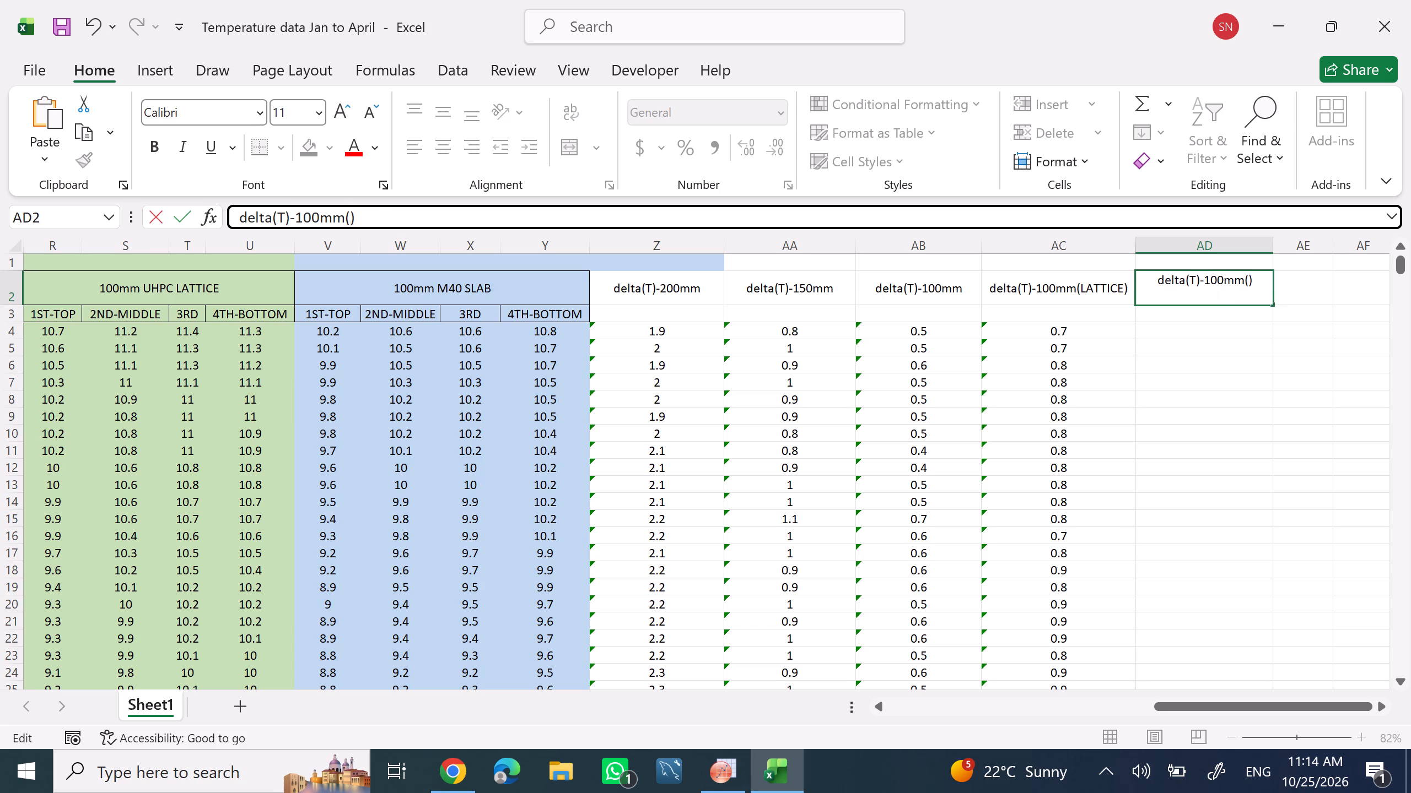
text(M40)
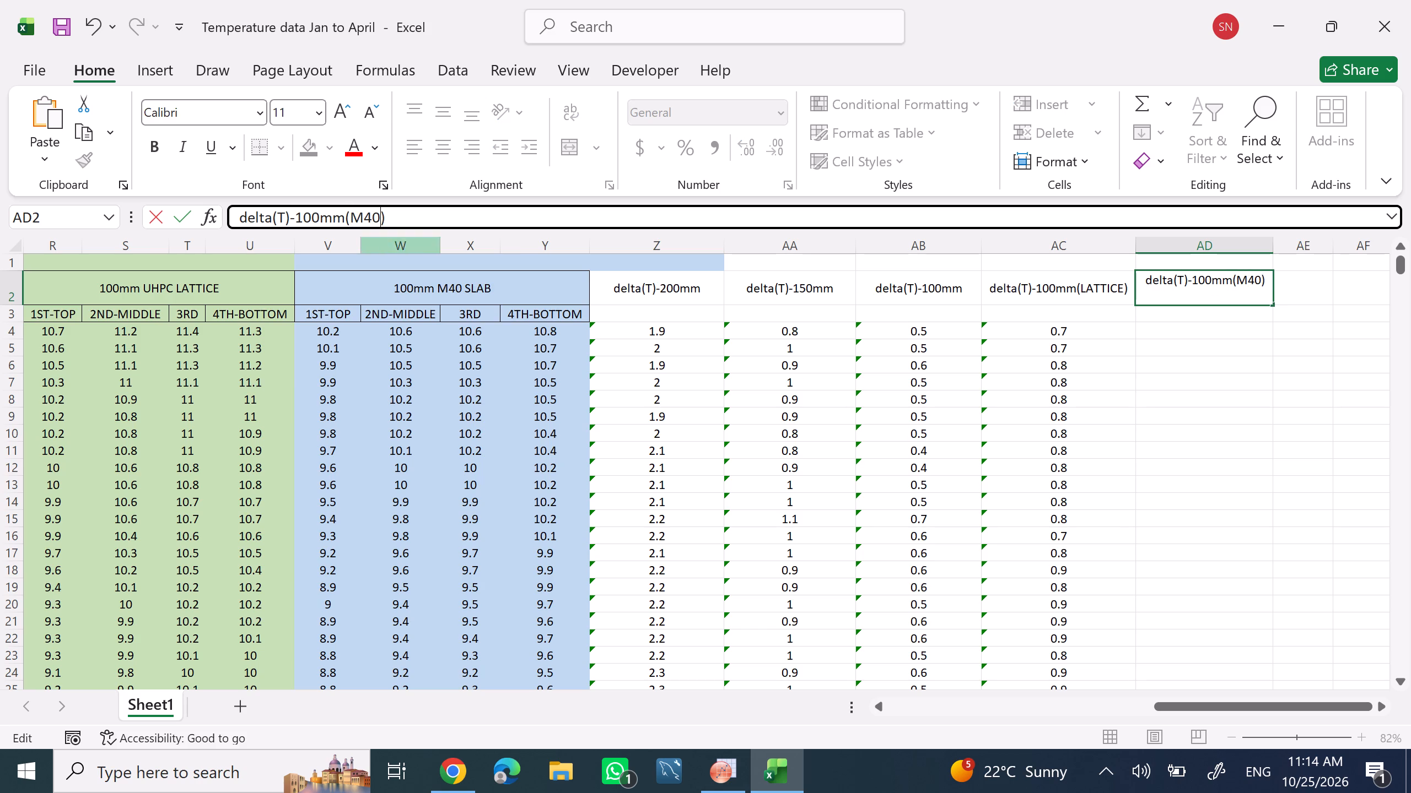
Enter the M40 slab's Delta T formula =MAX(V4:Y4)-MIN(V4:Y4) in cell AD4.
click(1212, 334)
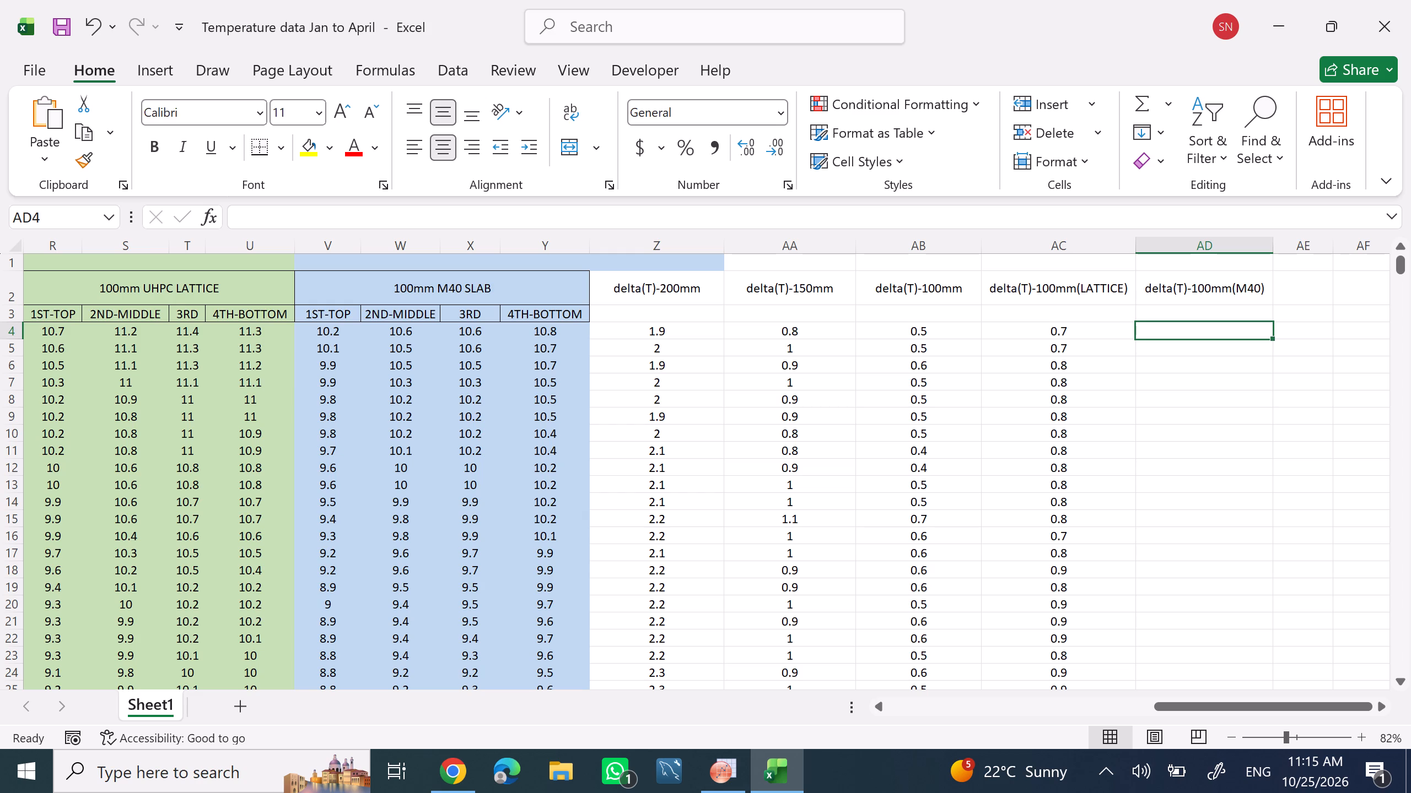
text(=MAX)
key(shift+parenleft)
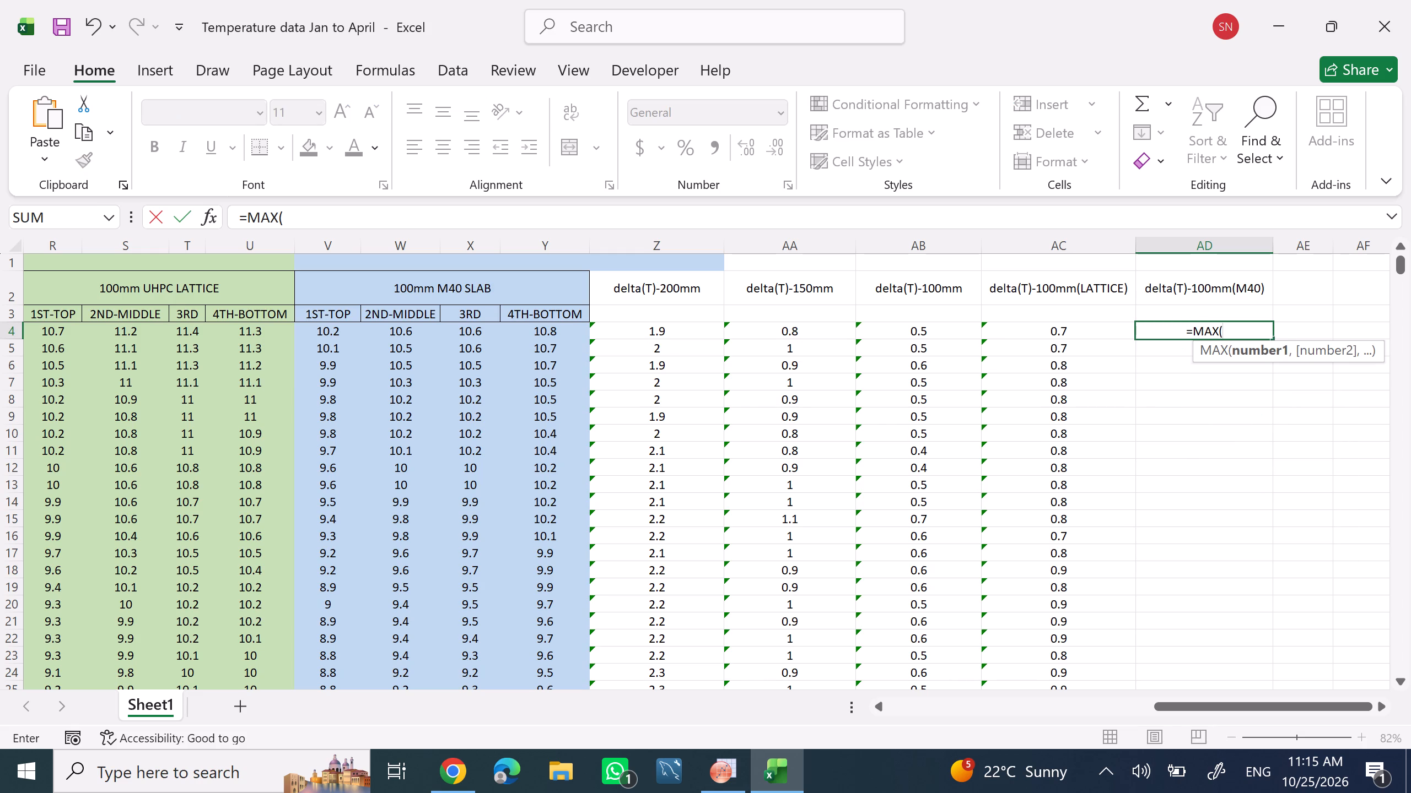
text(V4)
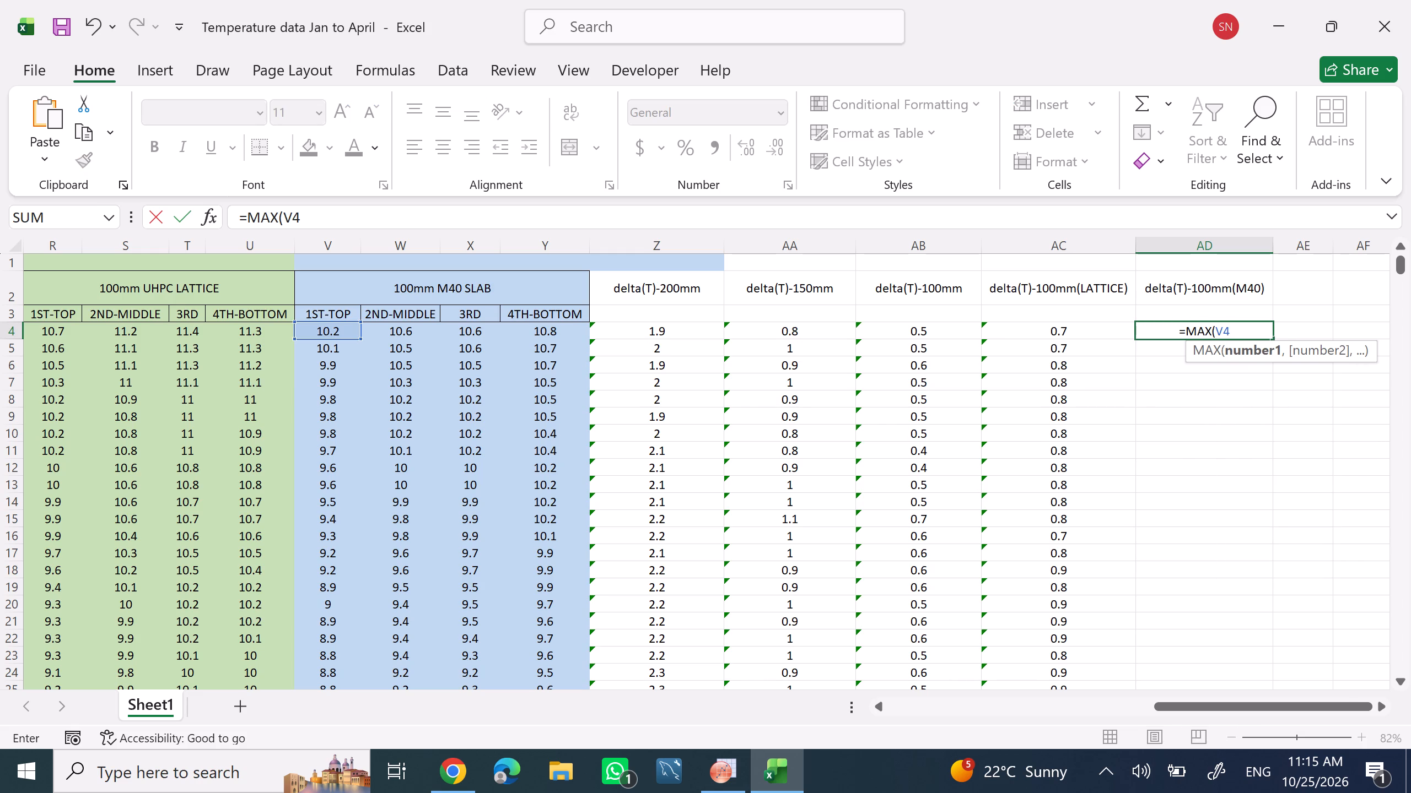
key(shift+colon)
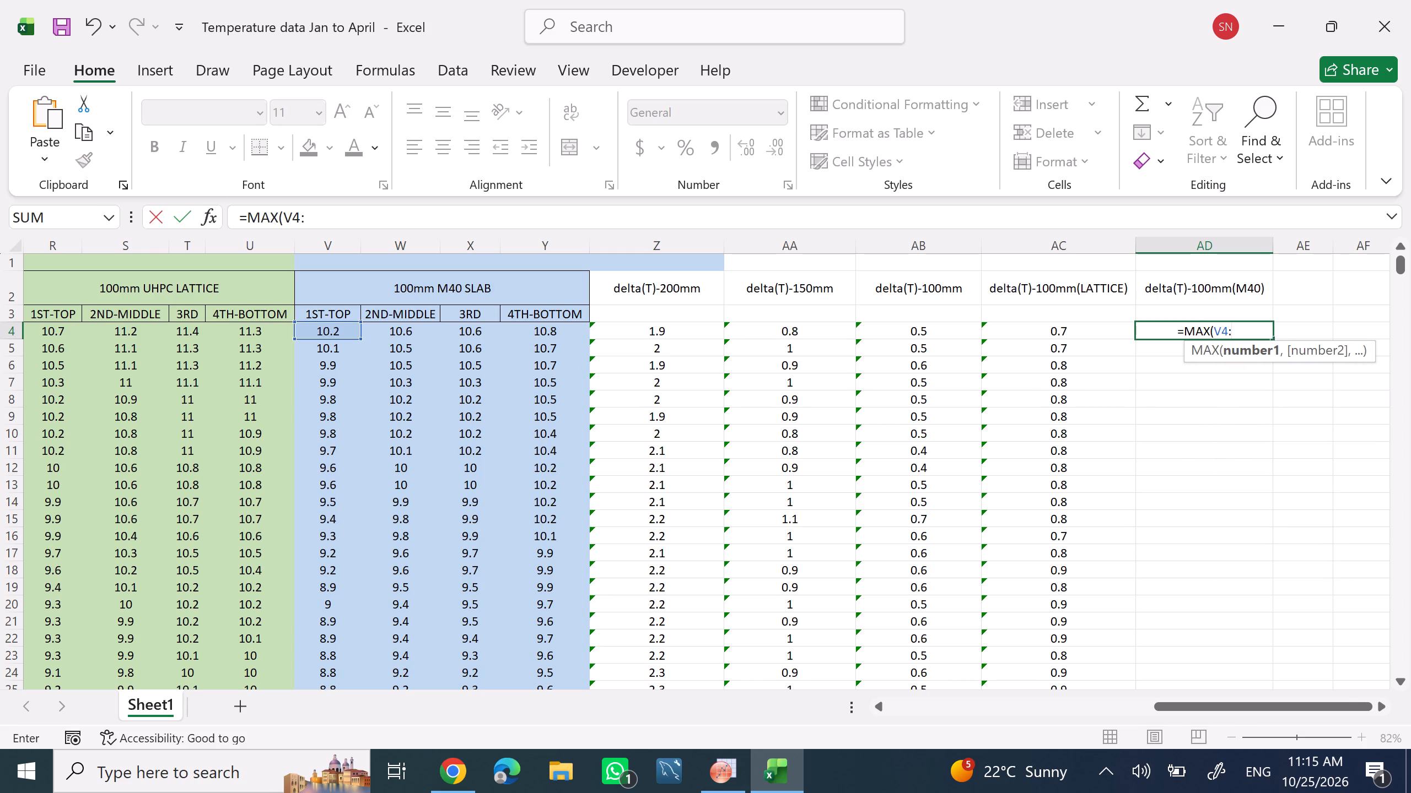
text(Y4)
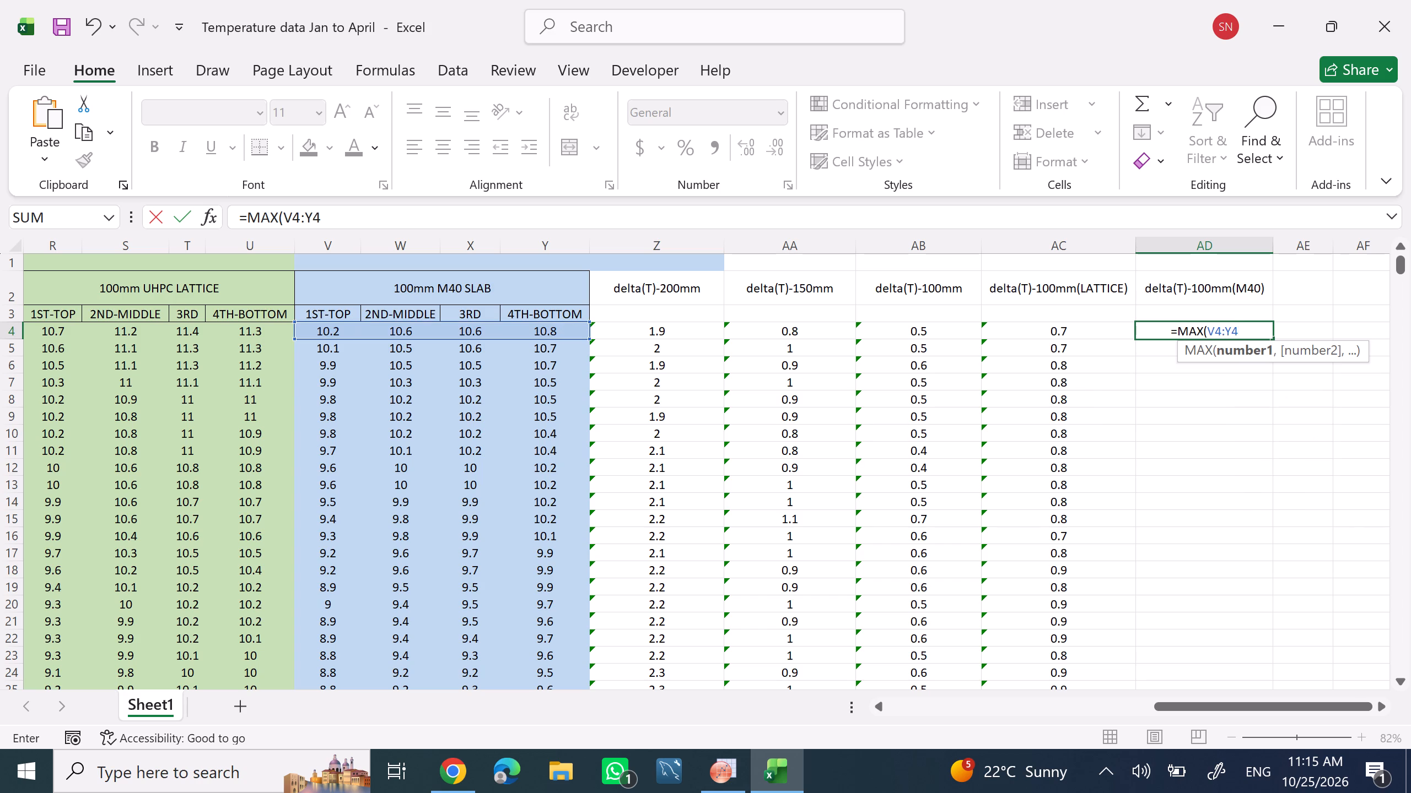
key(shift+parenright)
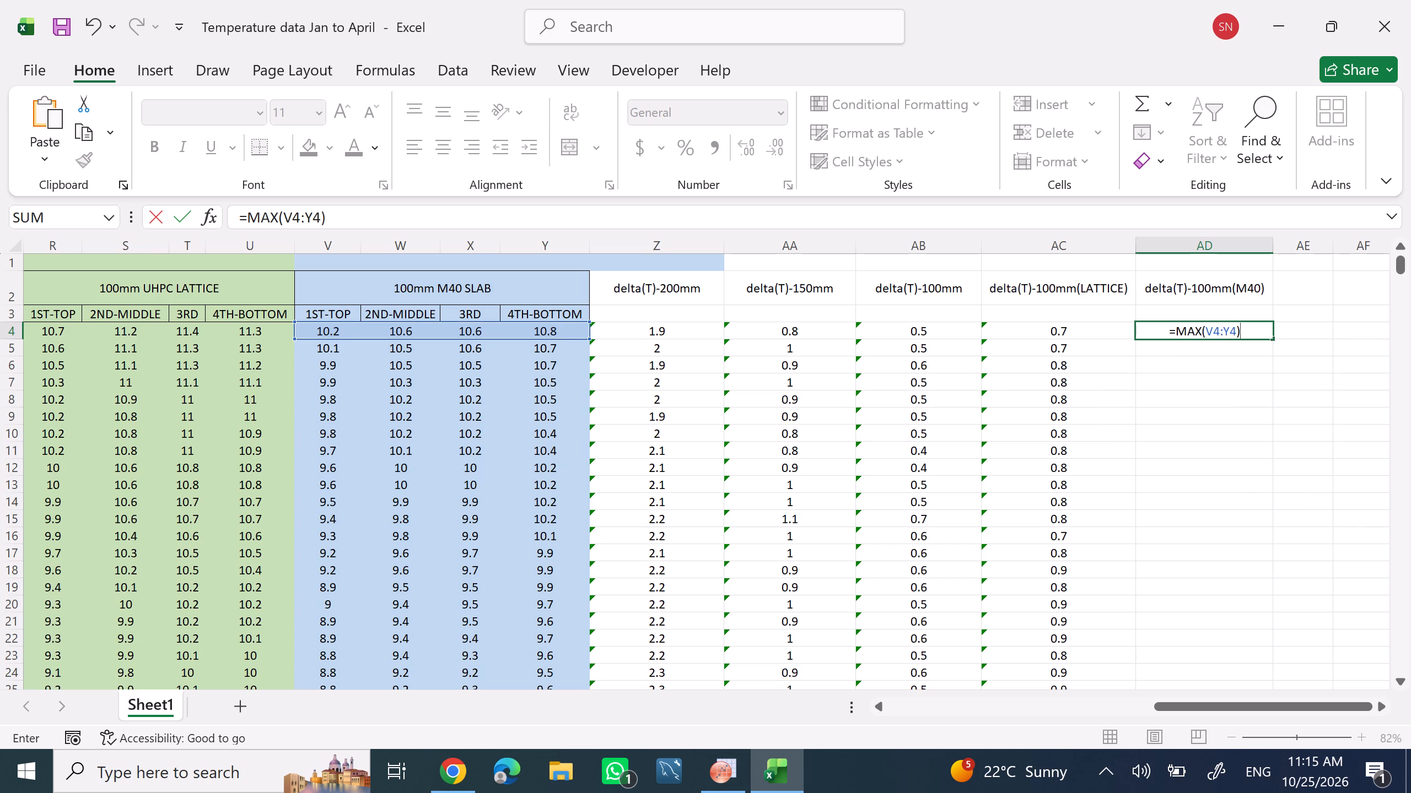
text(-MIN)
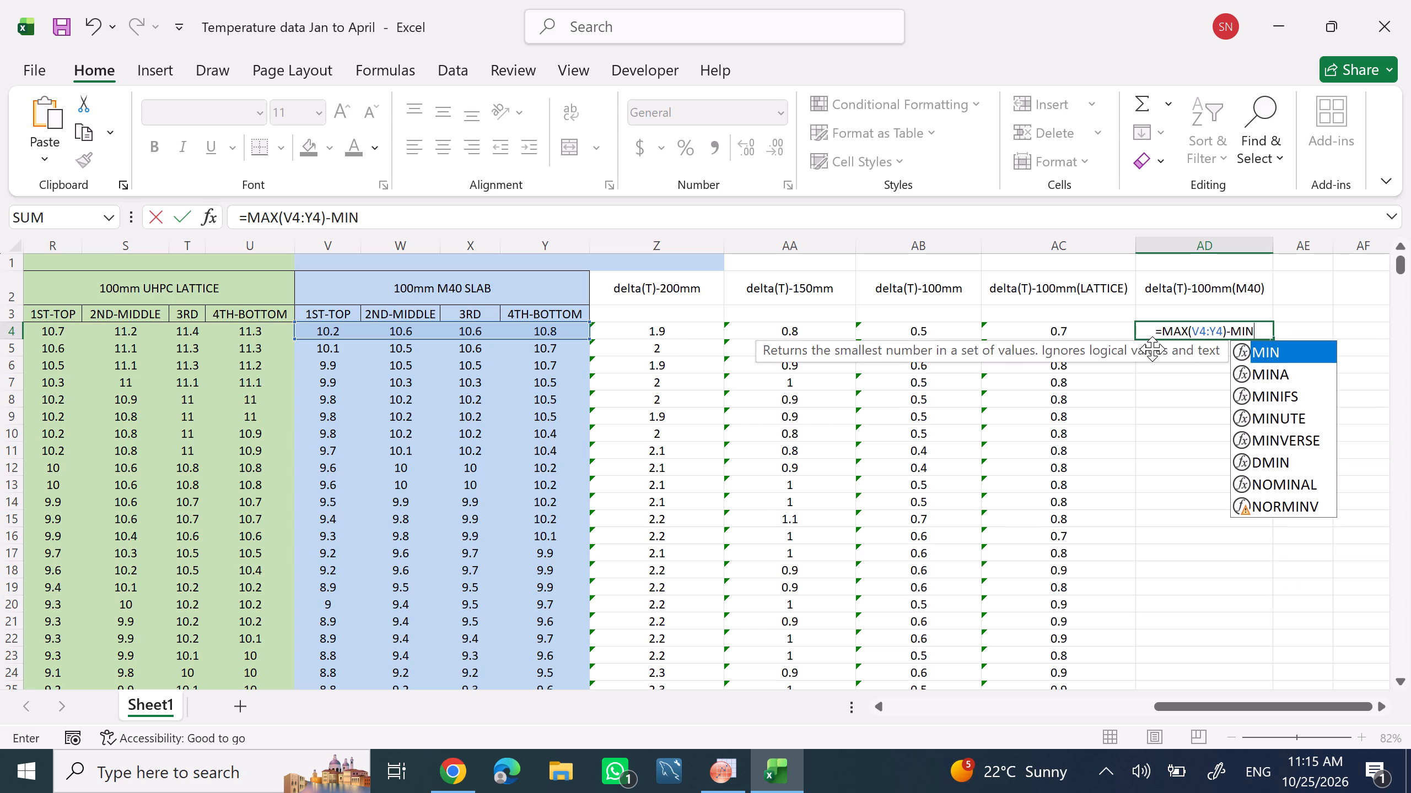
key(shift+parenleft)
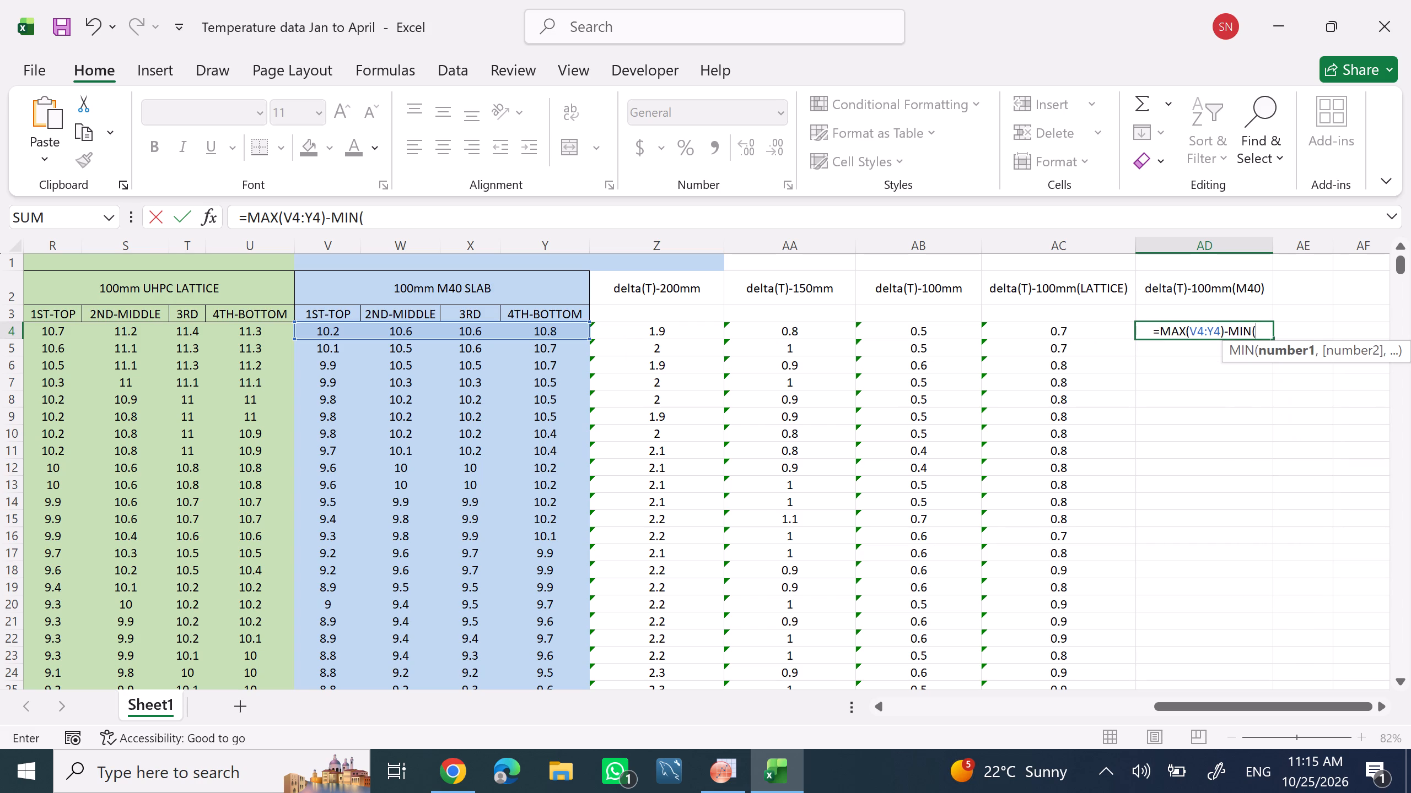
text(V4)
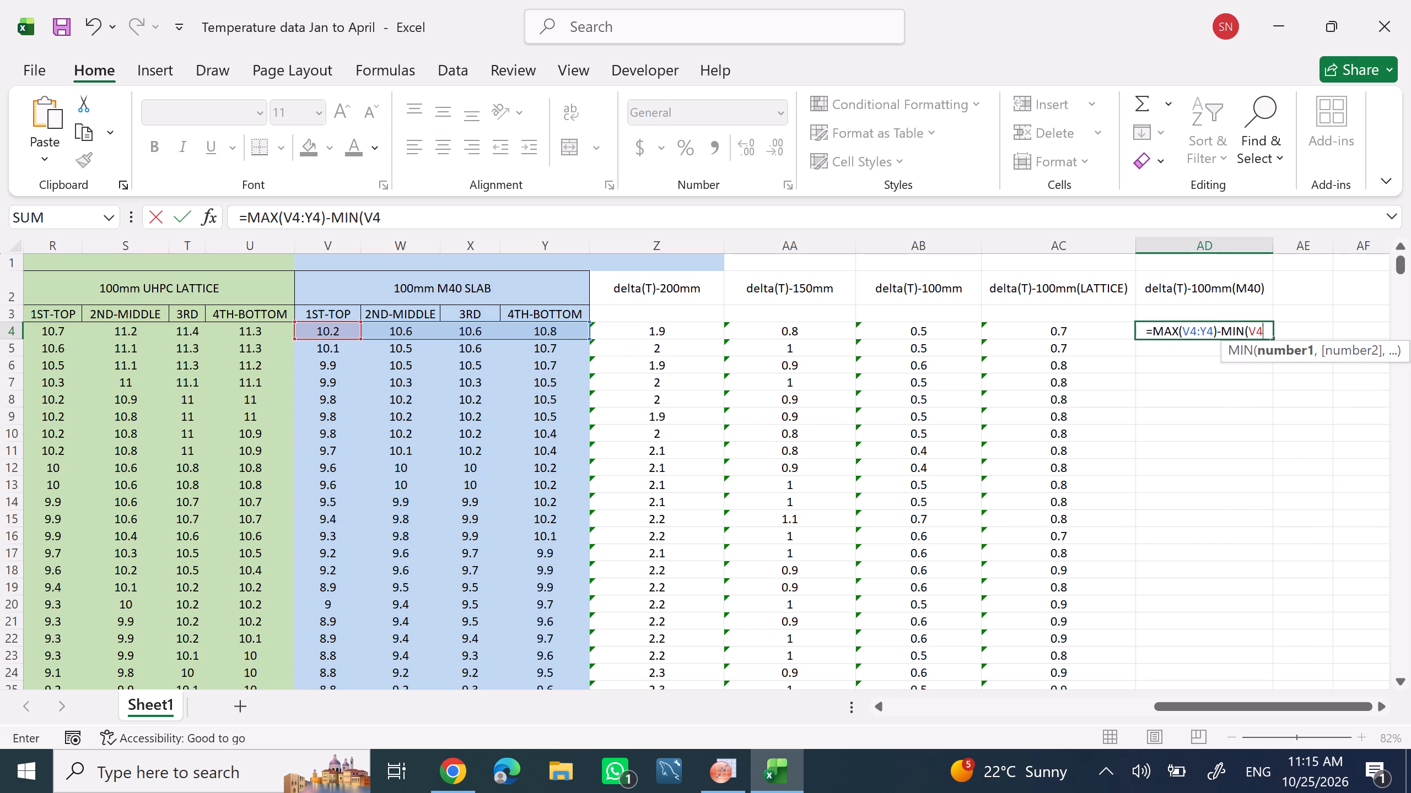
key(shift+colon)
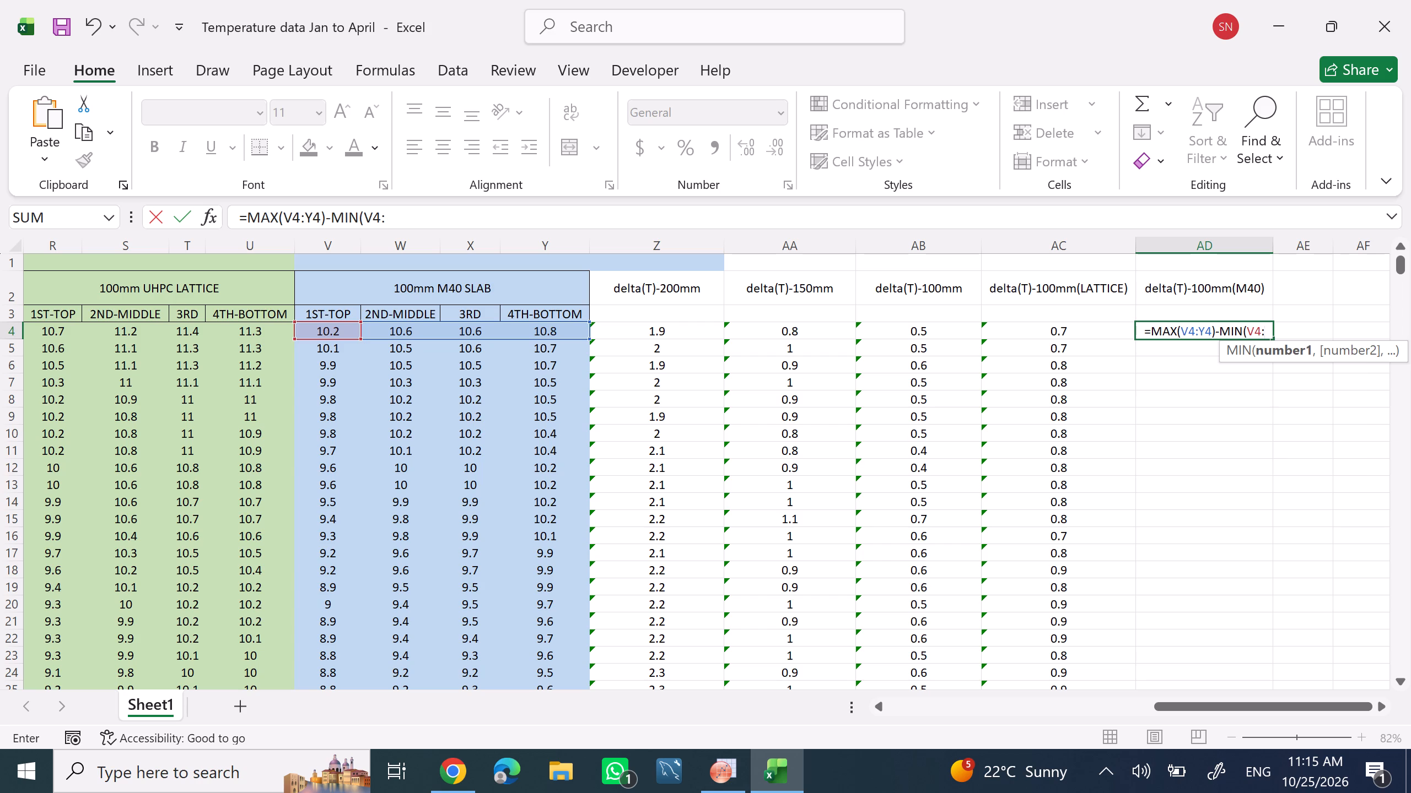
text(Y4)
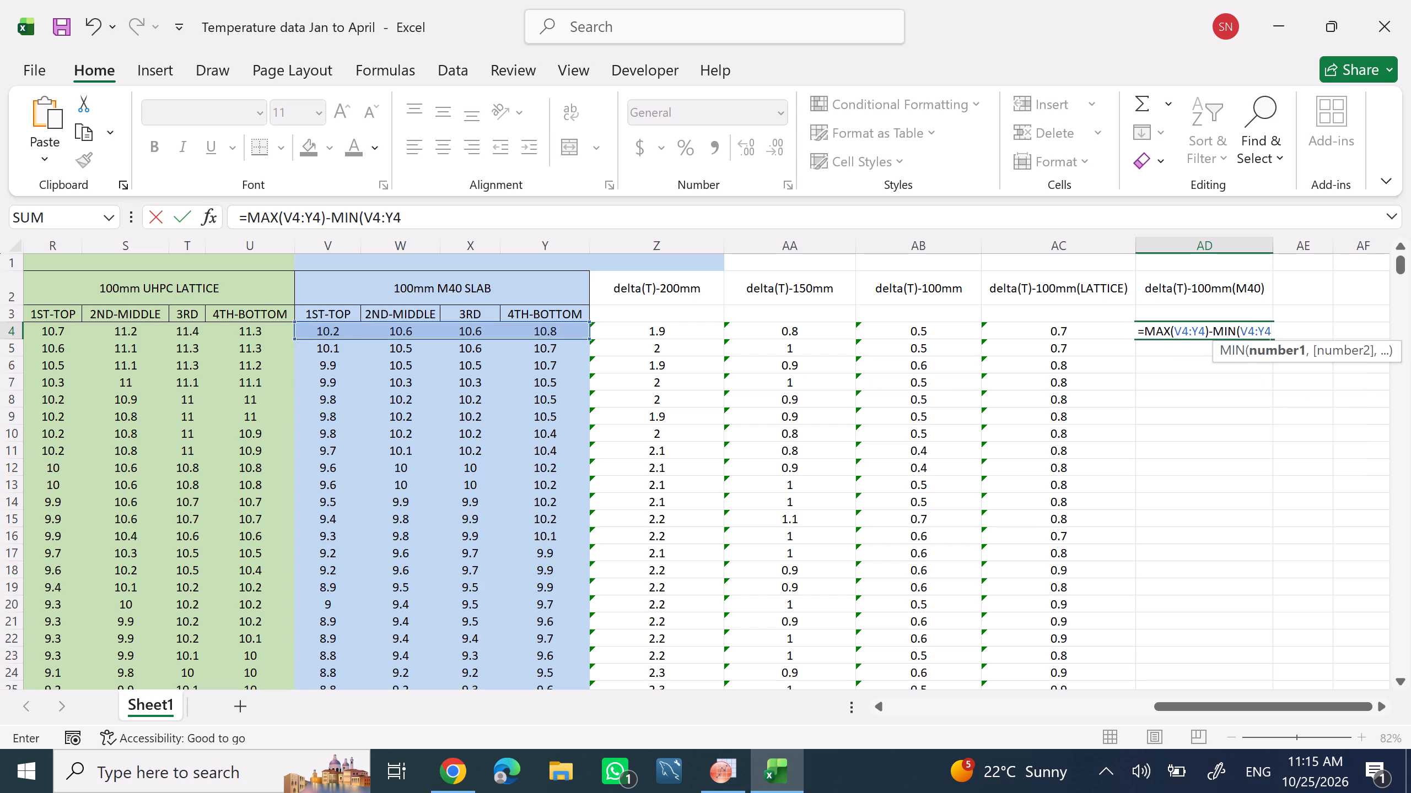
key(shift+parenright)
key(Return)
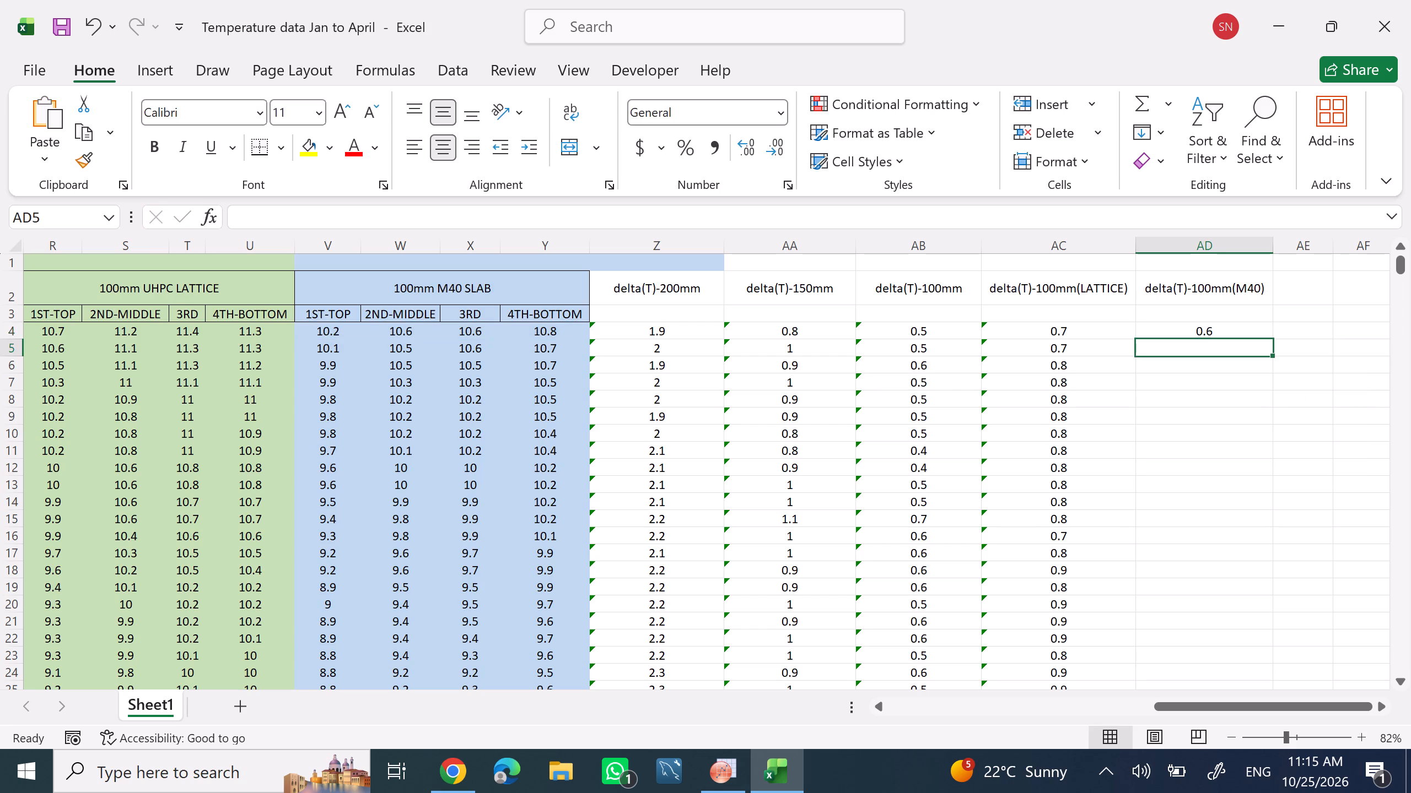
Select cell AD4 holding the M40 slab's Delta T formula.
click(1230, 330)
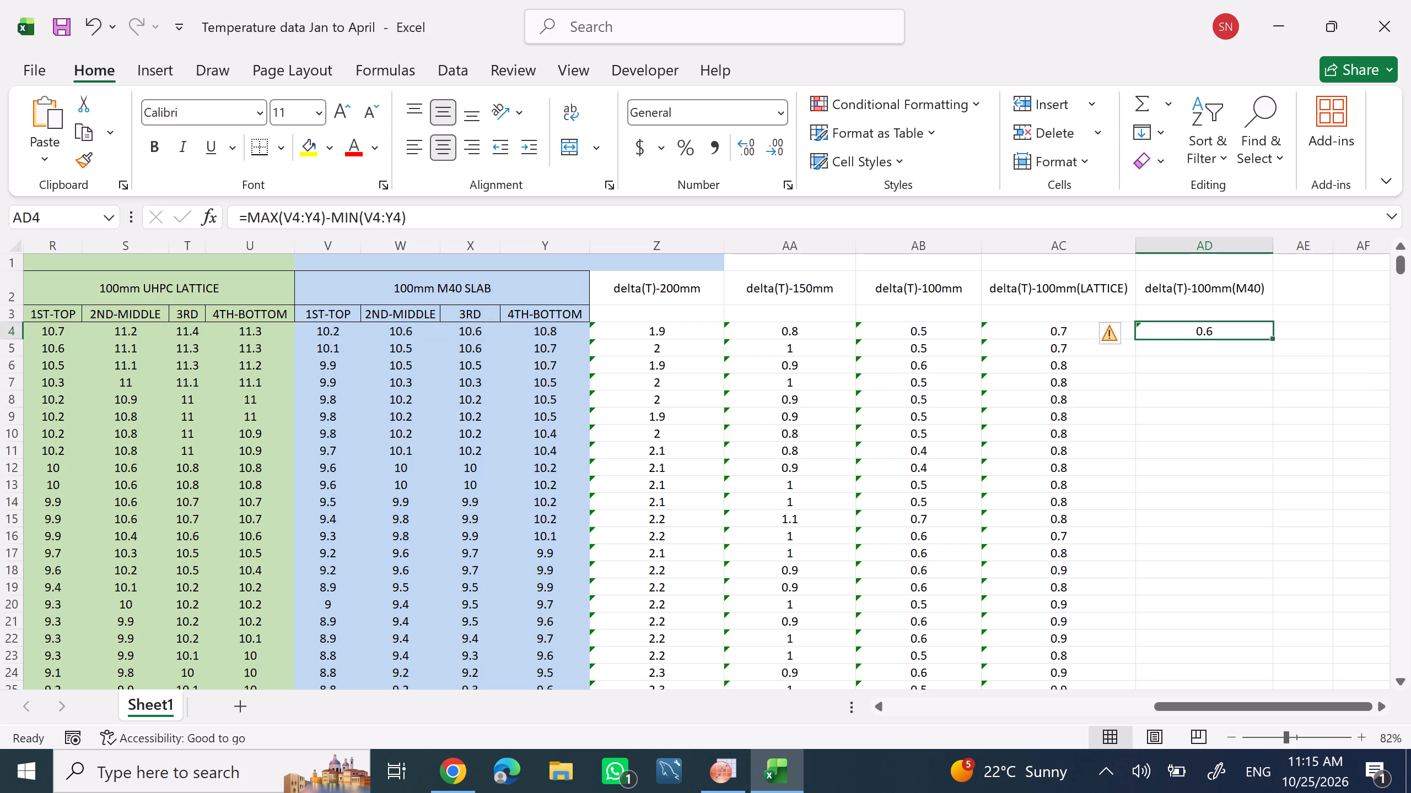
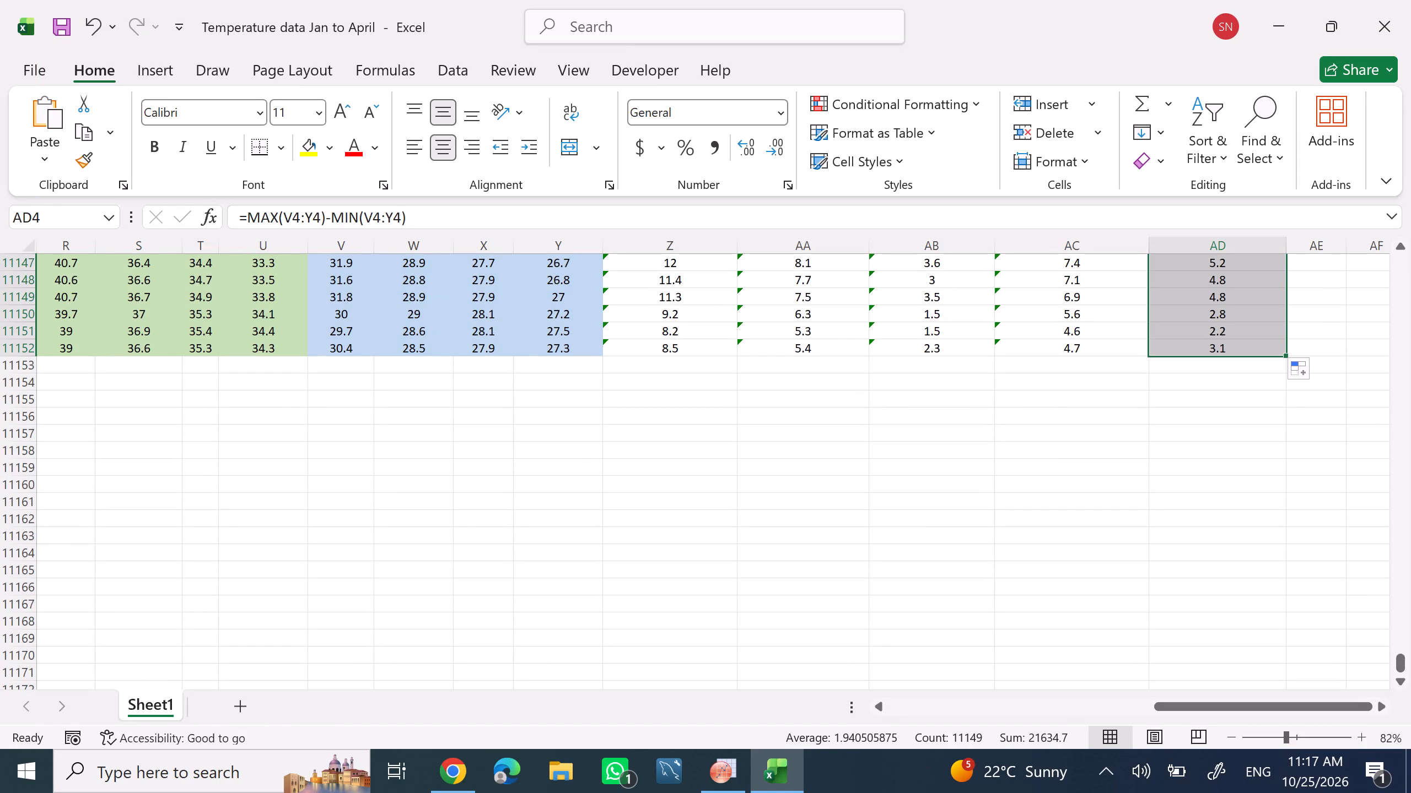
drag(1156, 403, 1155, 412)
scroll(1086, 498, up, 10)
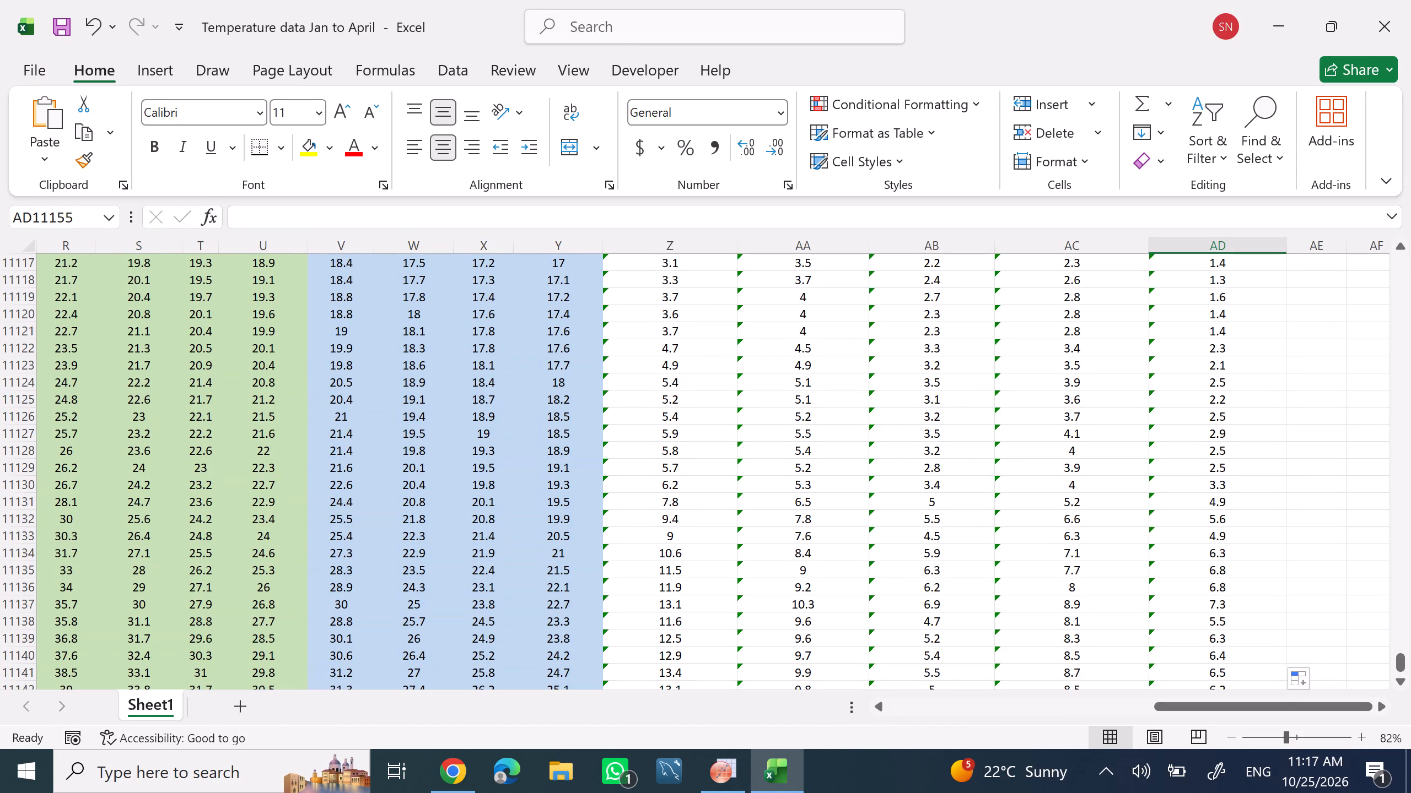
drag(1395, 663, 1383, 636)
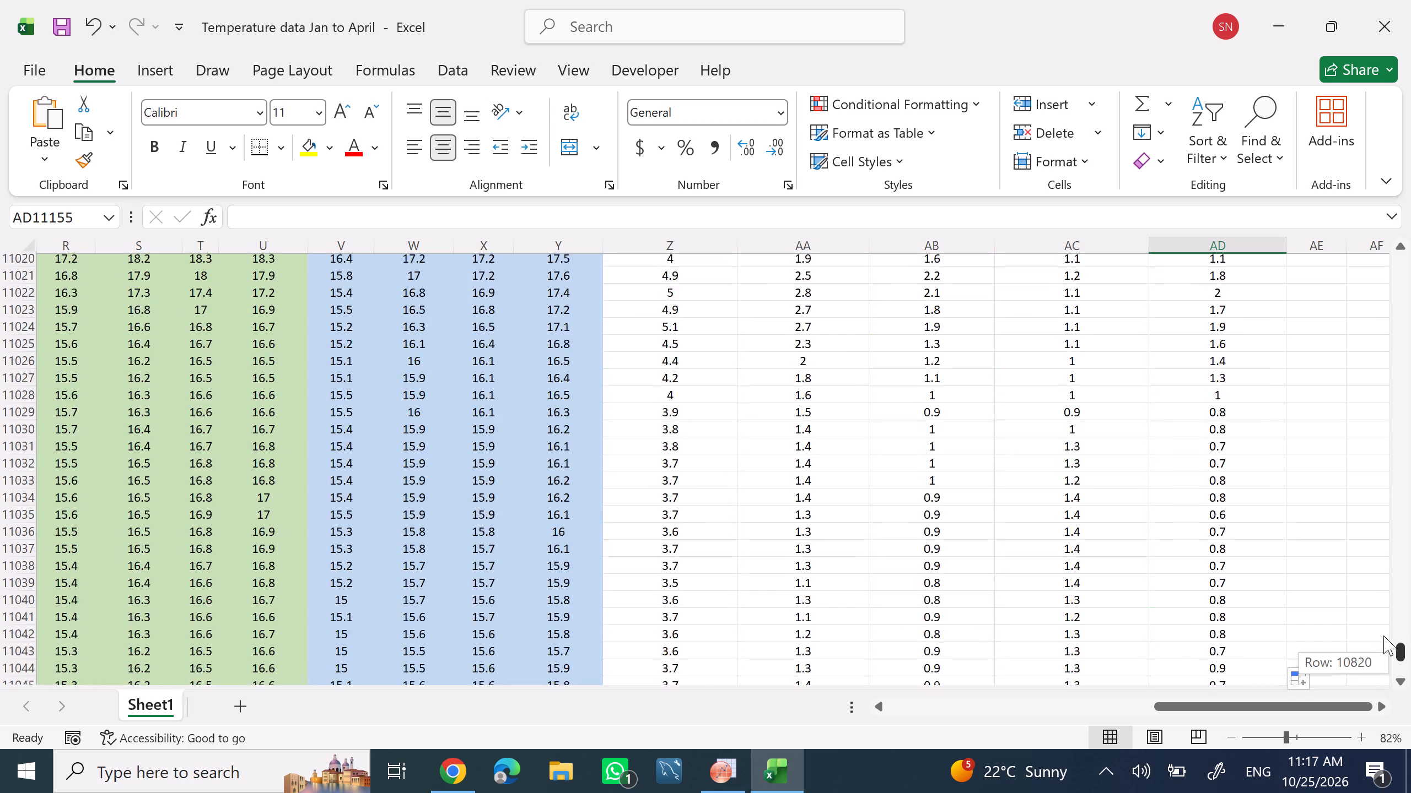
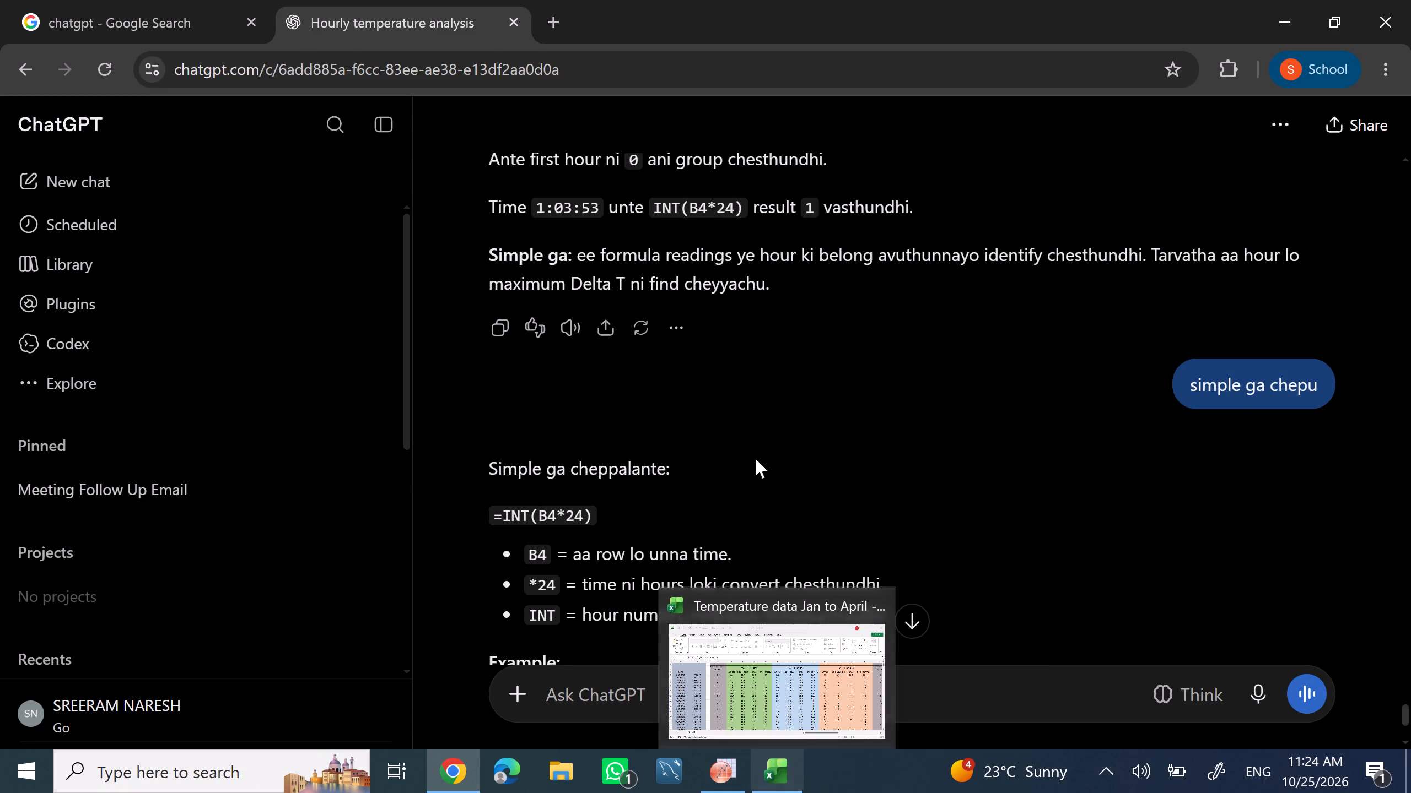
Switch to the Excel temperature workbook, commit the formula =INT(B4*24) in cell AE4 under Hour(T), and reselect that cell.
scroll(751, 444, down, 4)
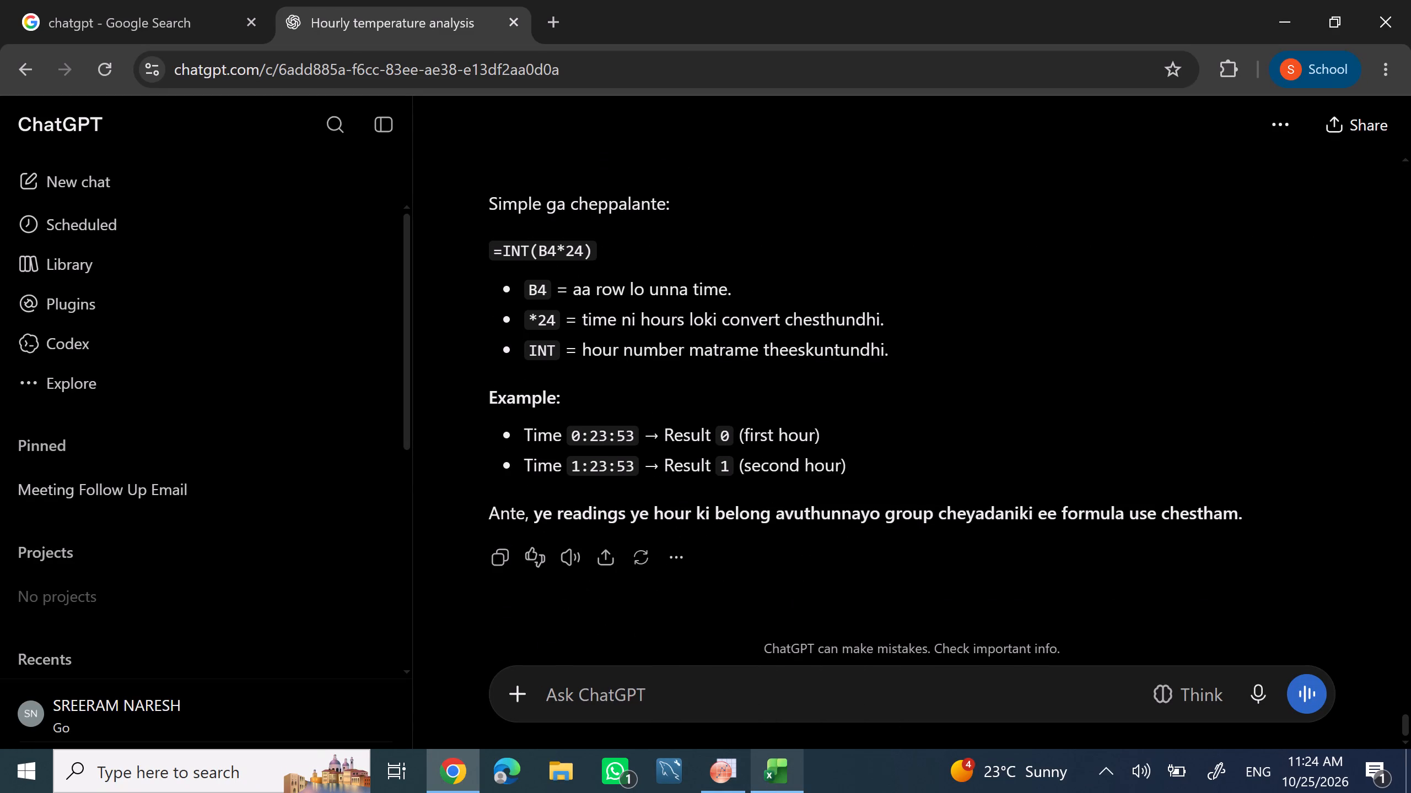
click(790, 768)
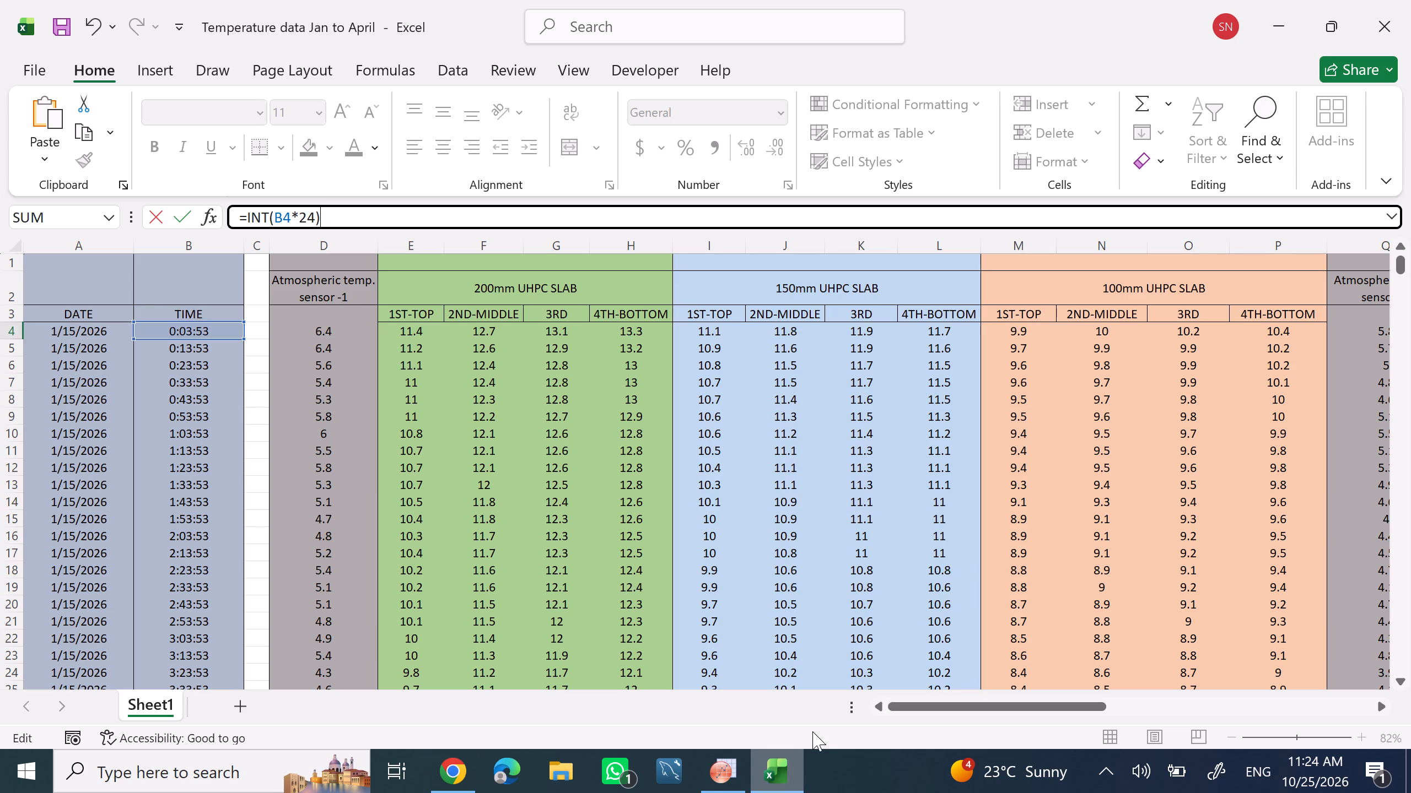
drag(1378, 710, 1385, 709)
click(1385, 709)
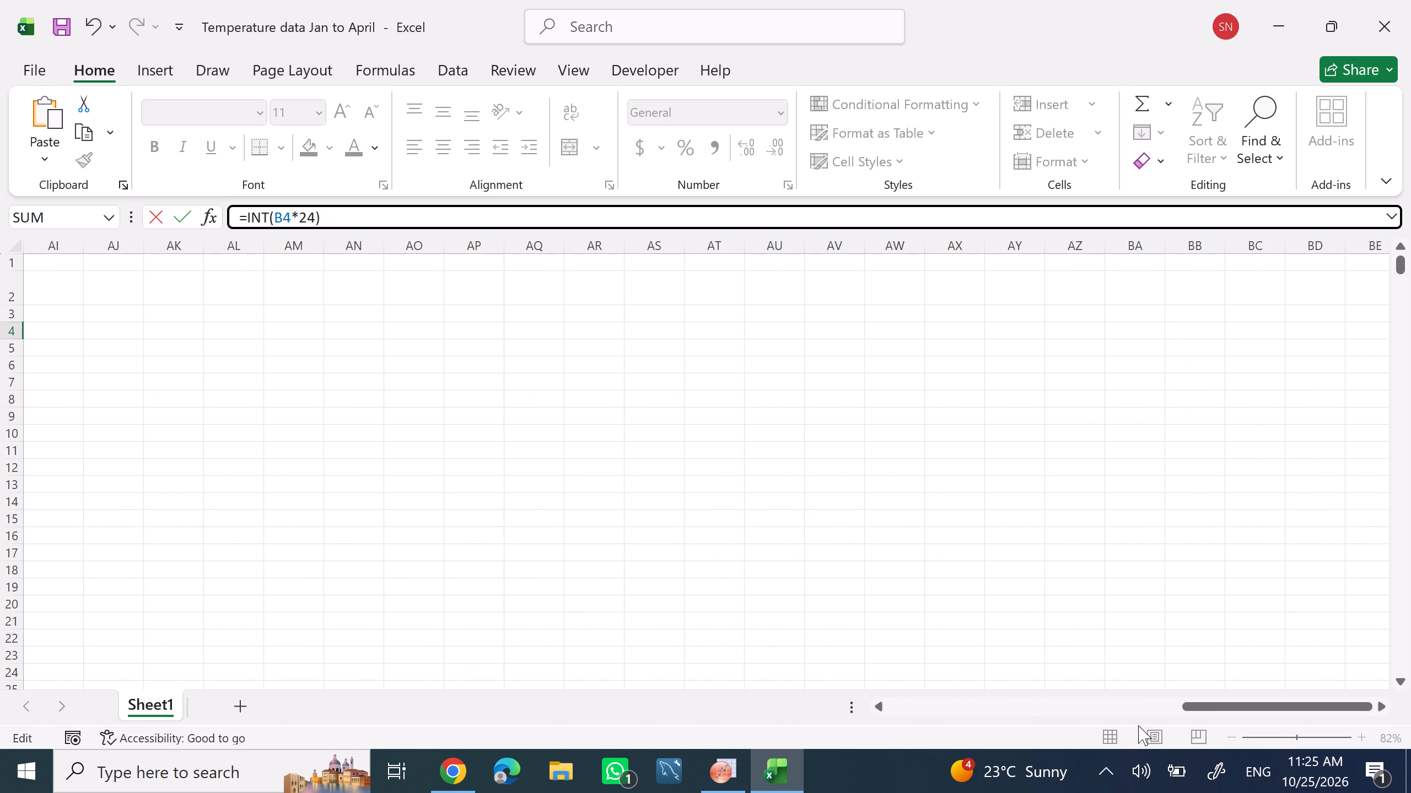
click(886, 709)
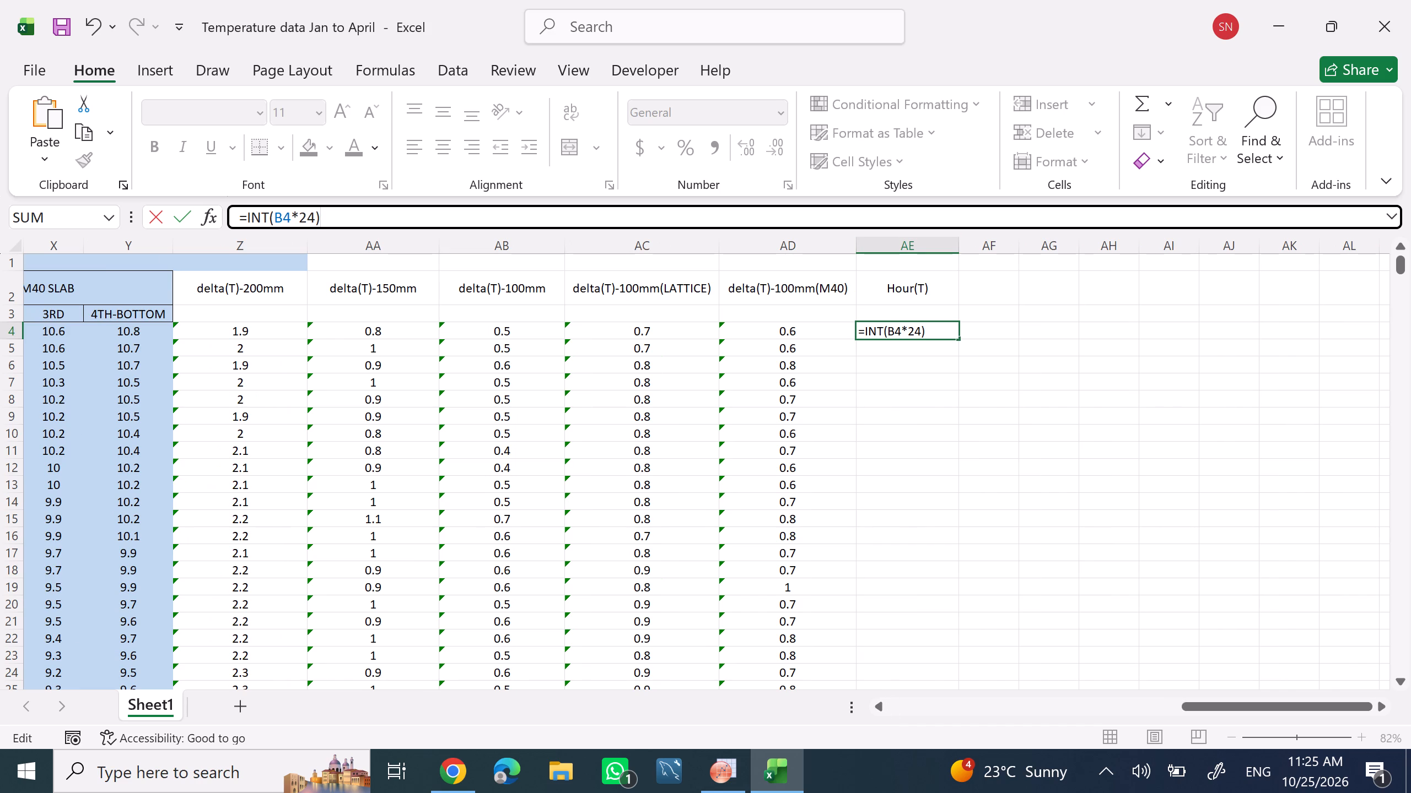
key(Return)
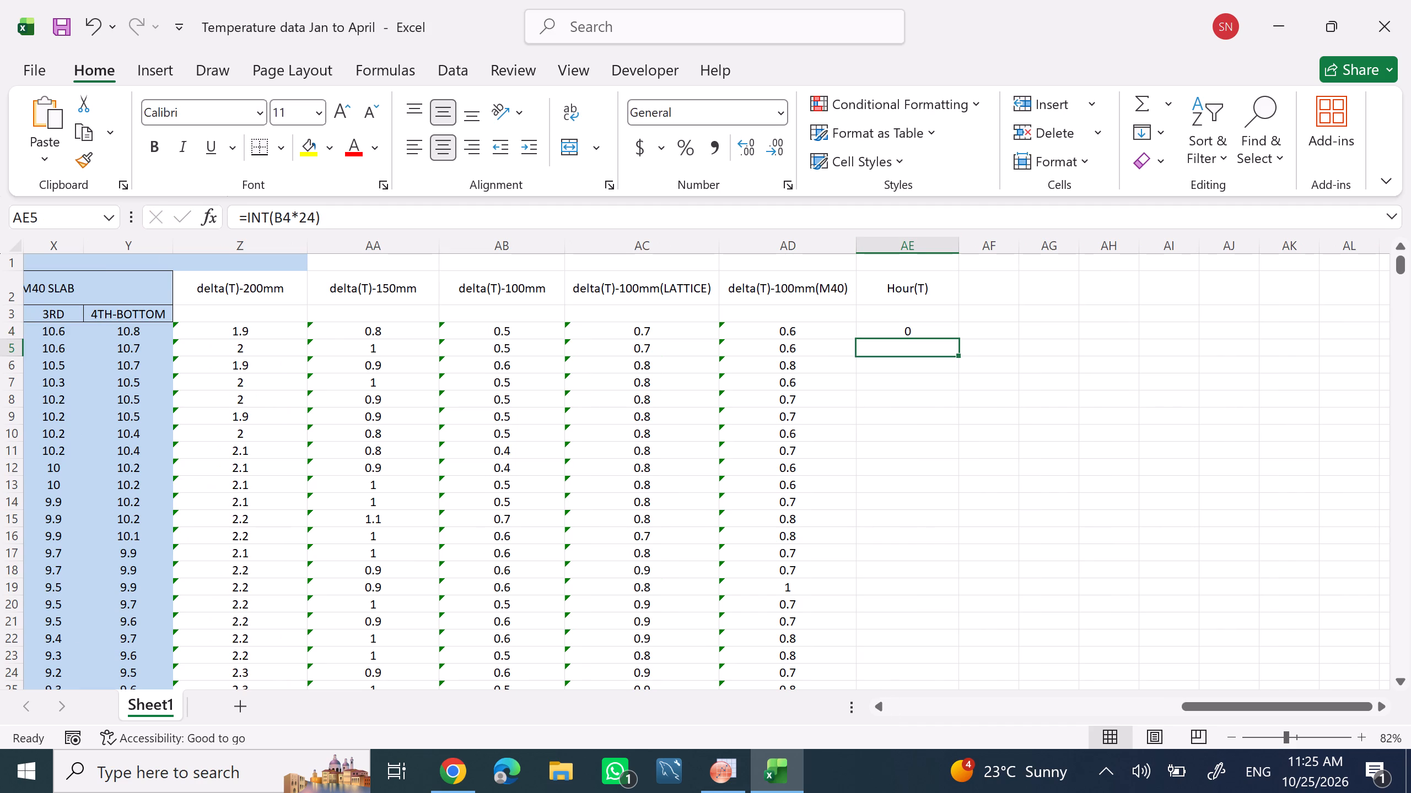
click(932, 332)
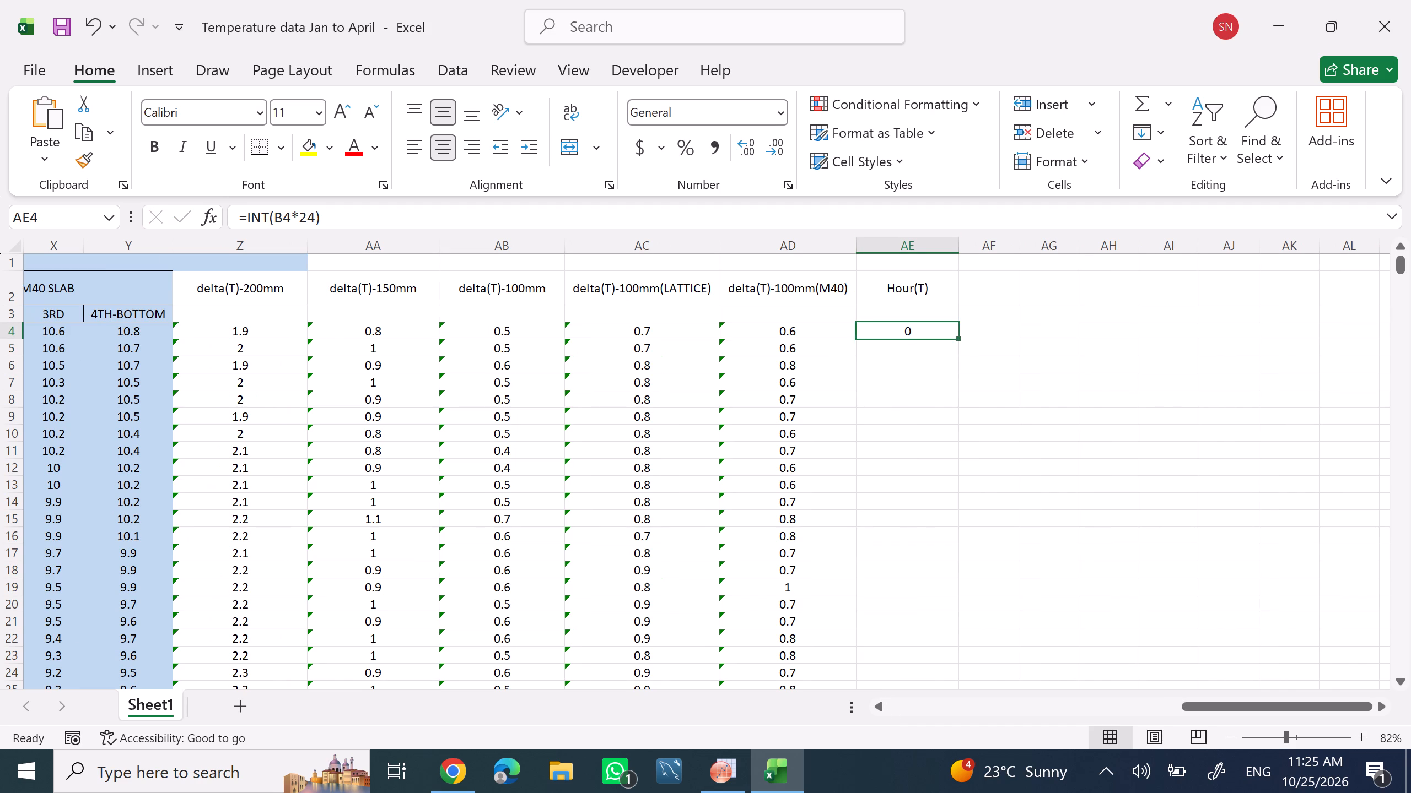
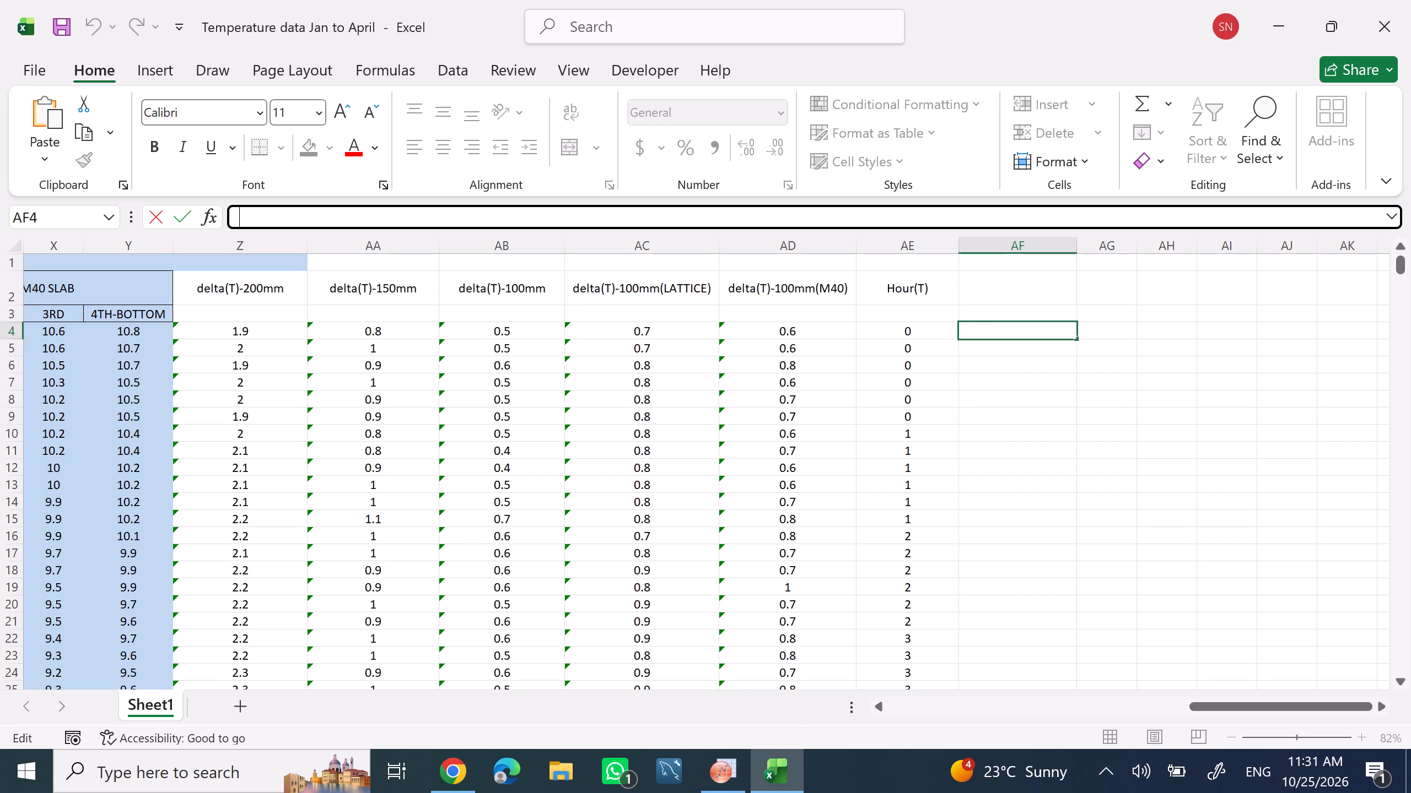
click(660, 213)
right_click(660, 213)
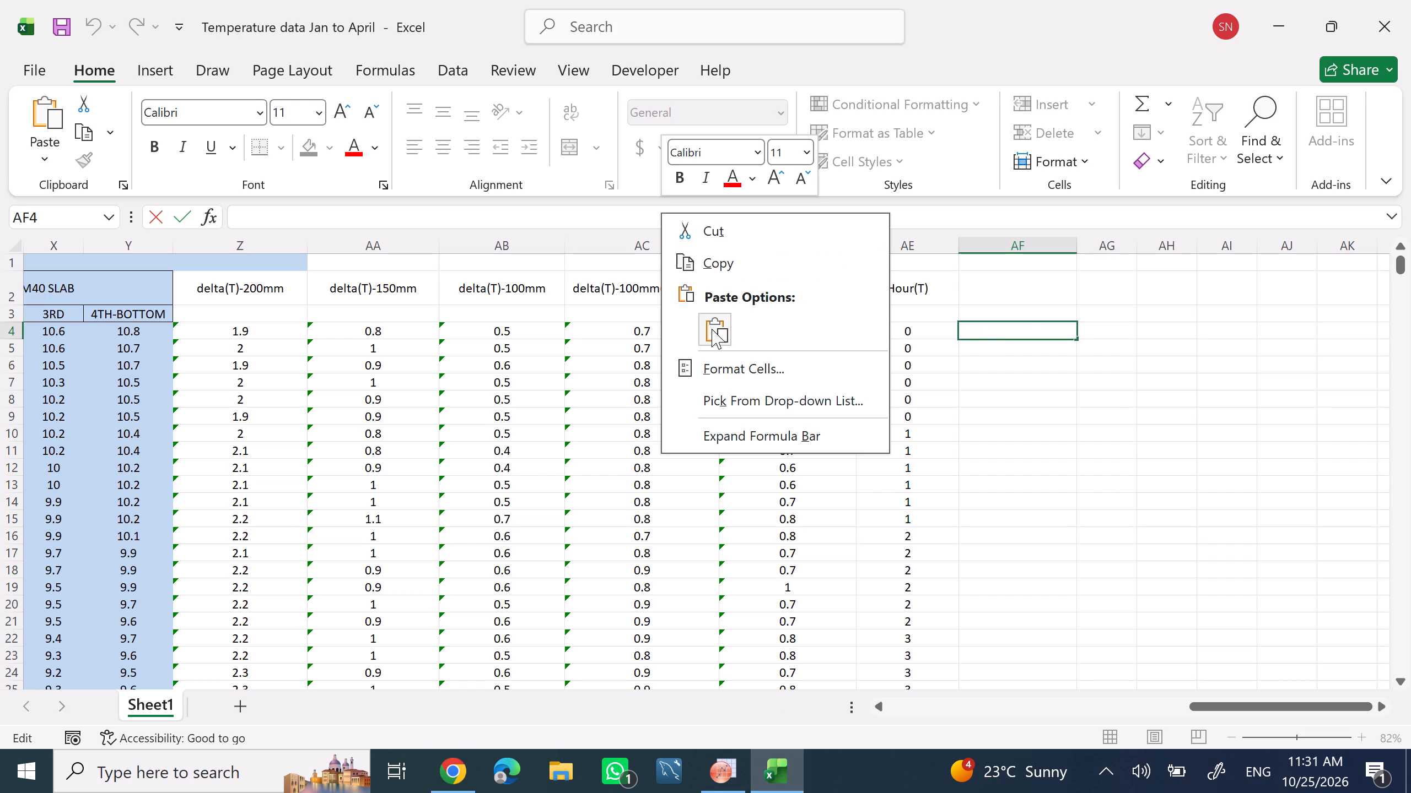
click(712, 329)
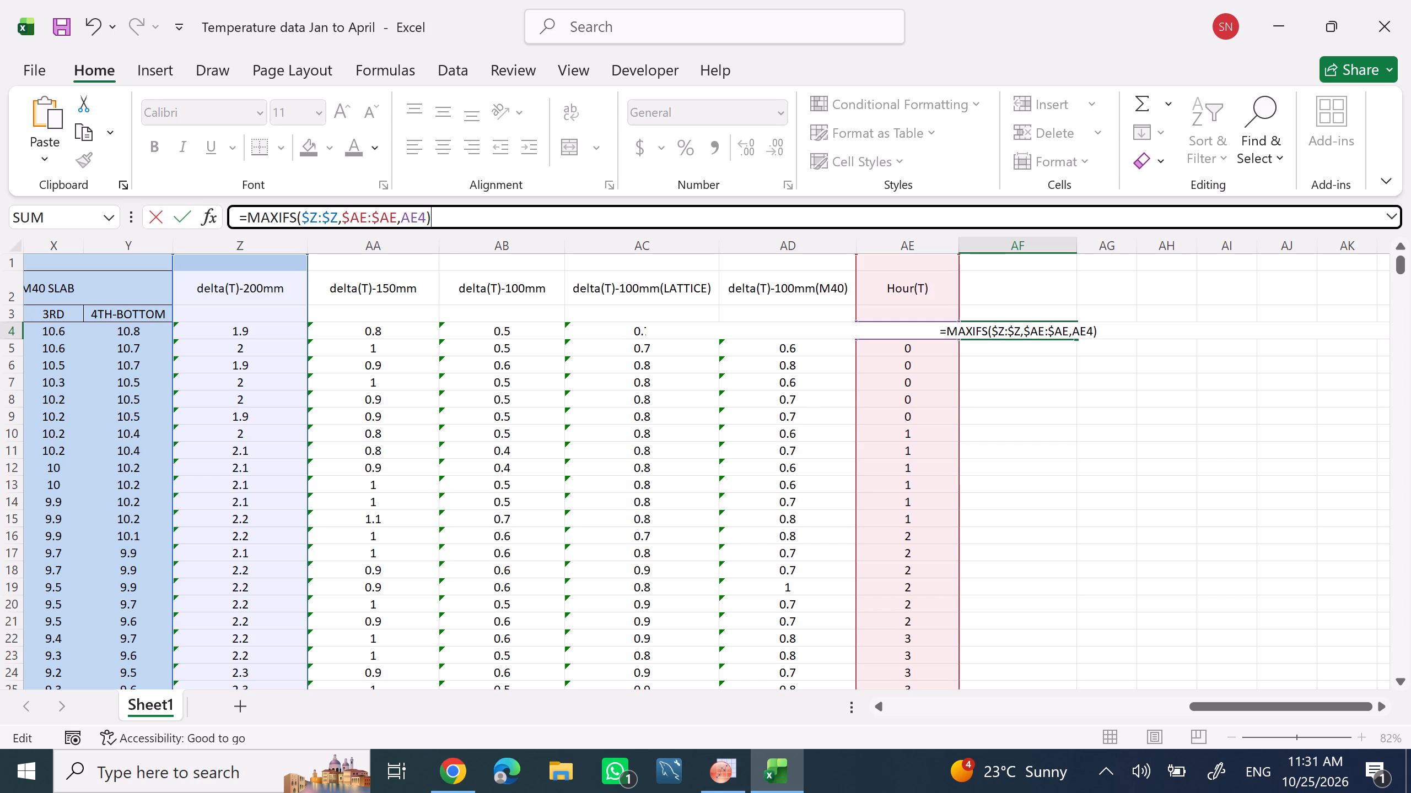
key(Return)
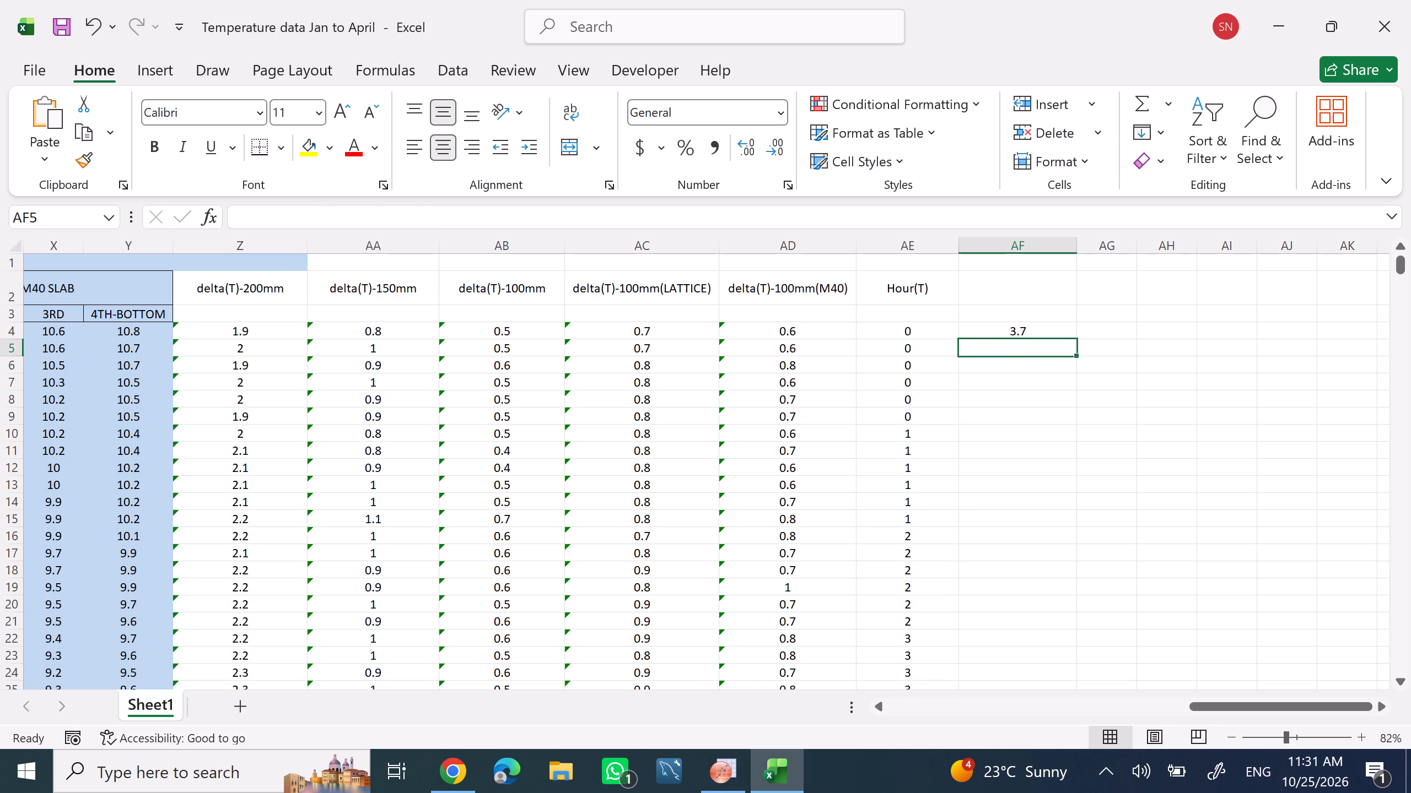
Fill the MAXIFS formula from AF4 down column AF to the last data row, 11152.
click(1068, 328)
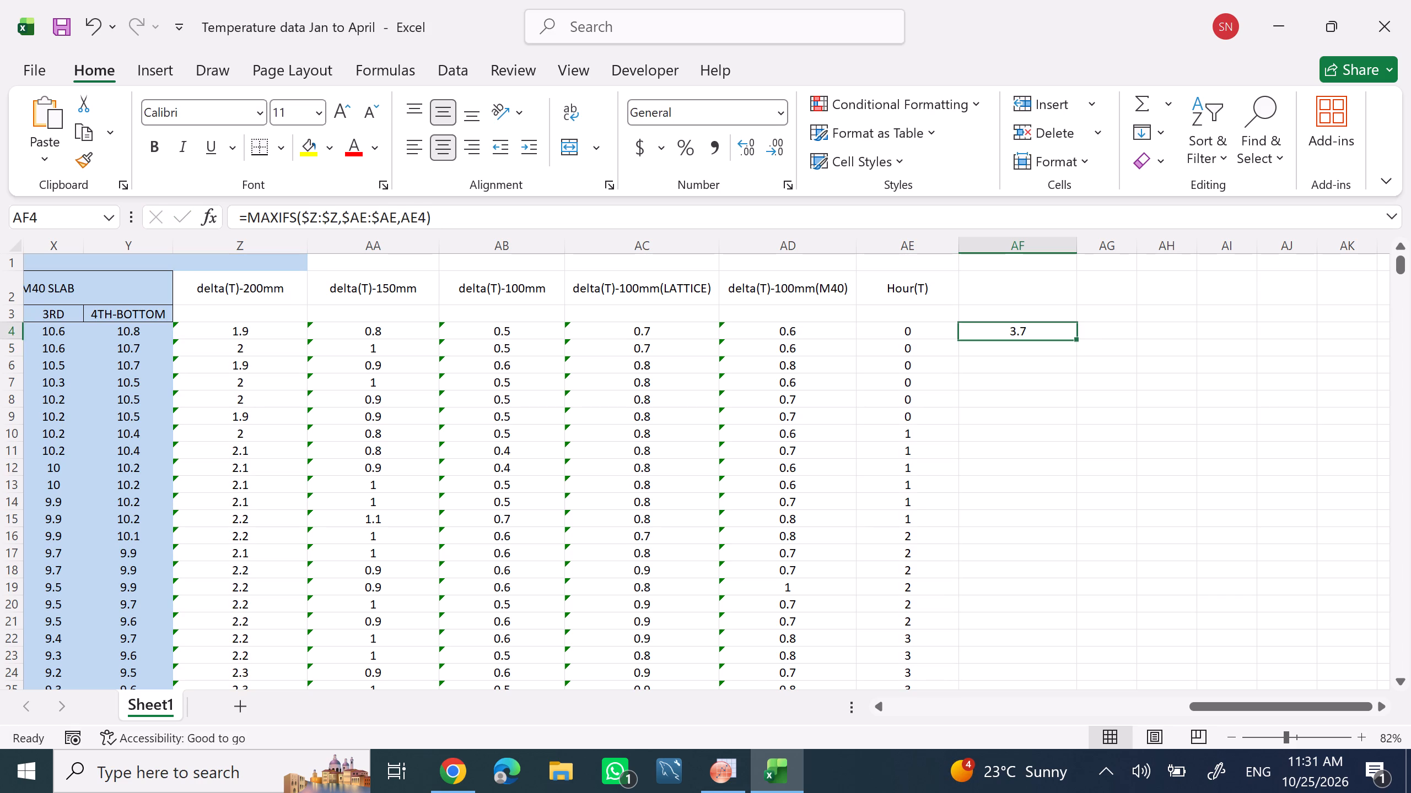
drag(1077, 335, 1152, 792)
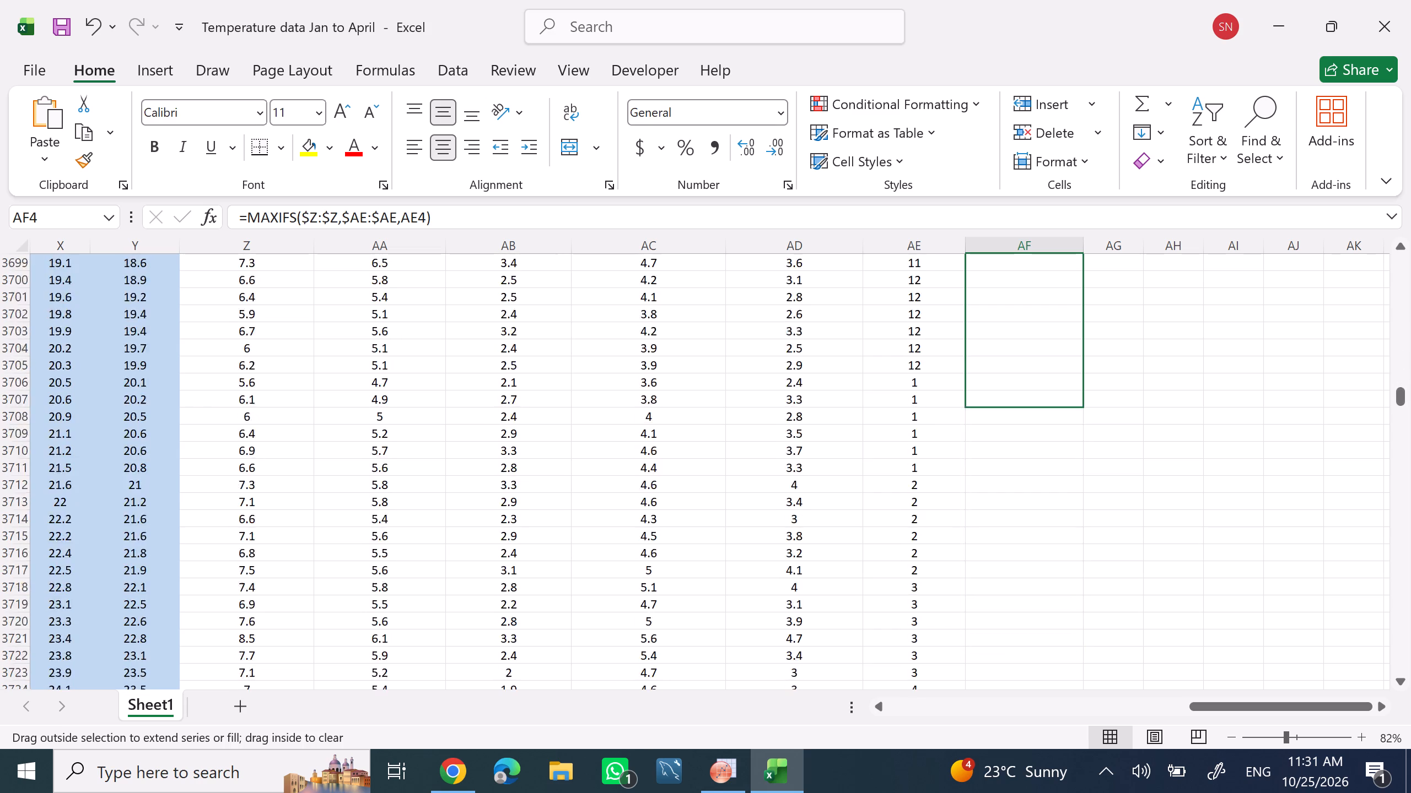
drag(1152, 792, 1153, 792)
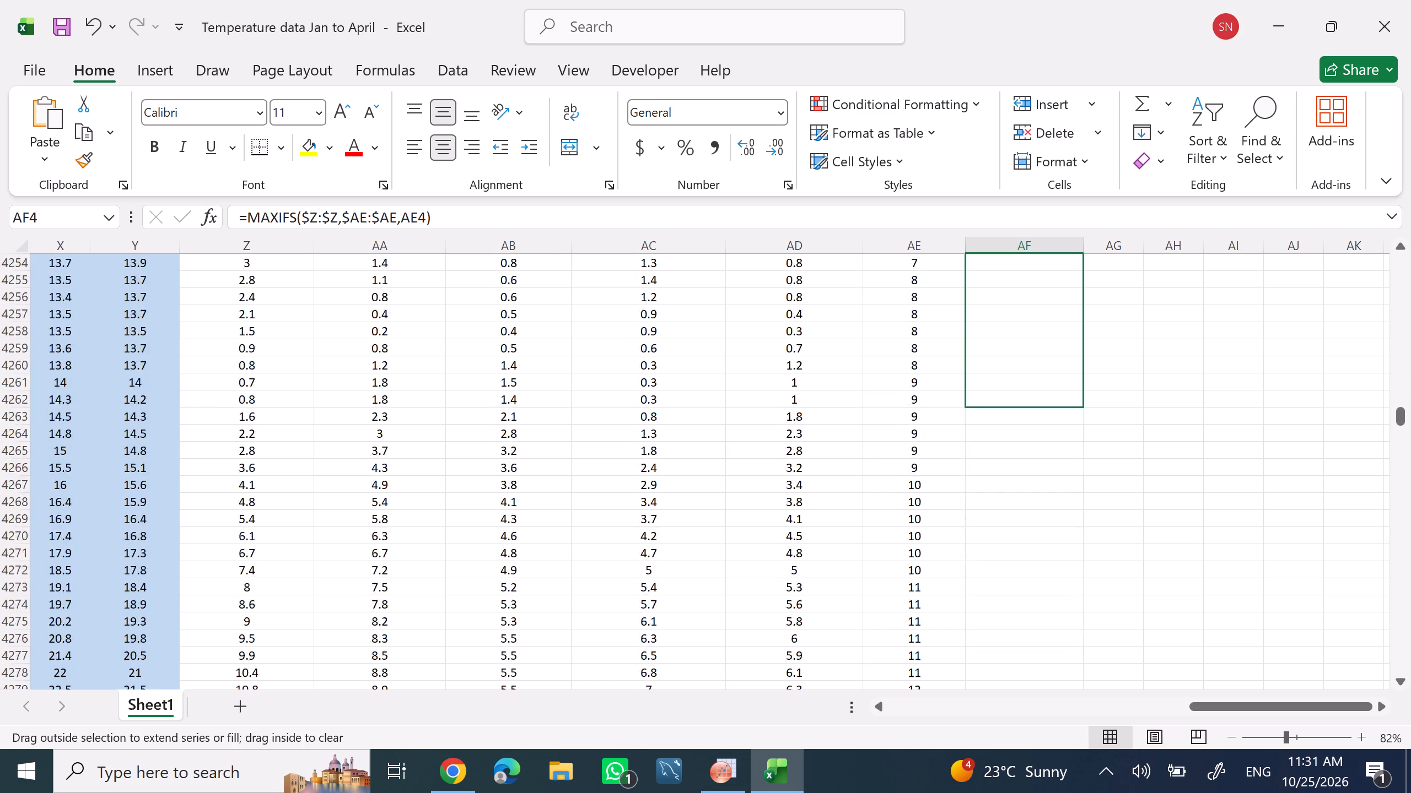
drag(1153, 792, 1147, 792)
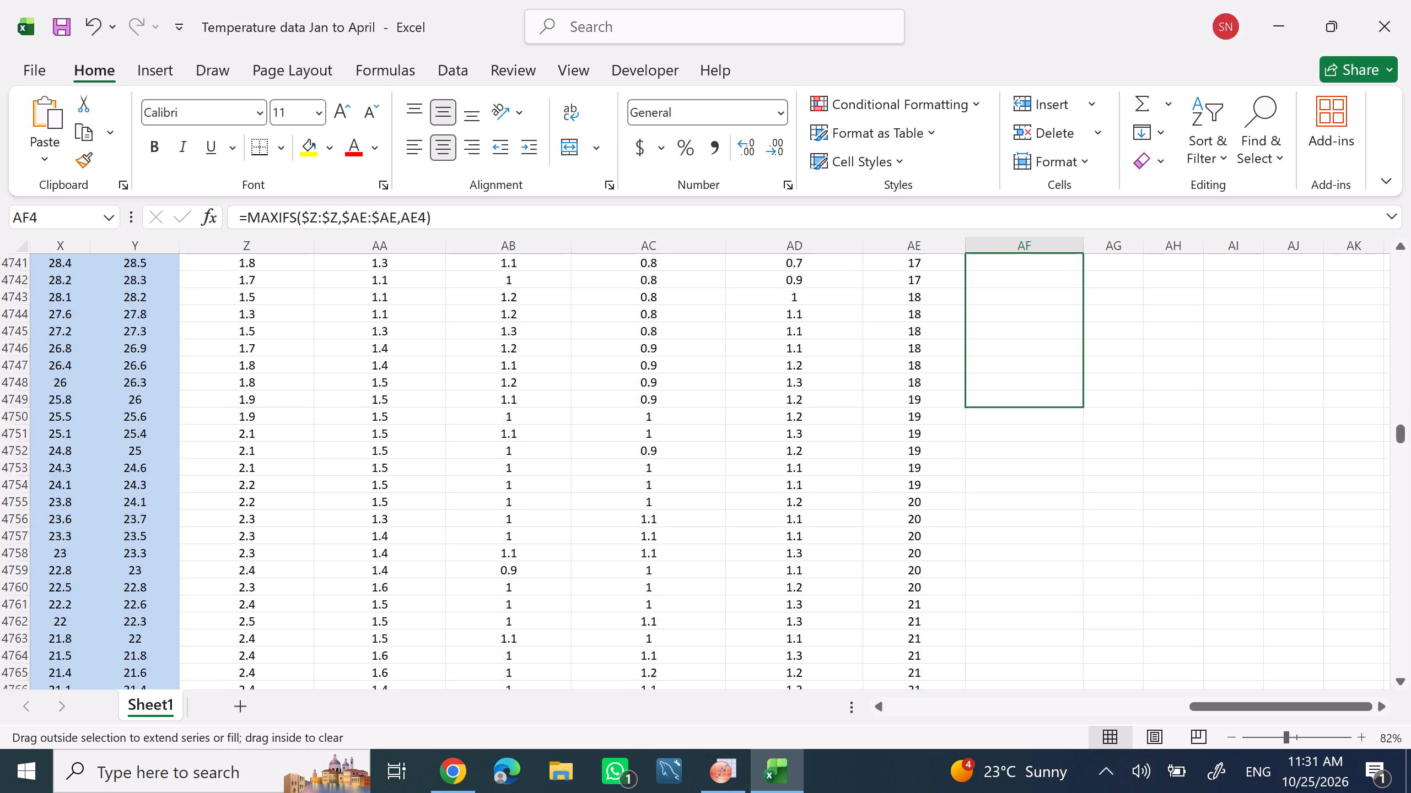
drag(1147, 792, 1146, 792)
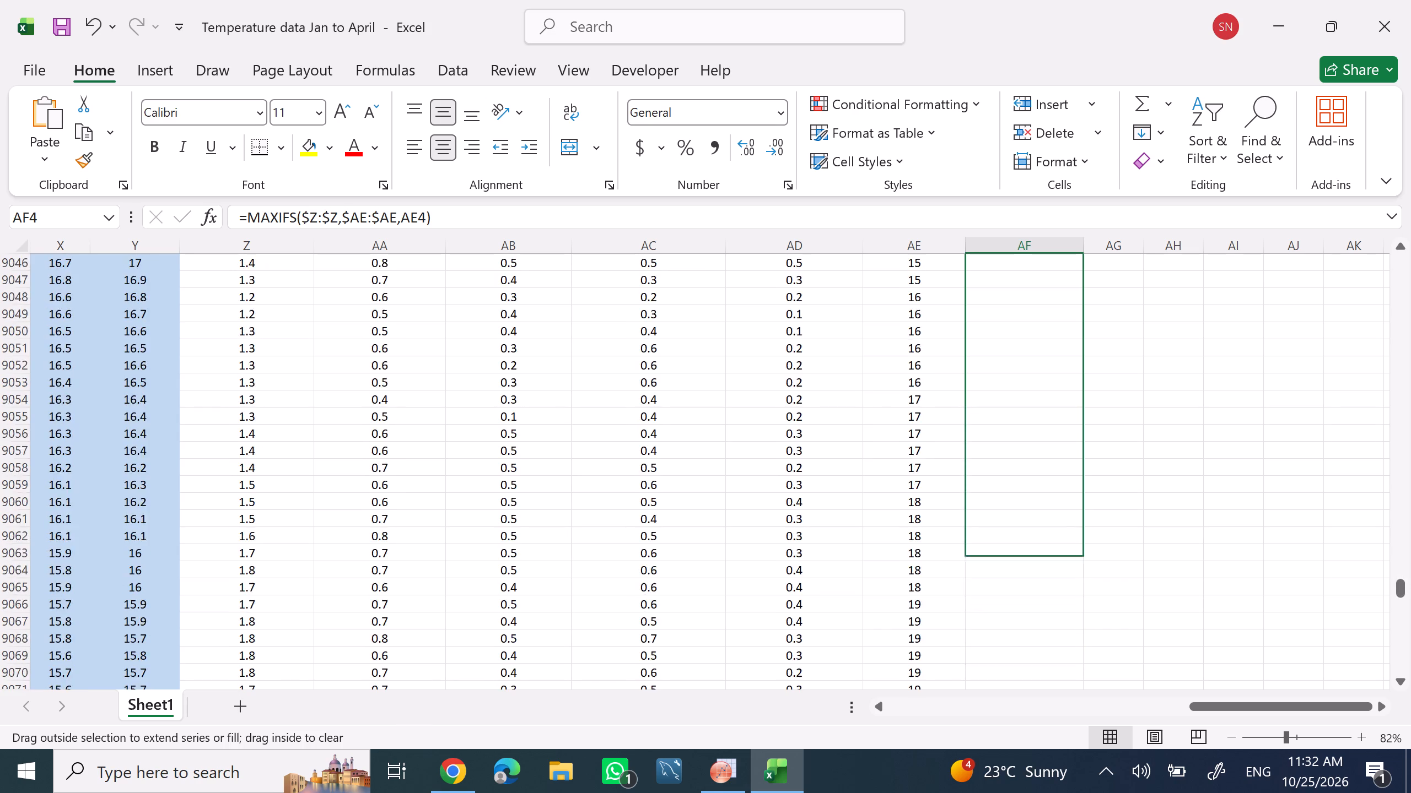
drag(1146, 792, 1143, 792)
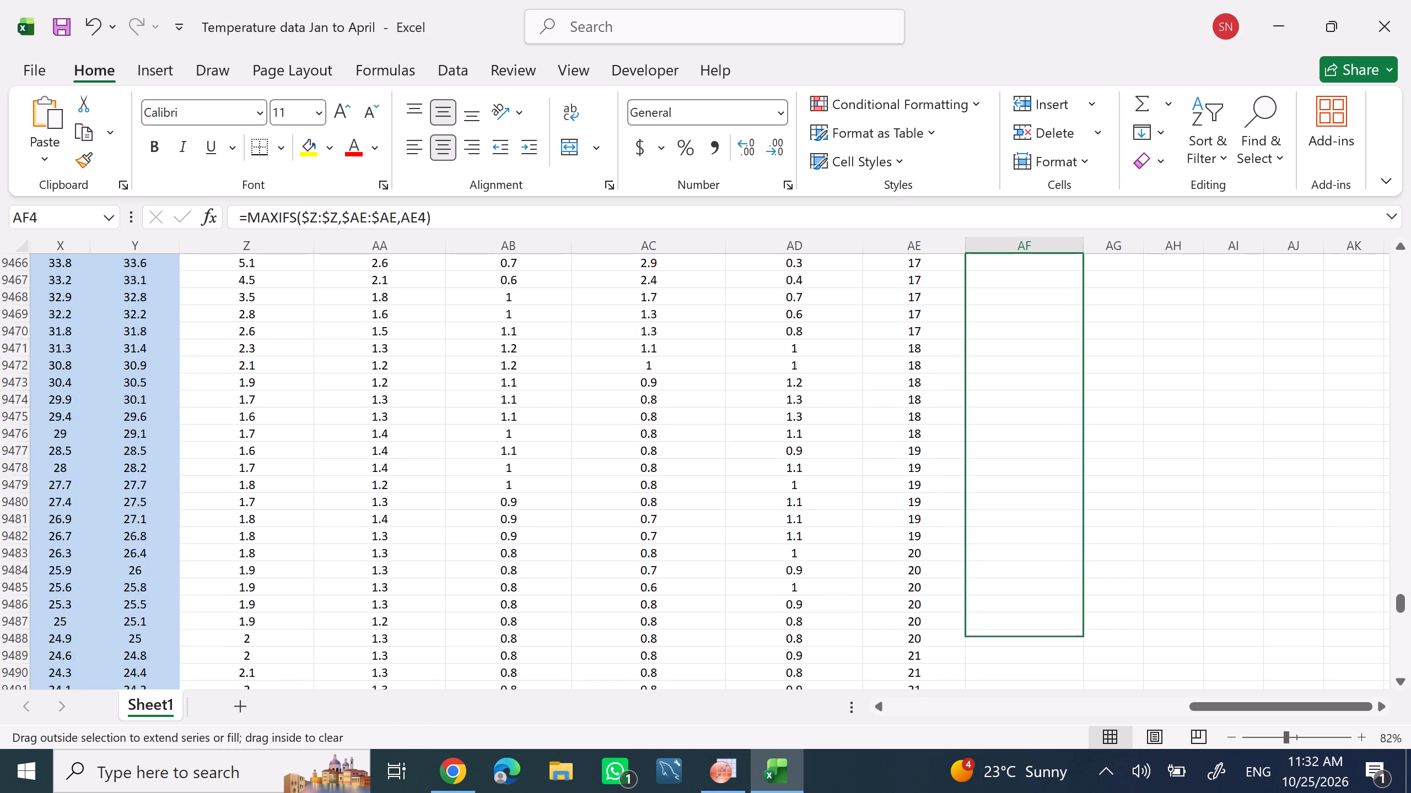
drag(1143, 792, 1133, 792)
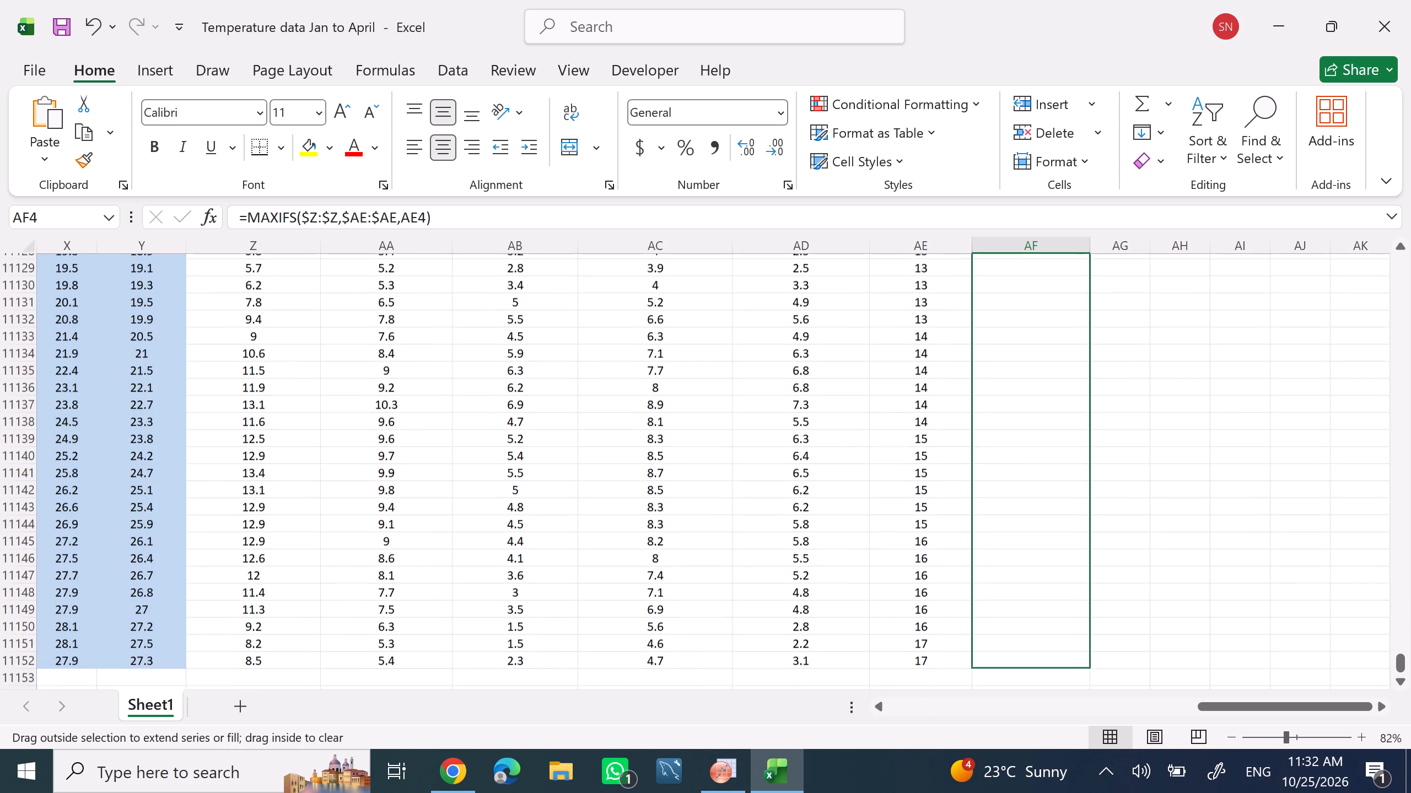
drag(1133, 792, 1053, 264)
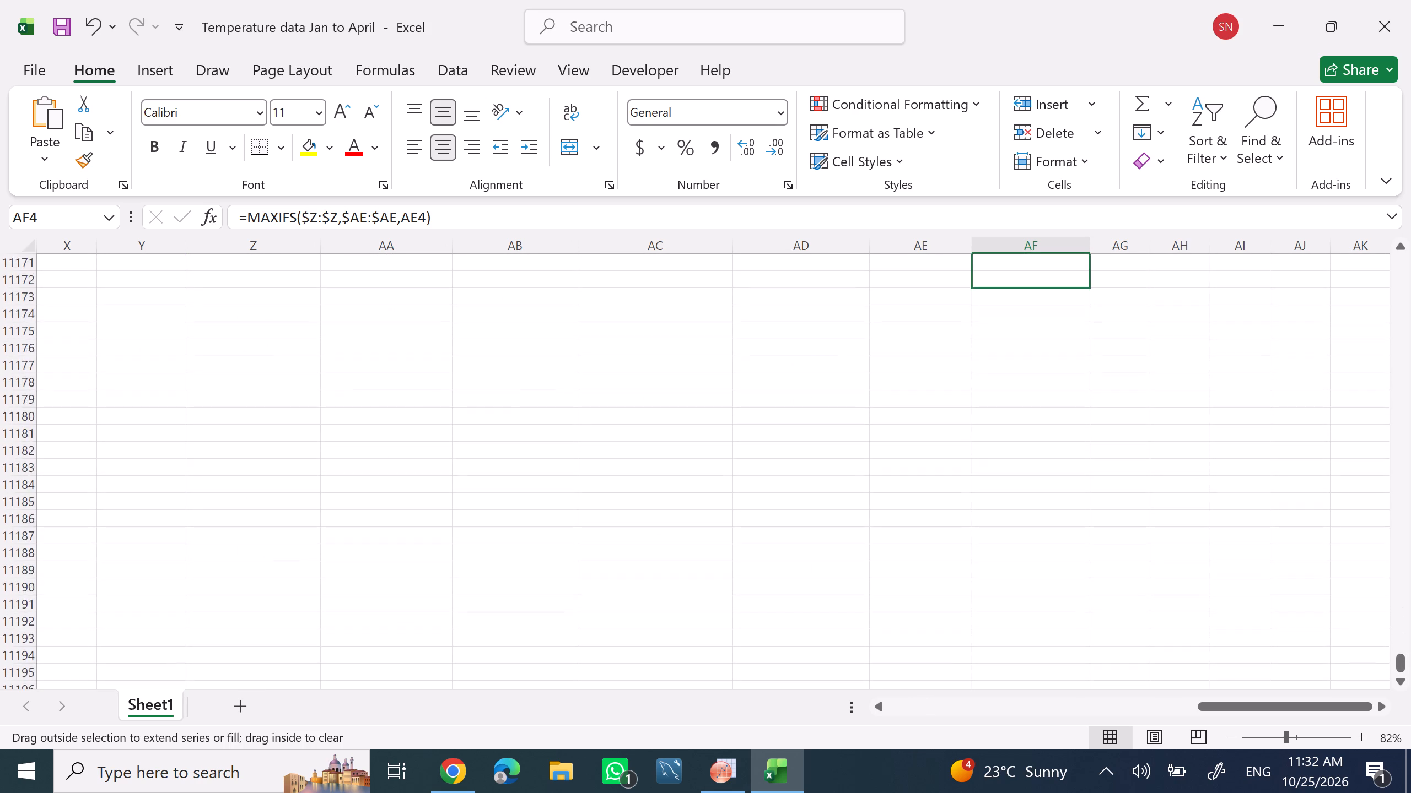
drag(1053, 264, 1045, 104)
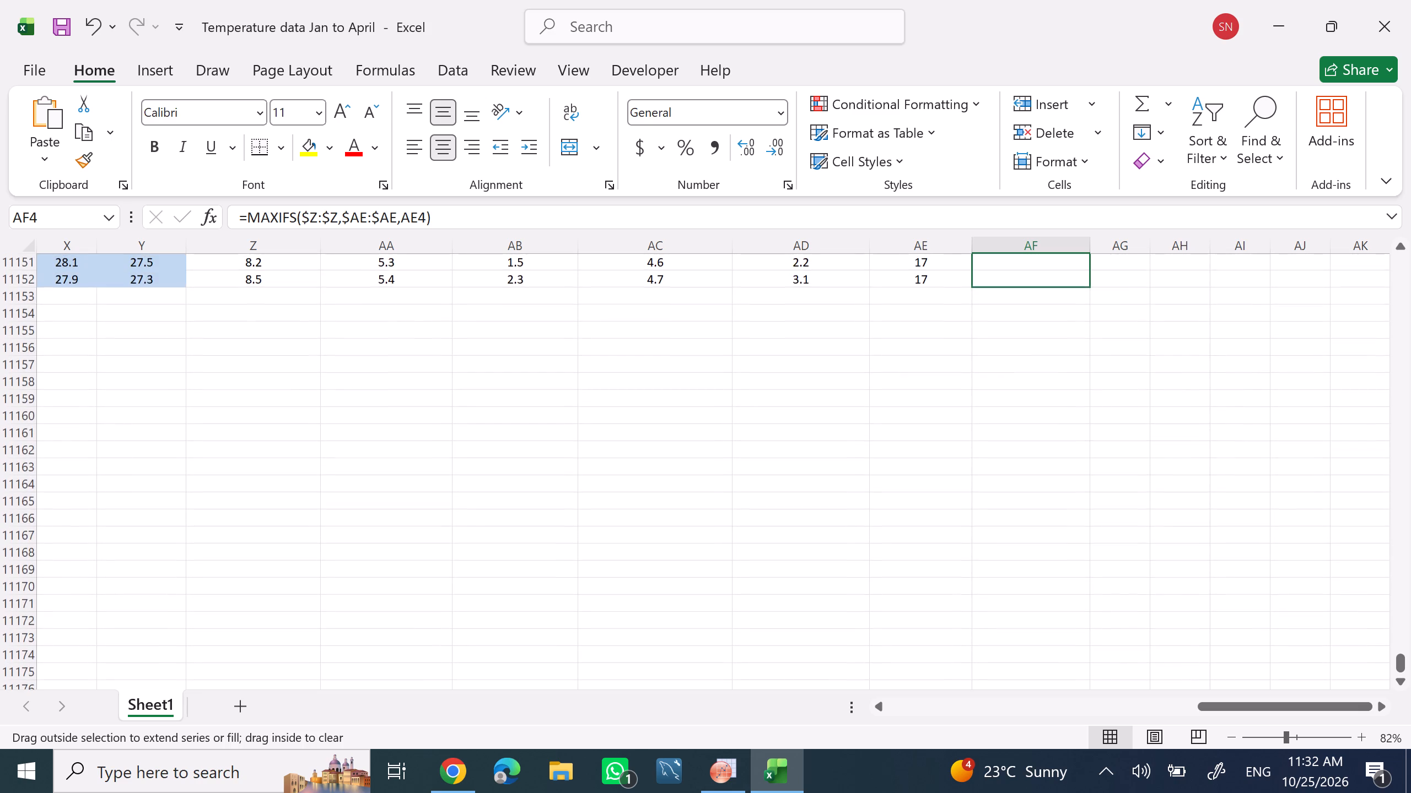
drag(1045, 104, 1010, 321)
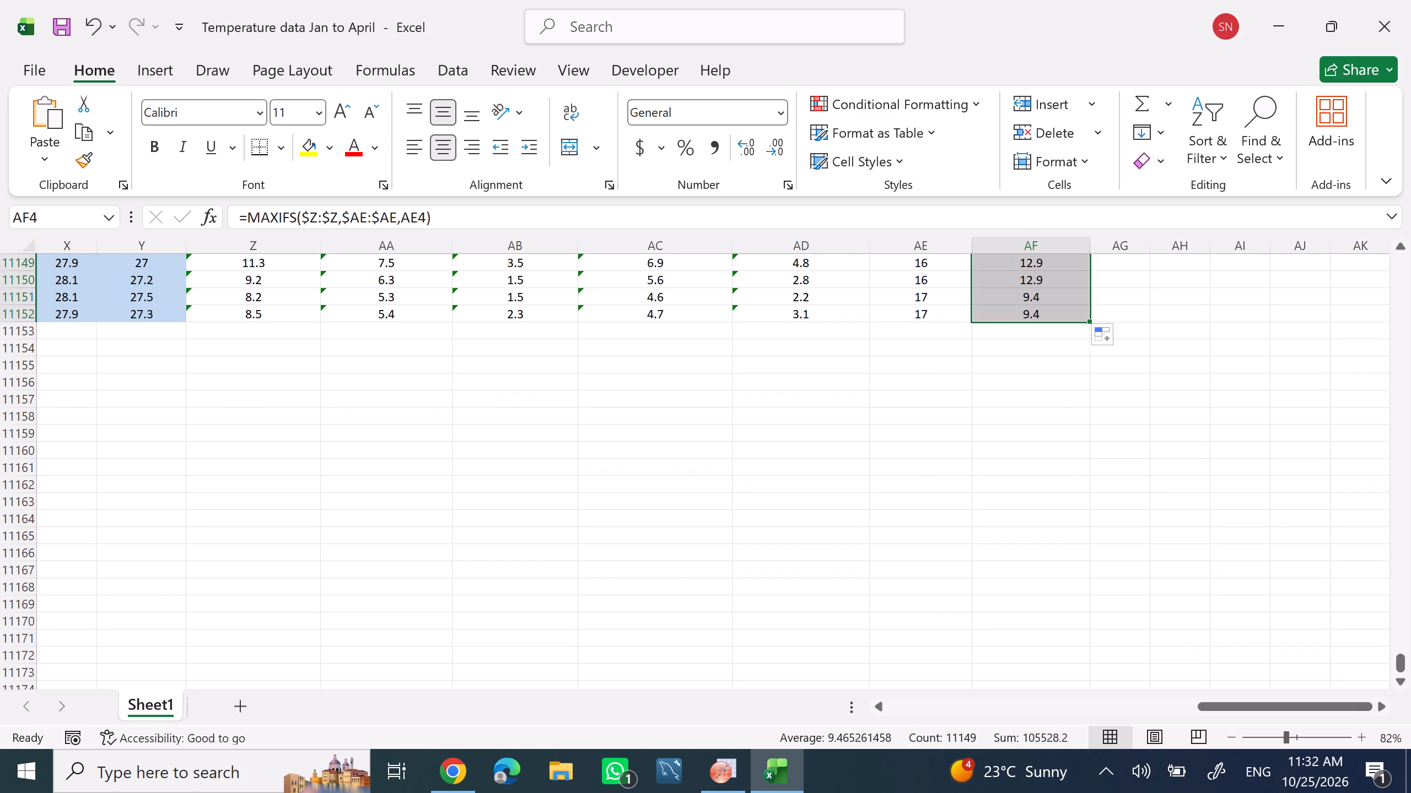
Examine the filled maximum Delta T values in column AF from the last rows back to the first ones.
scroll(1005, 442, up, 8)
scroll(985, 557, up, 12)
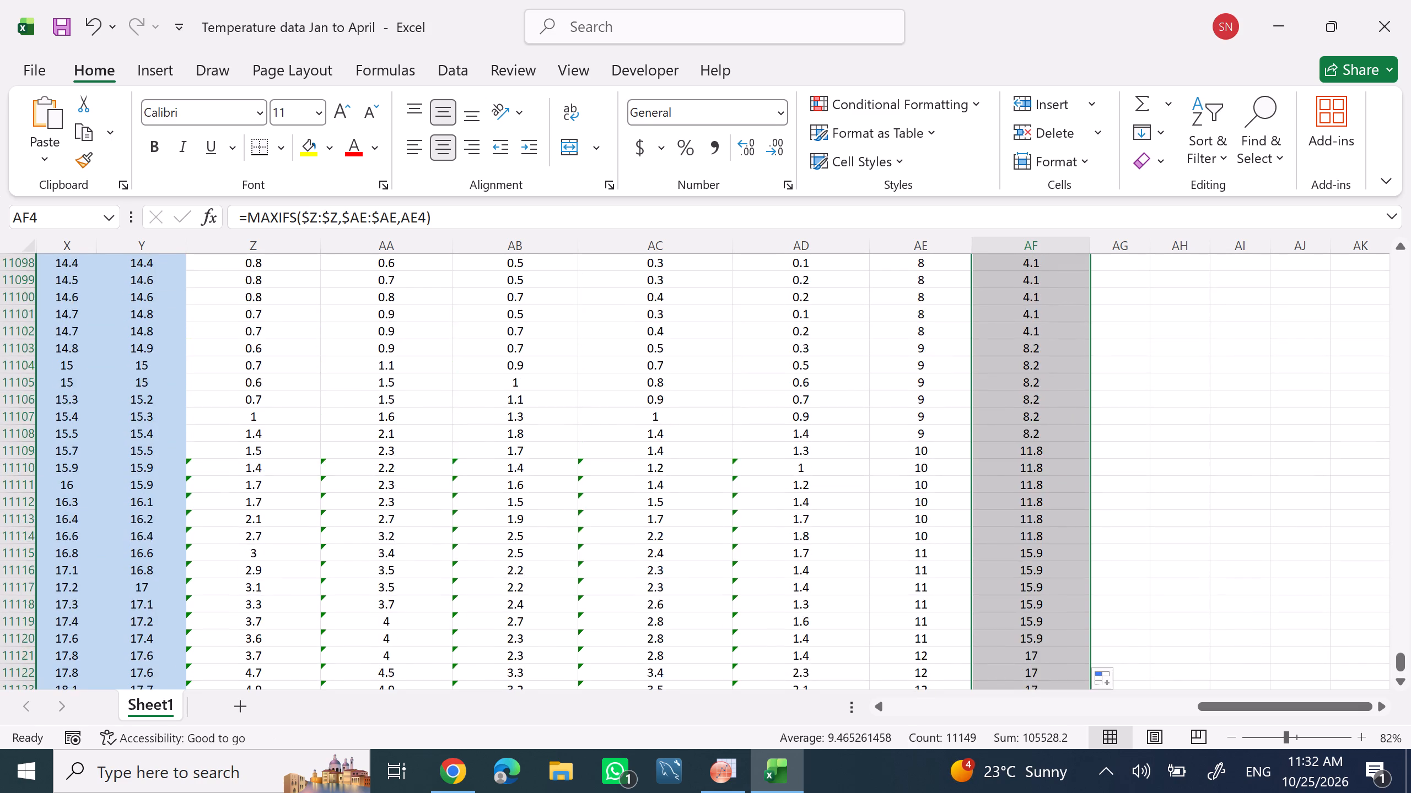
drag(1405, 661, 1335, 107)
click(1134, 443)
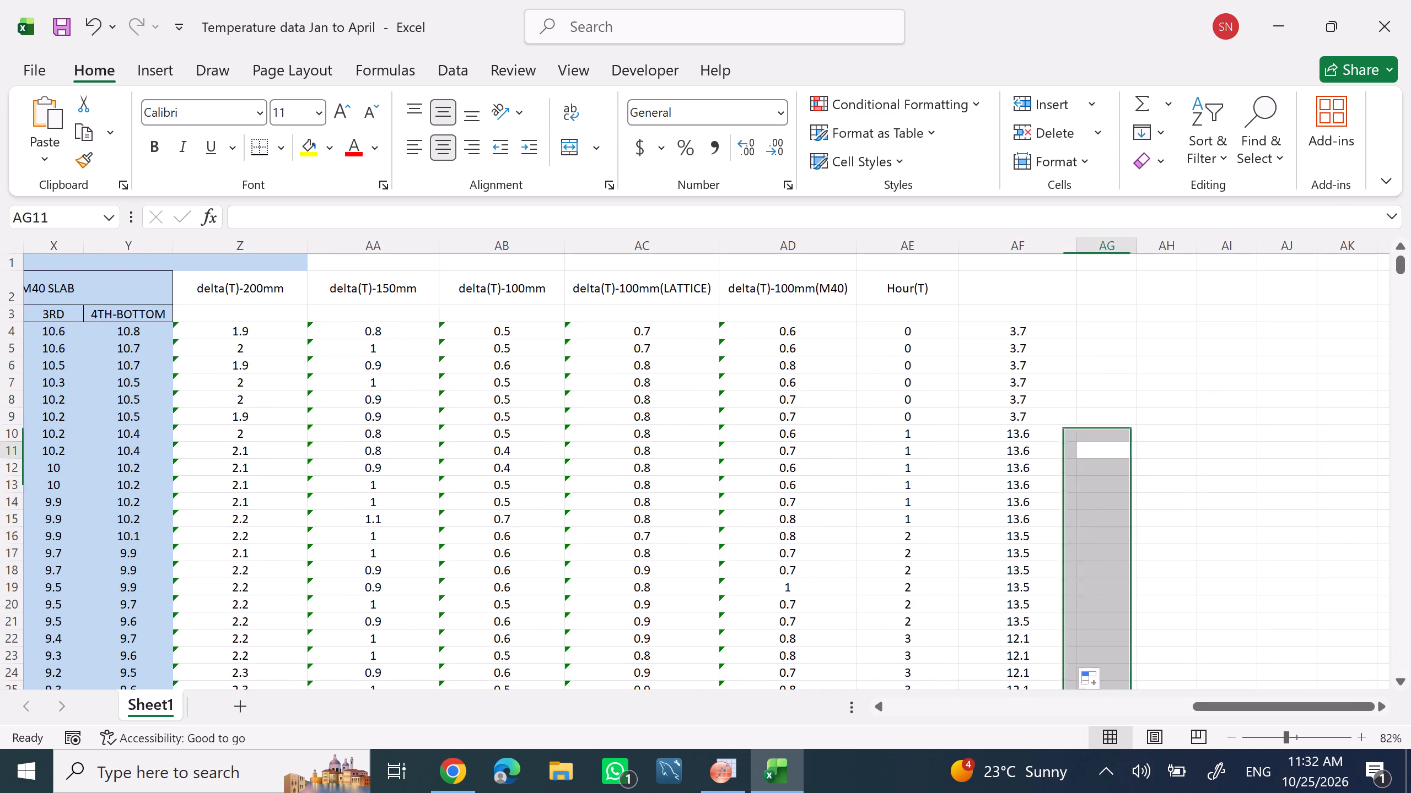
click(1203, 606)
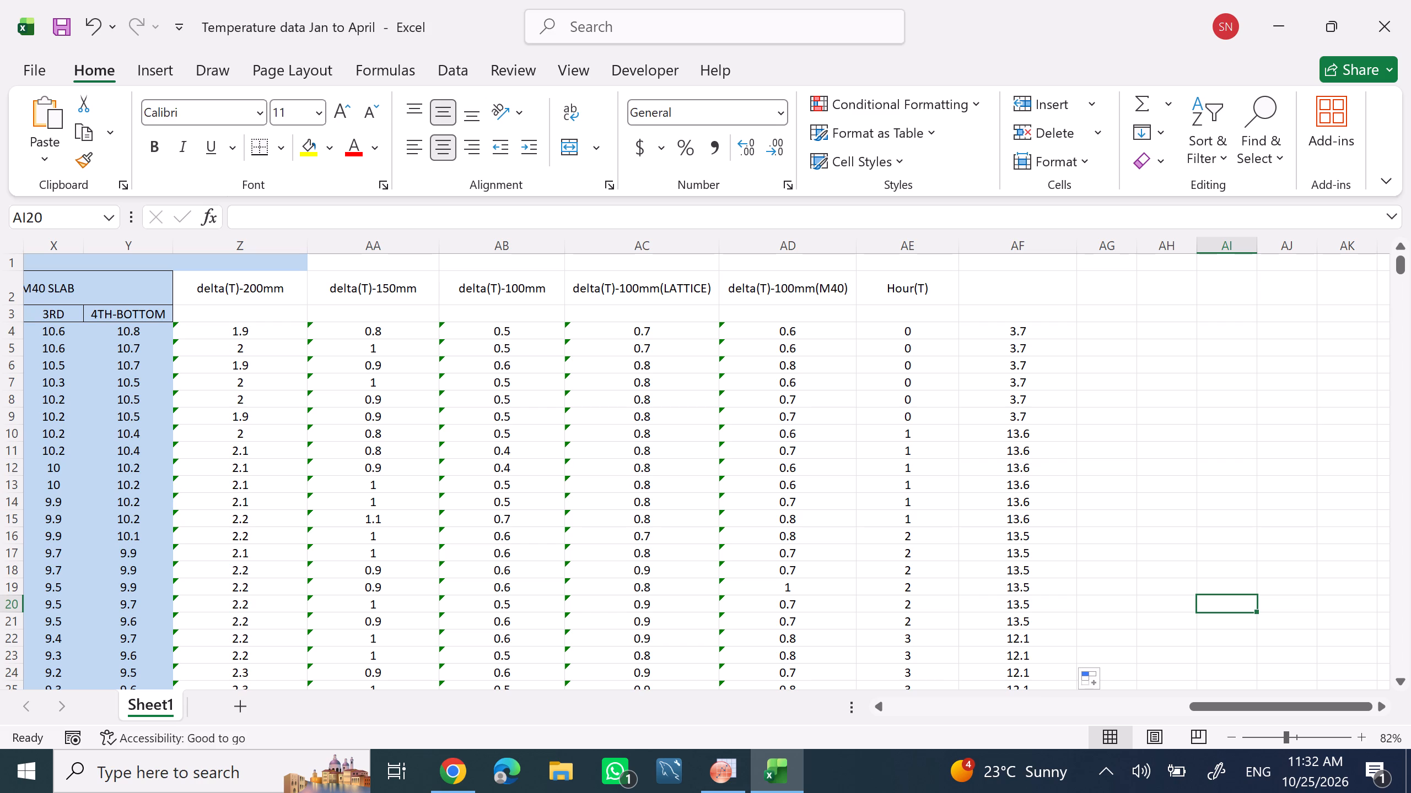
scroll(1052, 460, down, 1)
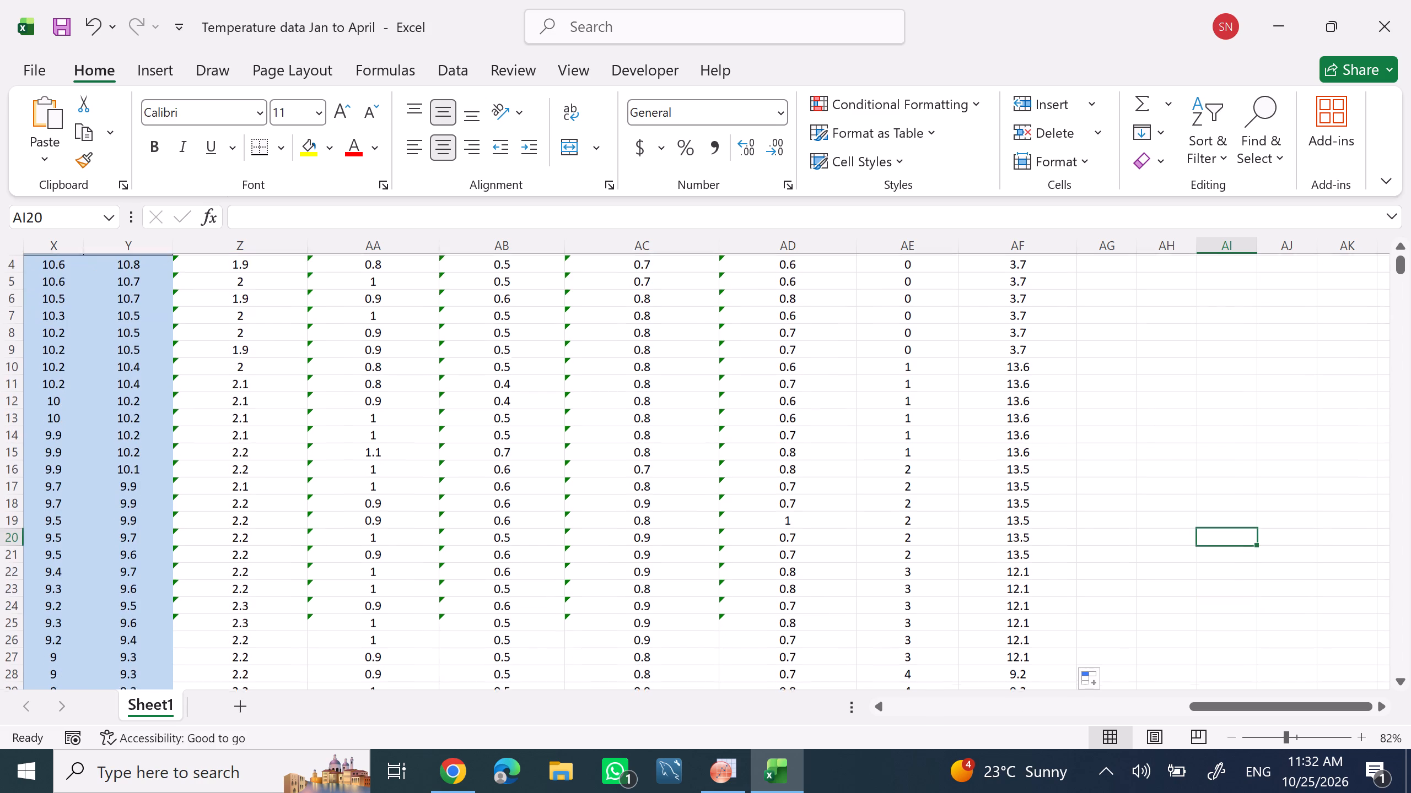
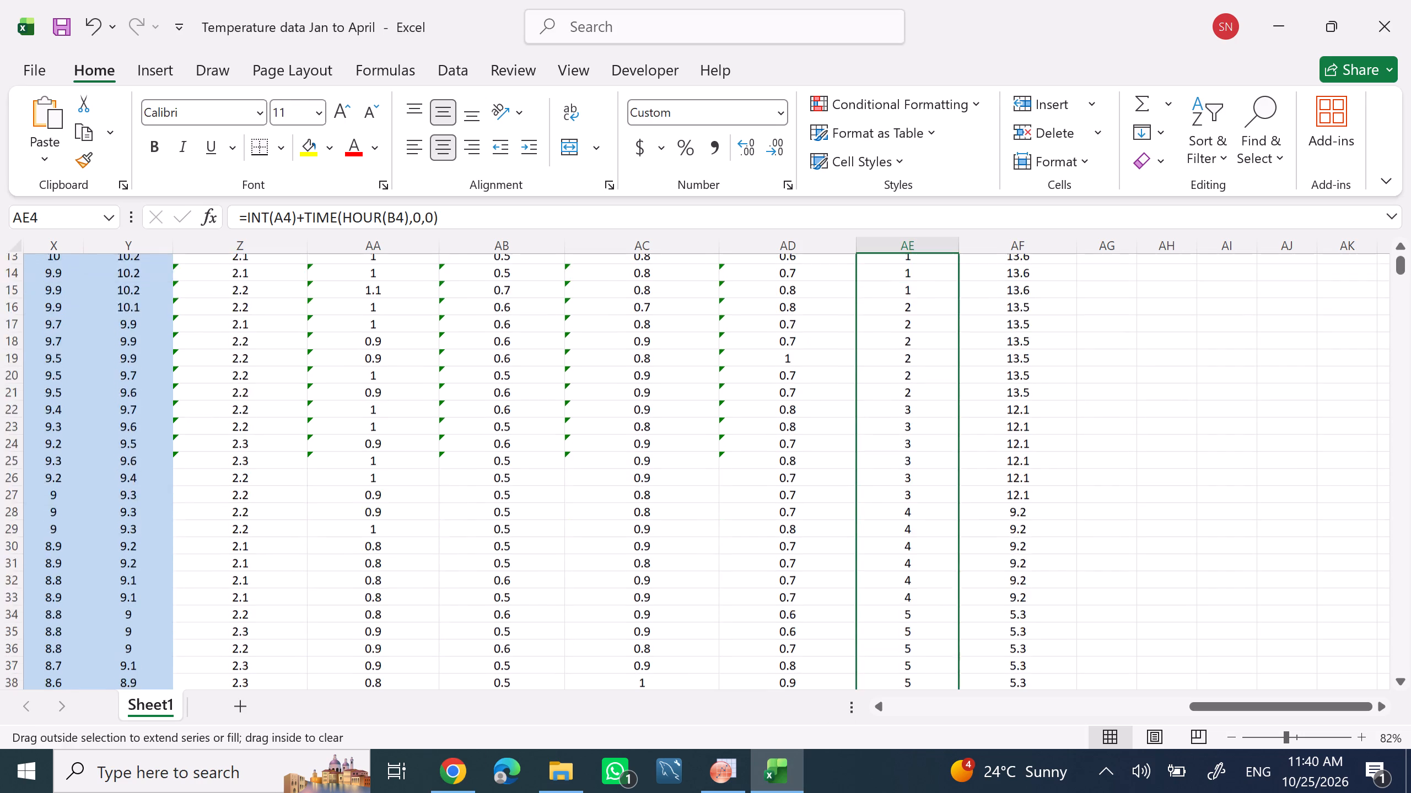
drag(1020, 792, 1021, 792)
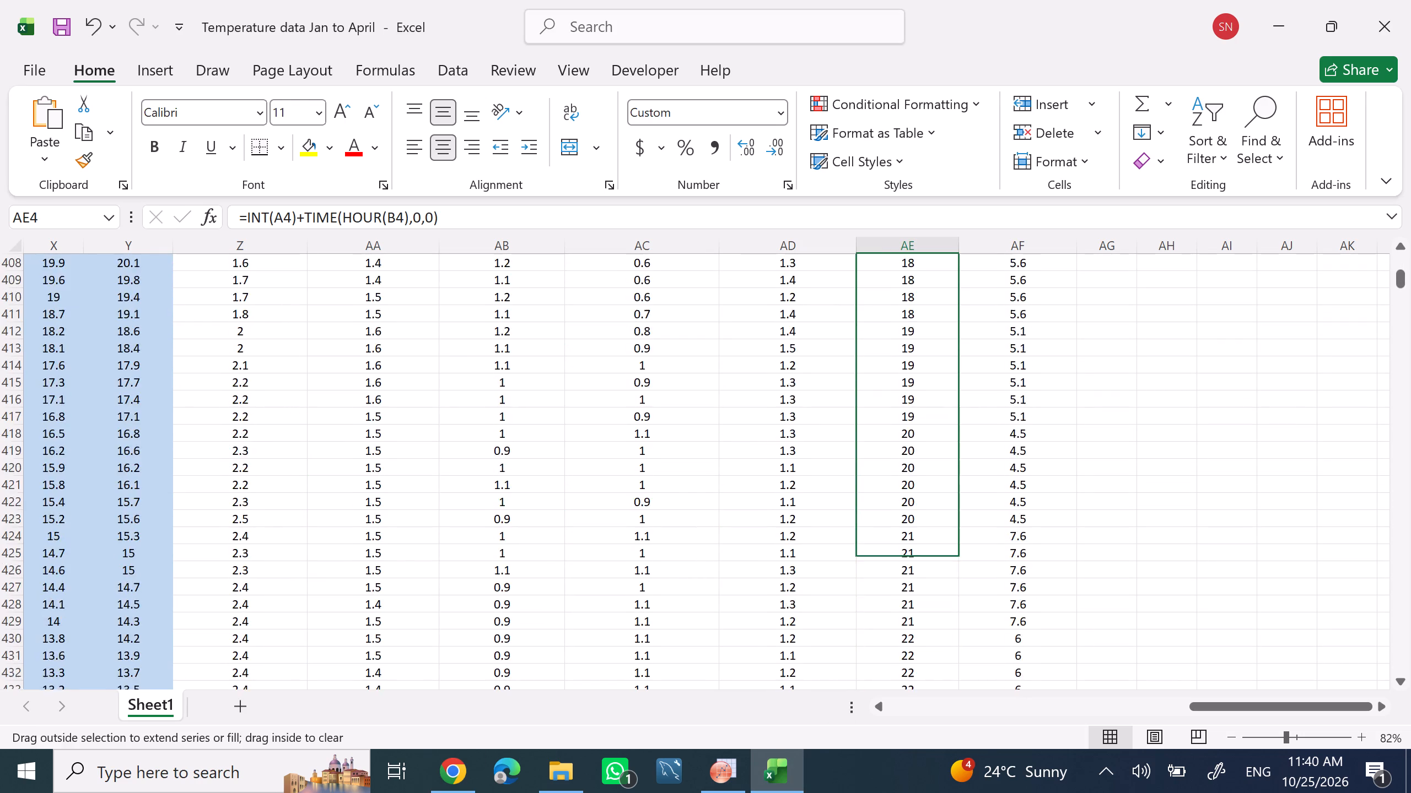
drag(1021, 792, 1013, 792)
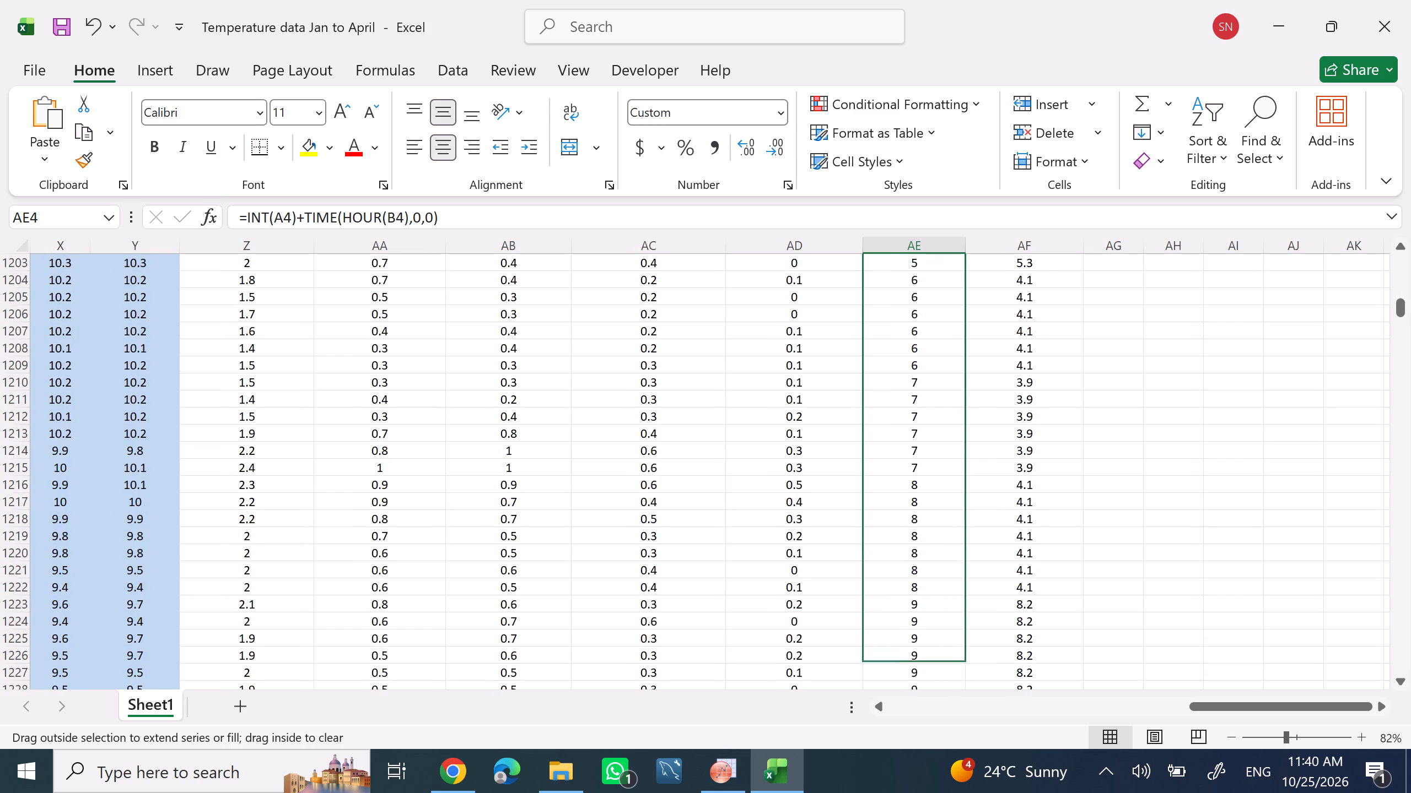
drag(1013, 792, 1011, 792)
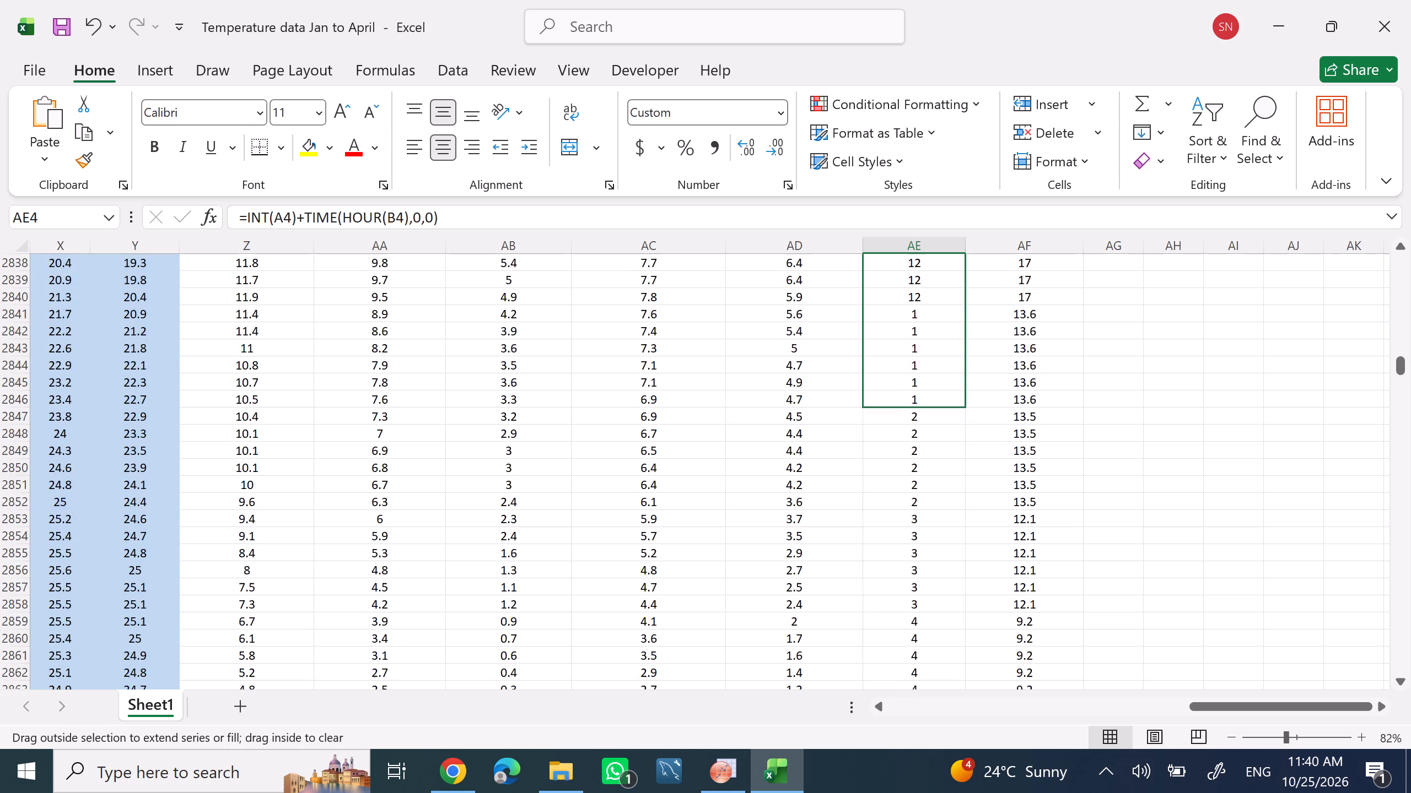
drag(1011, 792, 1009, 792)
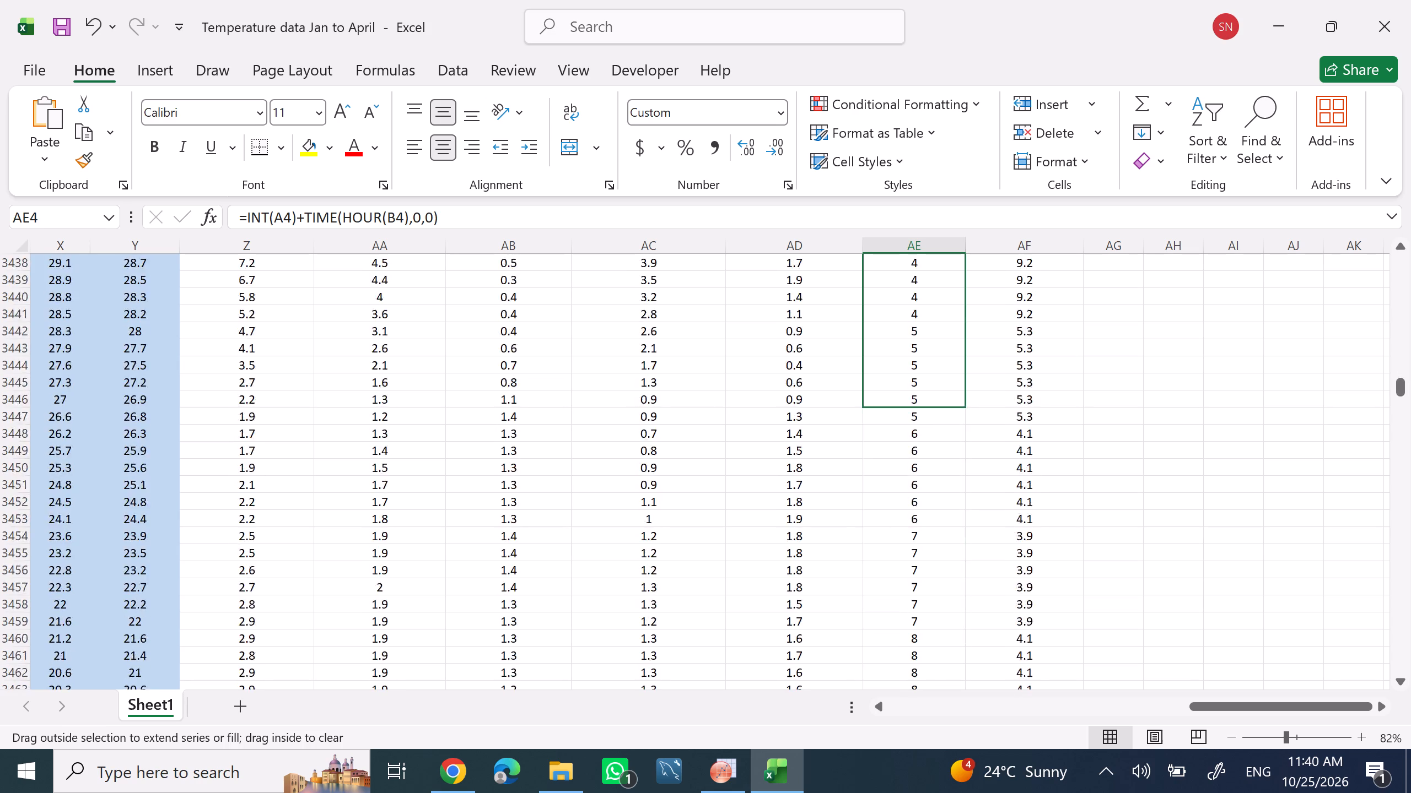
drag(1009, 792, 1010, 792)
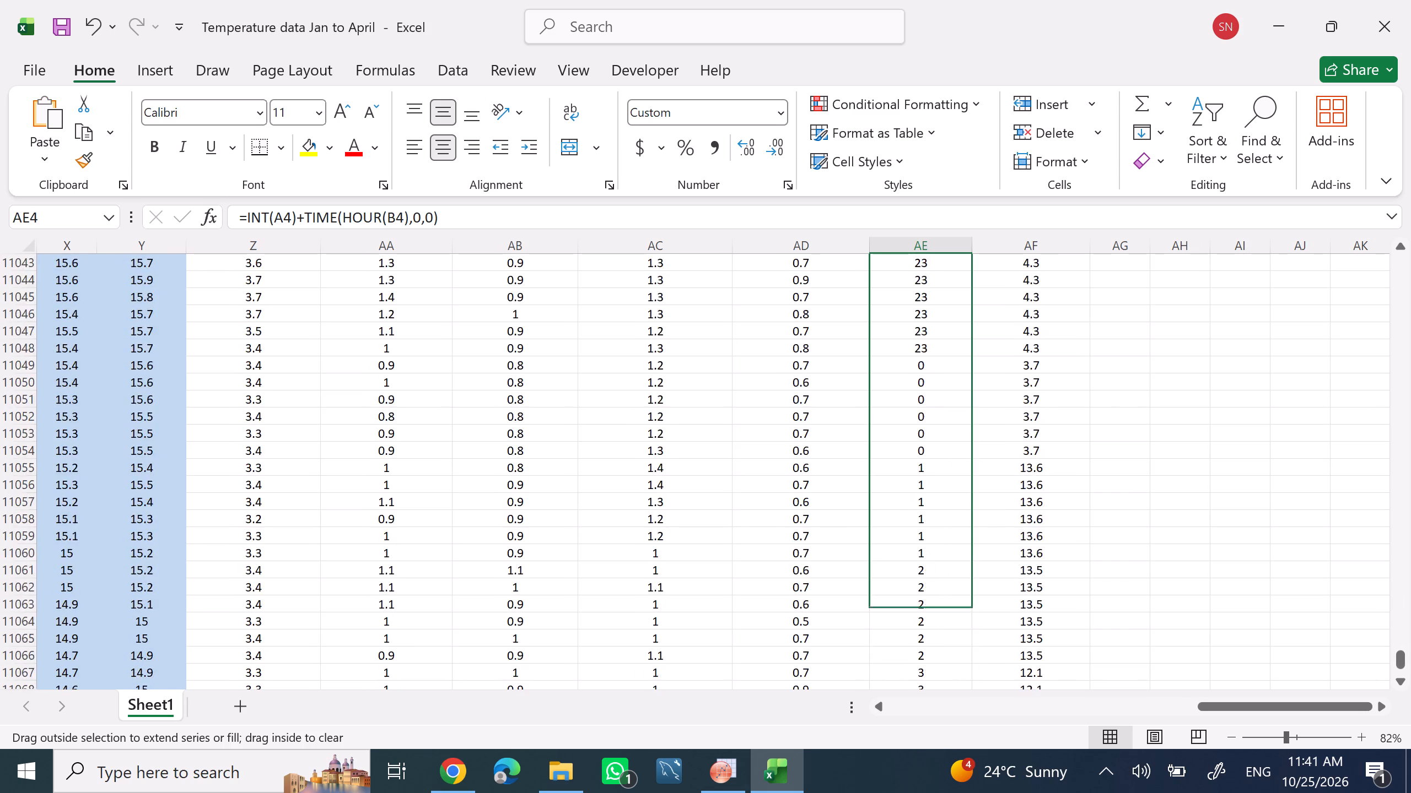
drag(1010, 792, 1001, 792)
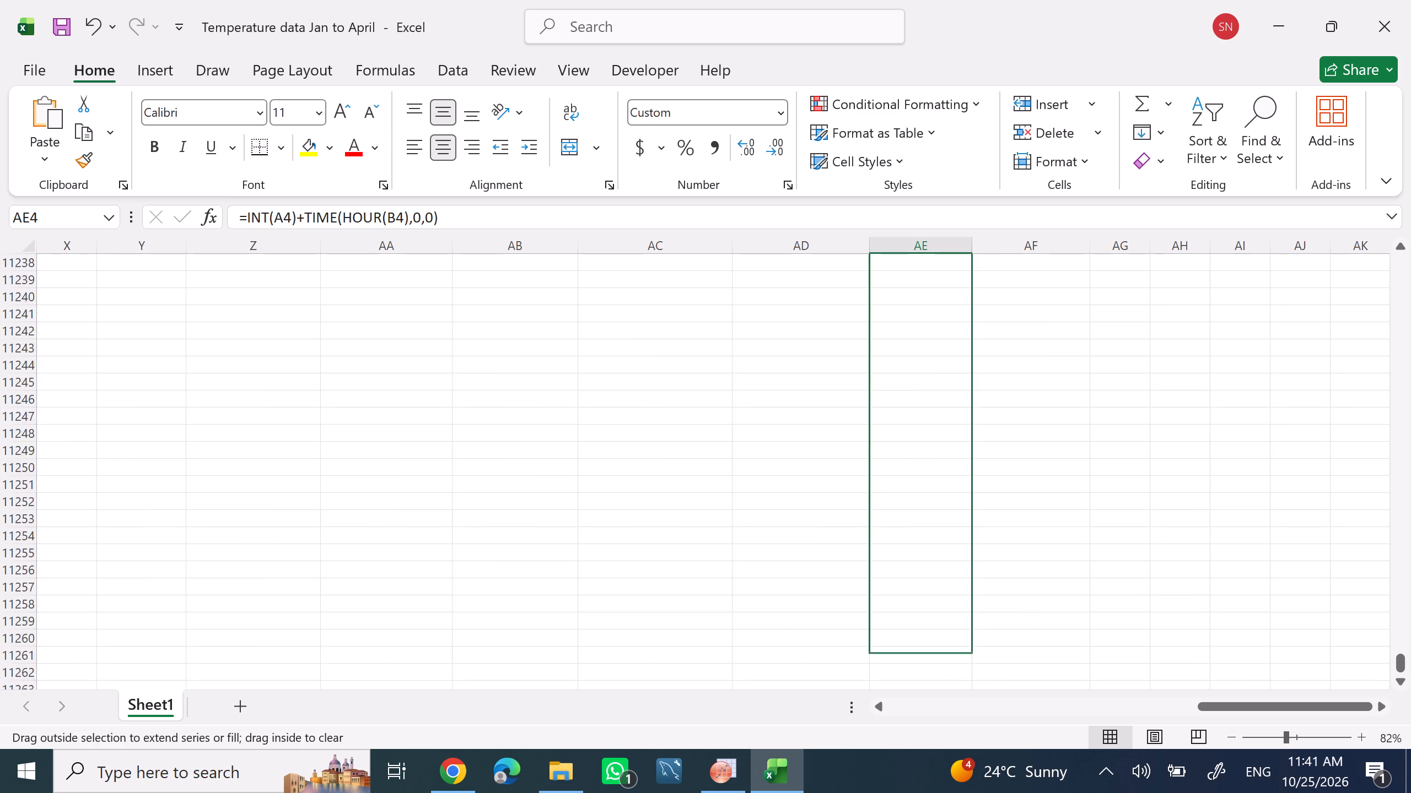
drag(1001, 792, 899, 222)
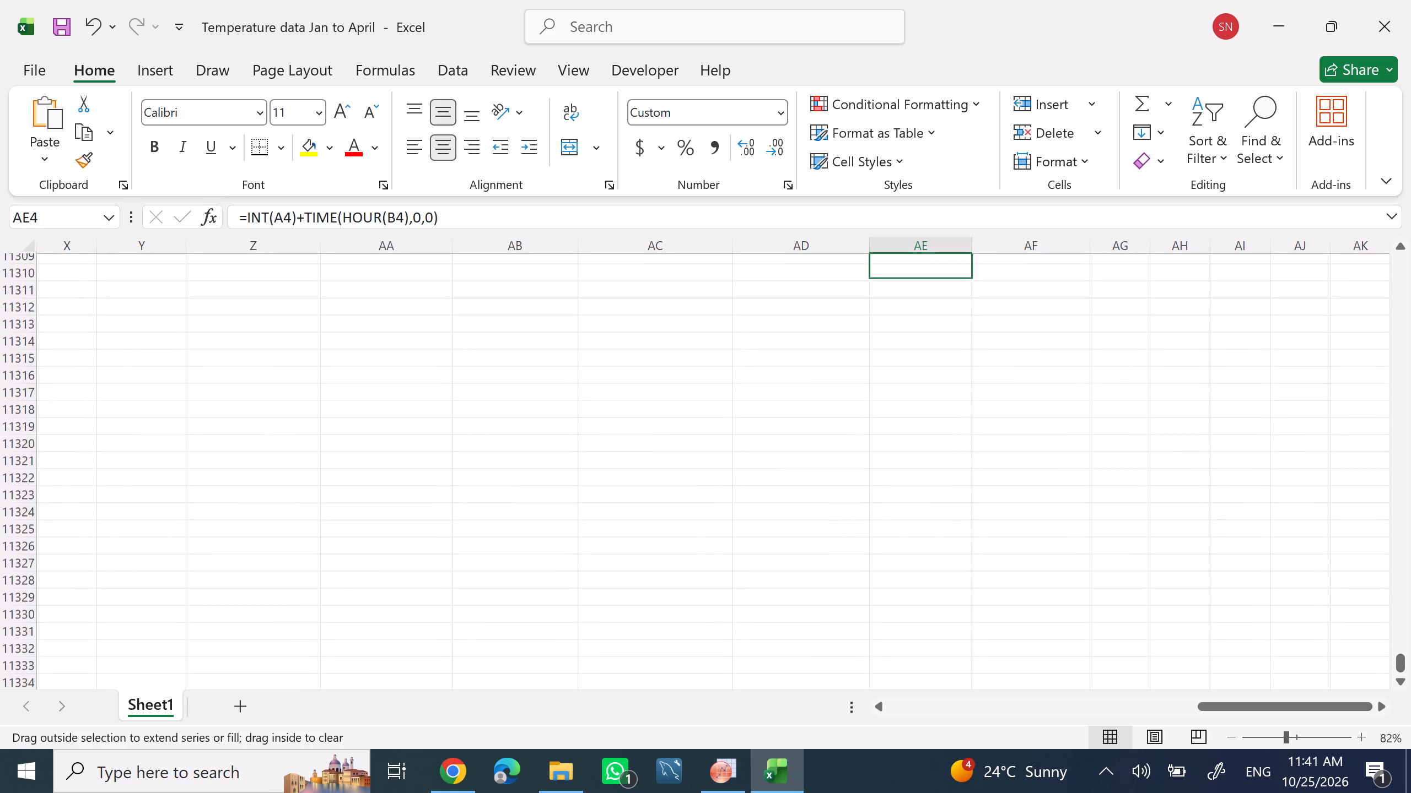
drag(899, 222, 994, 247)
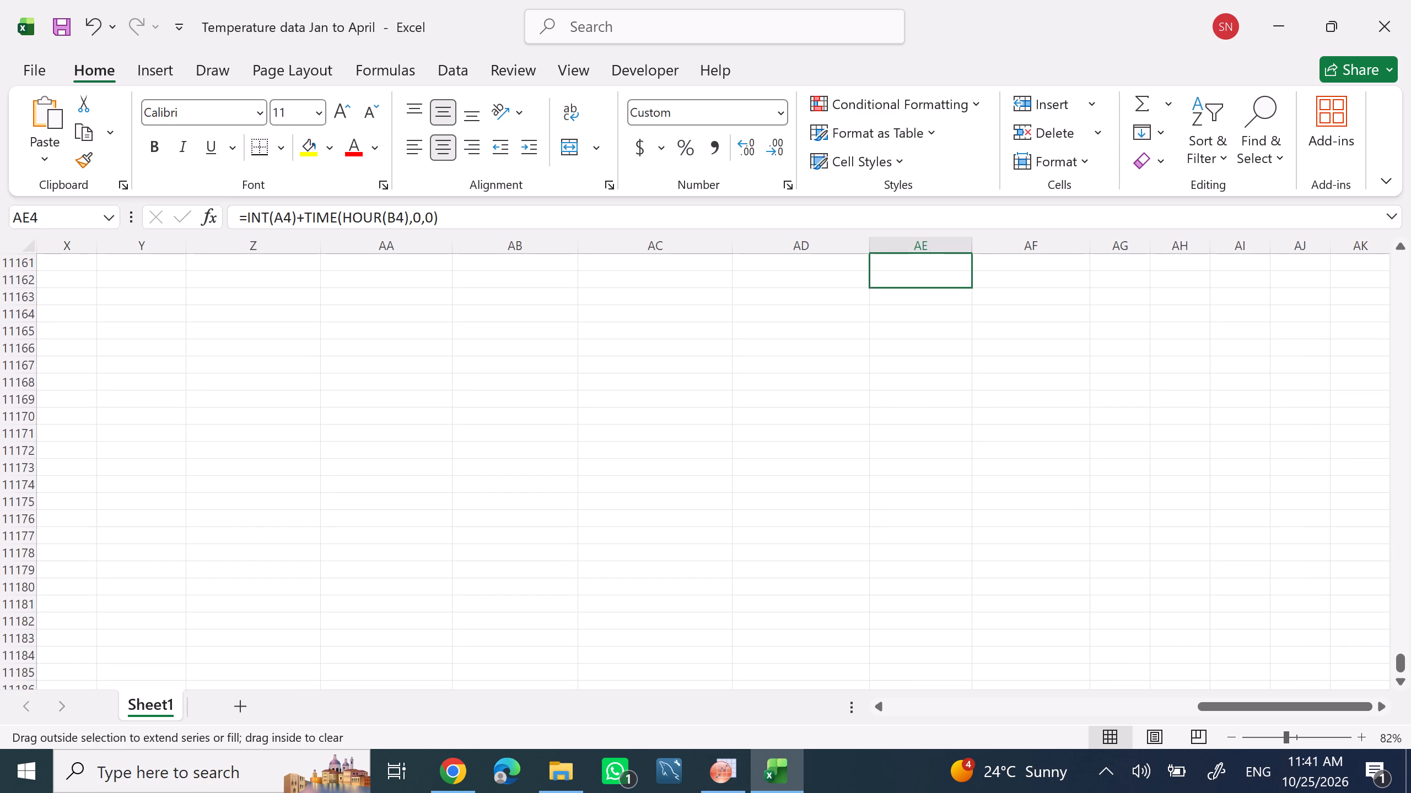
drag(994, 247, 1000, 316)
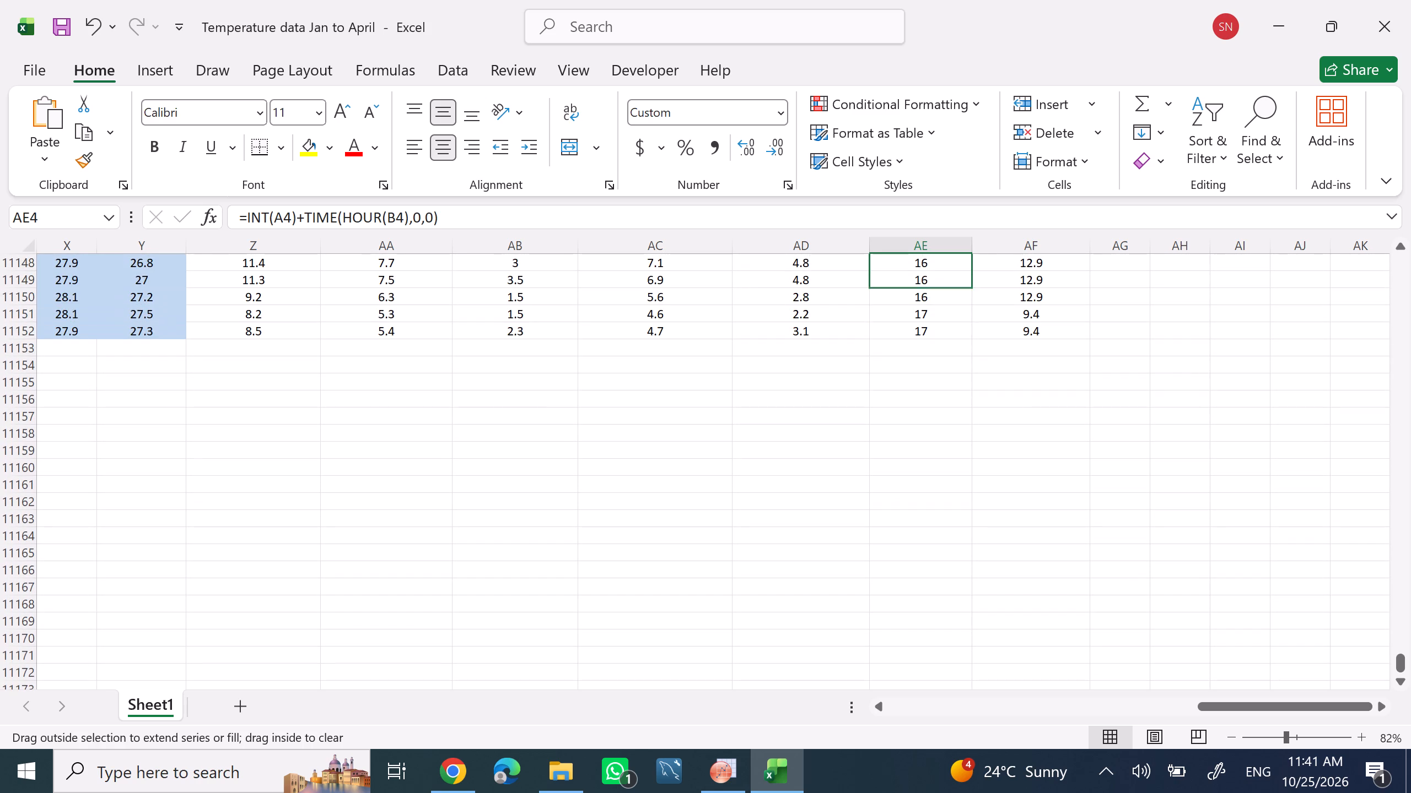
drag(1000, 316, 1004, 351)
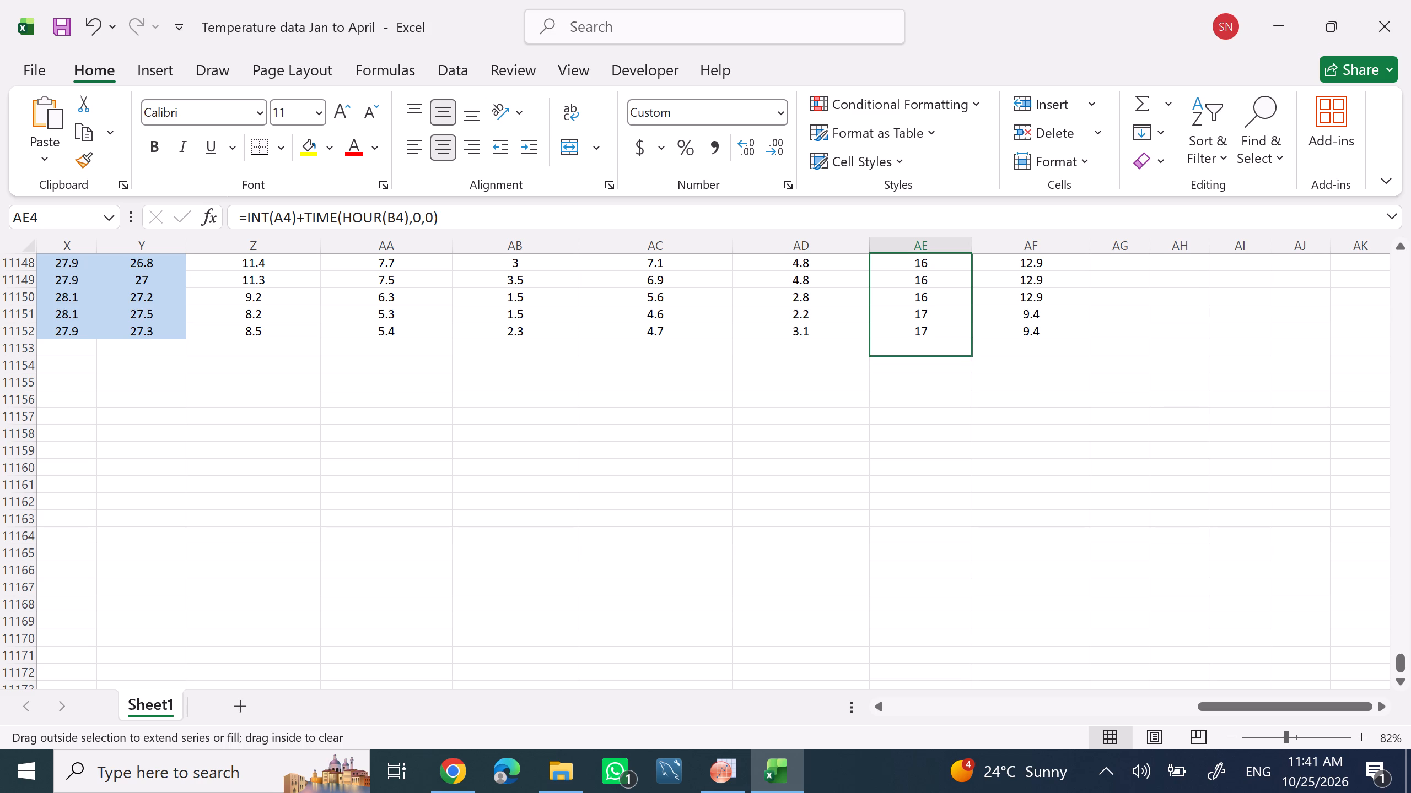
drag(1004, 351, 1001, 342)
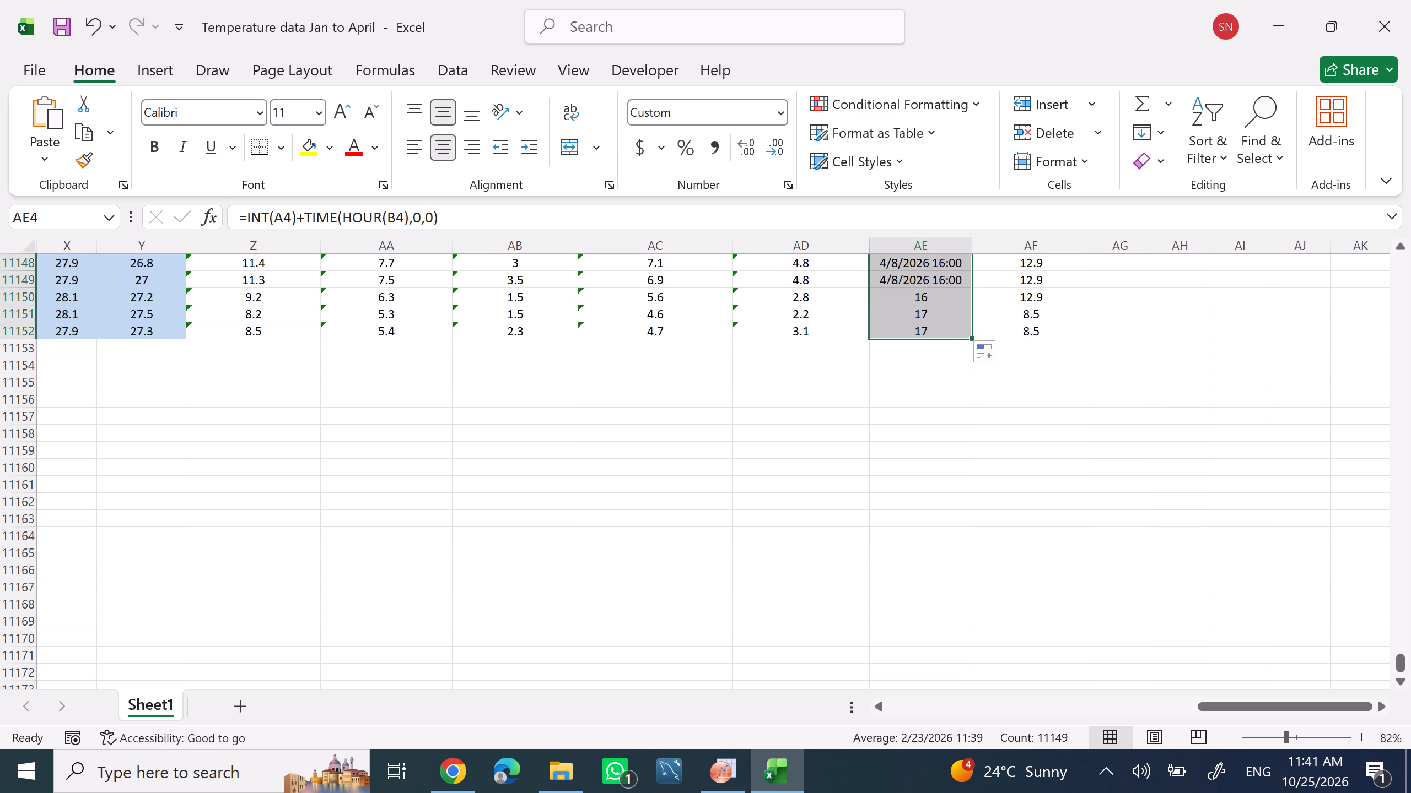
click(959, 475)
Review the date-hour values in column AE and the Max Delta T - 200mm values in column AF, from the last rows back to row 4.
scroll(832, 410, up, 3)
scroll(859, 534, up, 17)
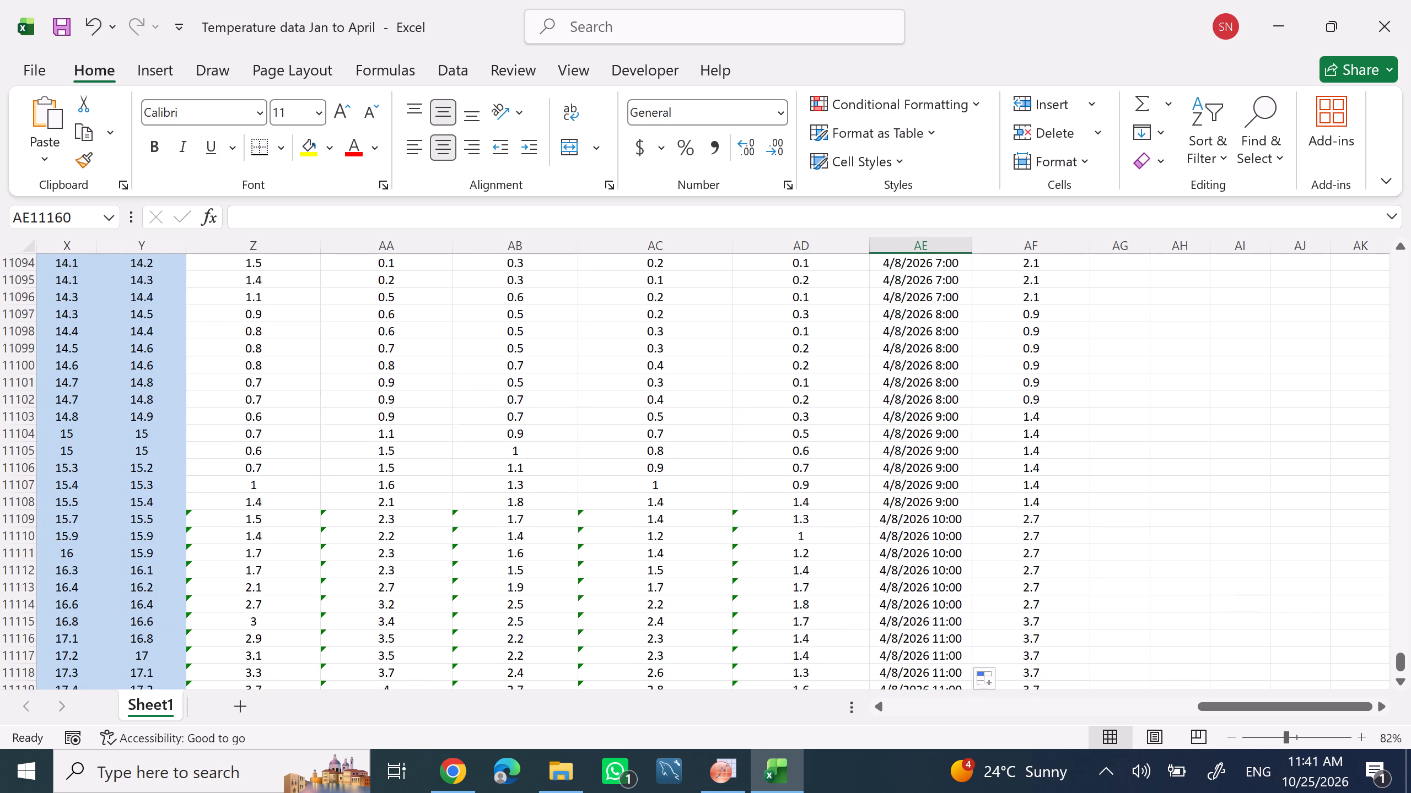
scroll(883, 540, up, 16)
scroll(920, 528, up, 6)
scroll(920, 528, down, 1)
scroll(920, 528, up, 13)
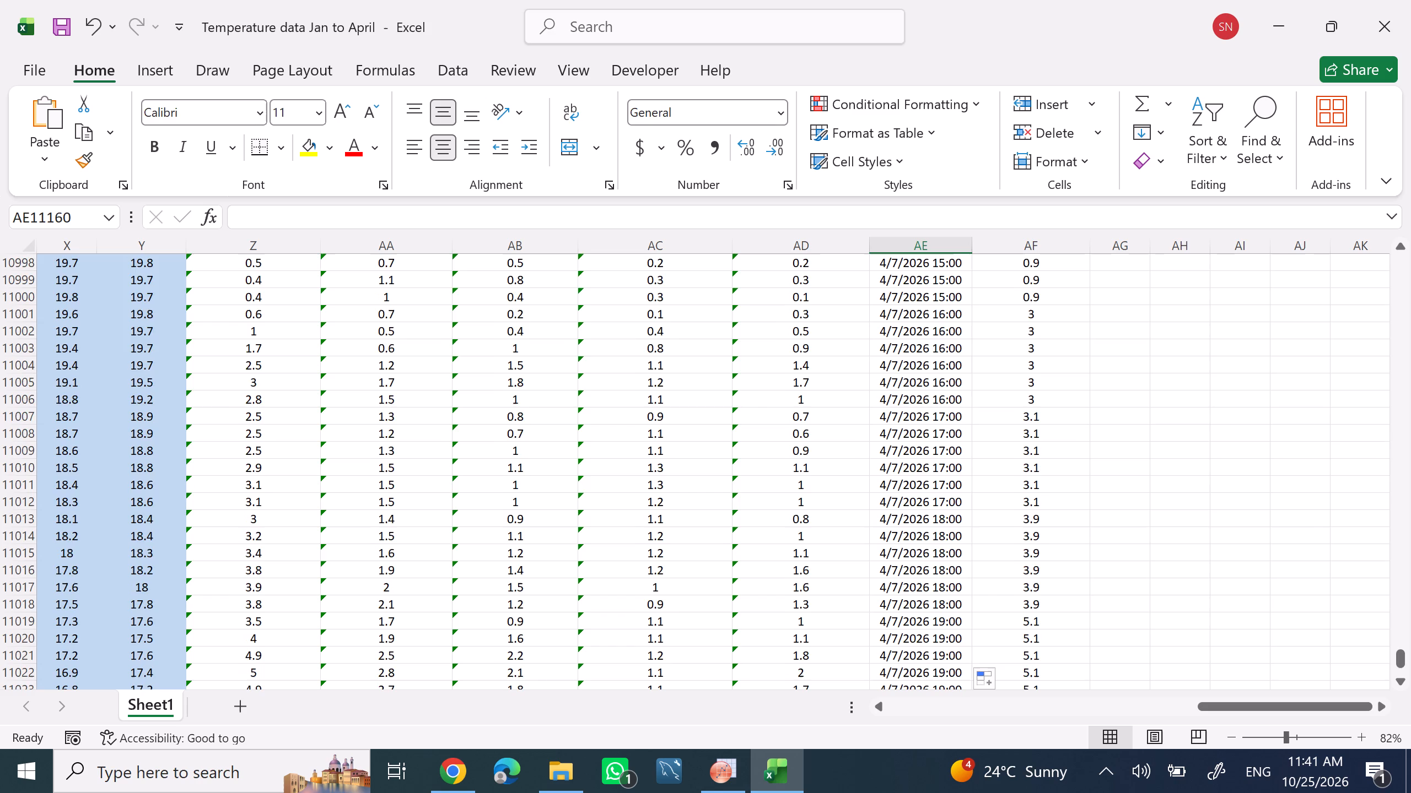
scroll(920, 528, up, 3)
scroll(920, 528, up, 20)
scroll(920, 528, up, 9)
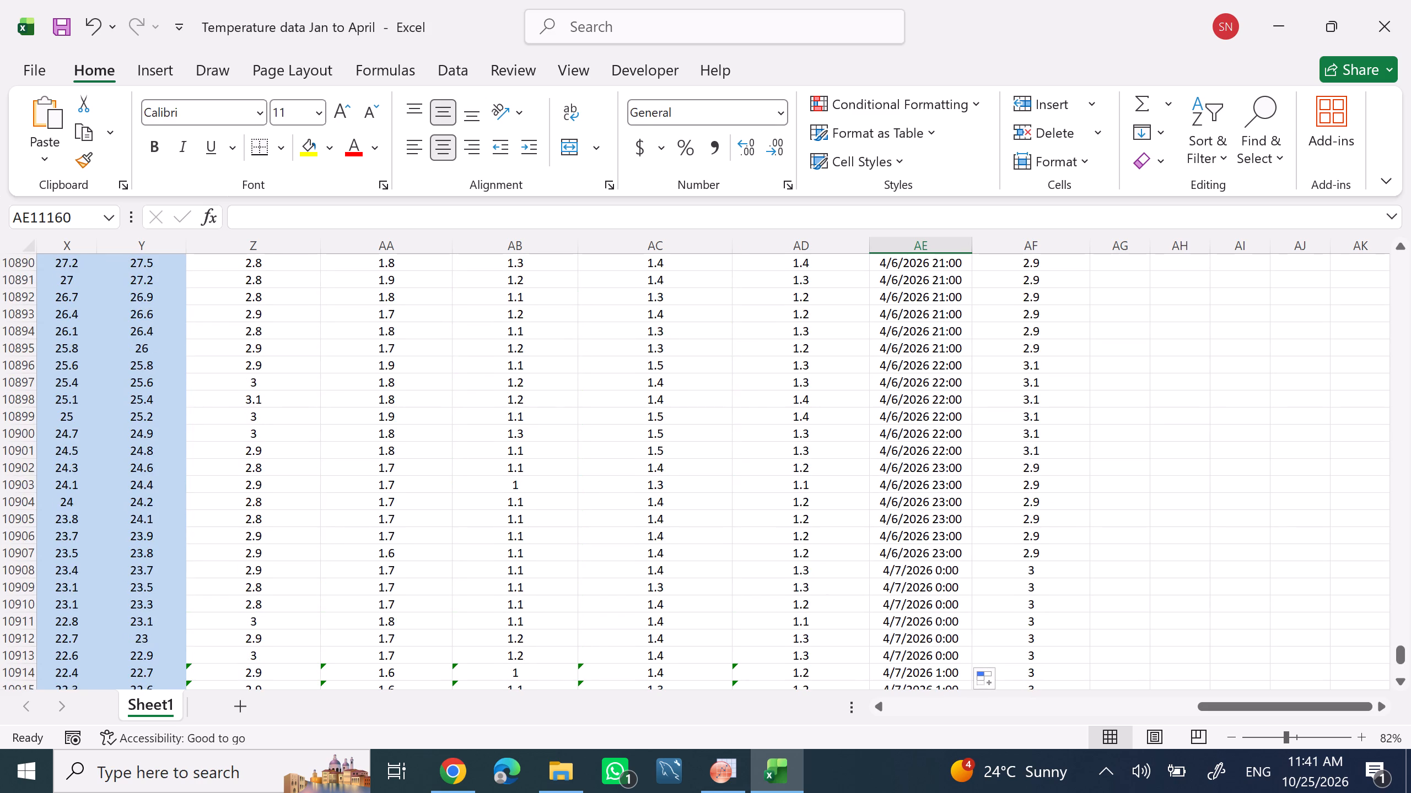
scroll(956, 506, up, 20)
scroll(956, 506, up, 12)
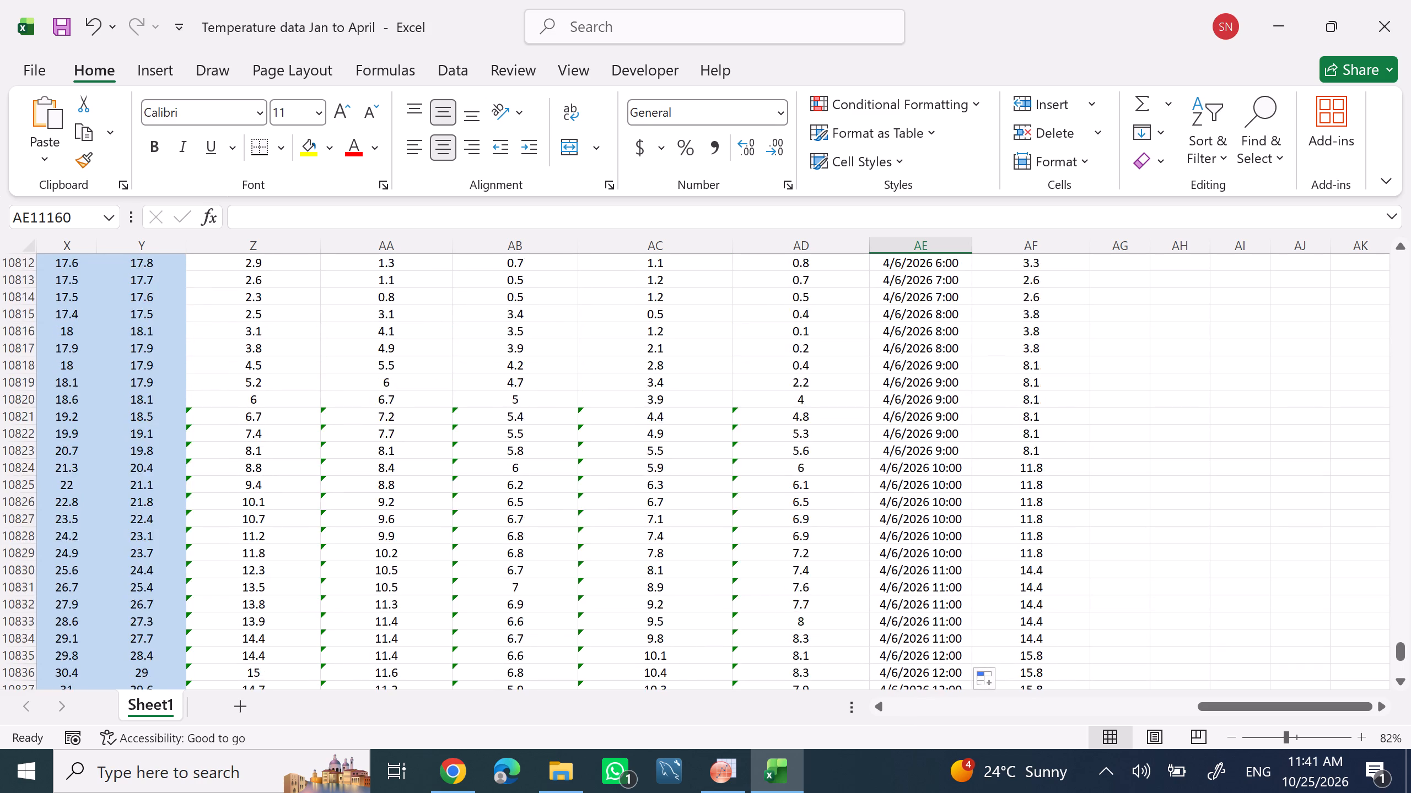
scroll(941, 501, up, 10)
scroll(941, 501, down, 1)
scroll(941, 501, up, 20)
scroll(941, 501, up, 9)
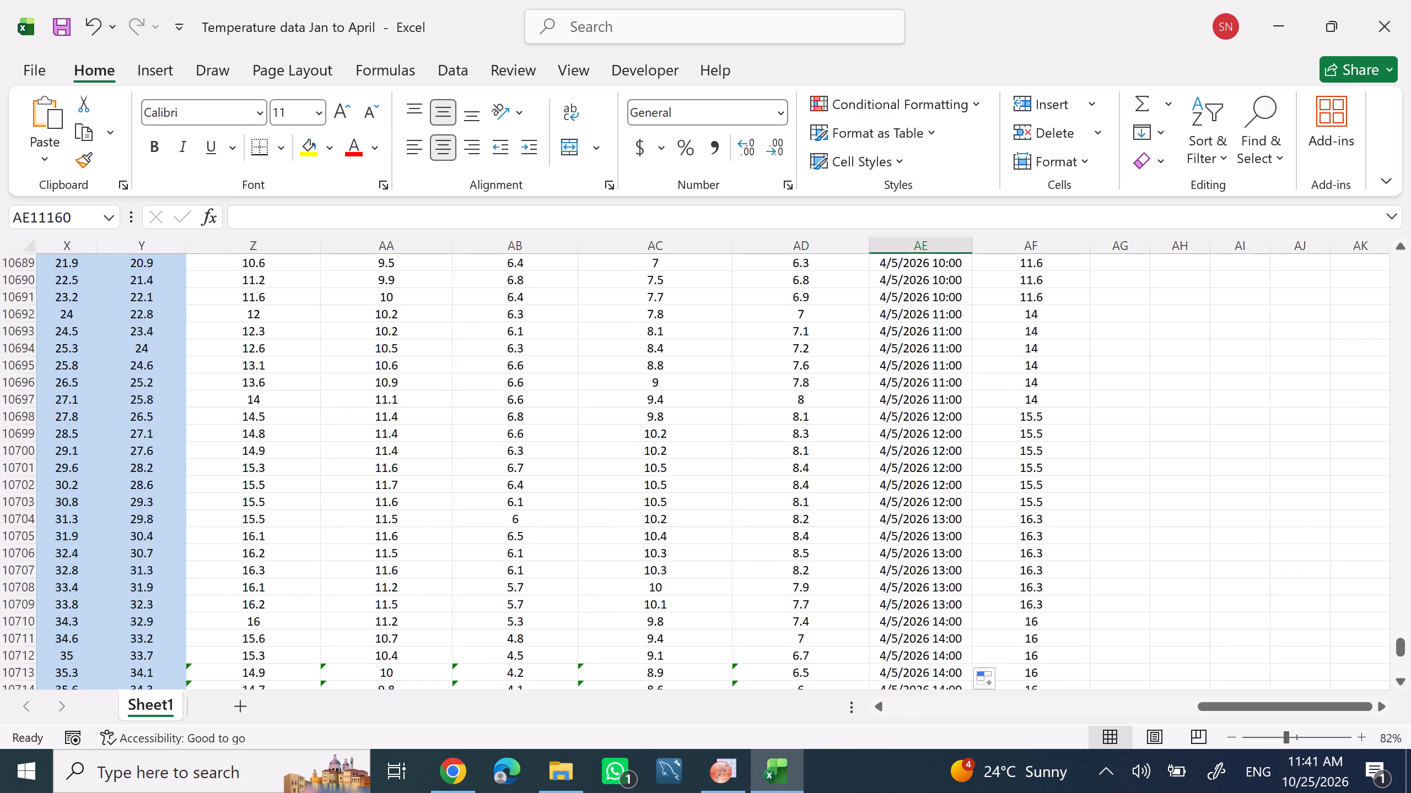
scroll(941, 501, up, 8)
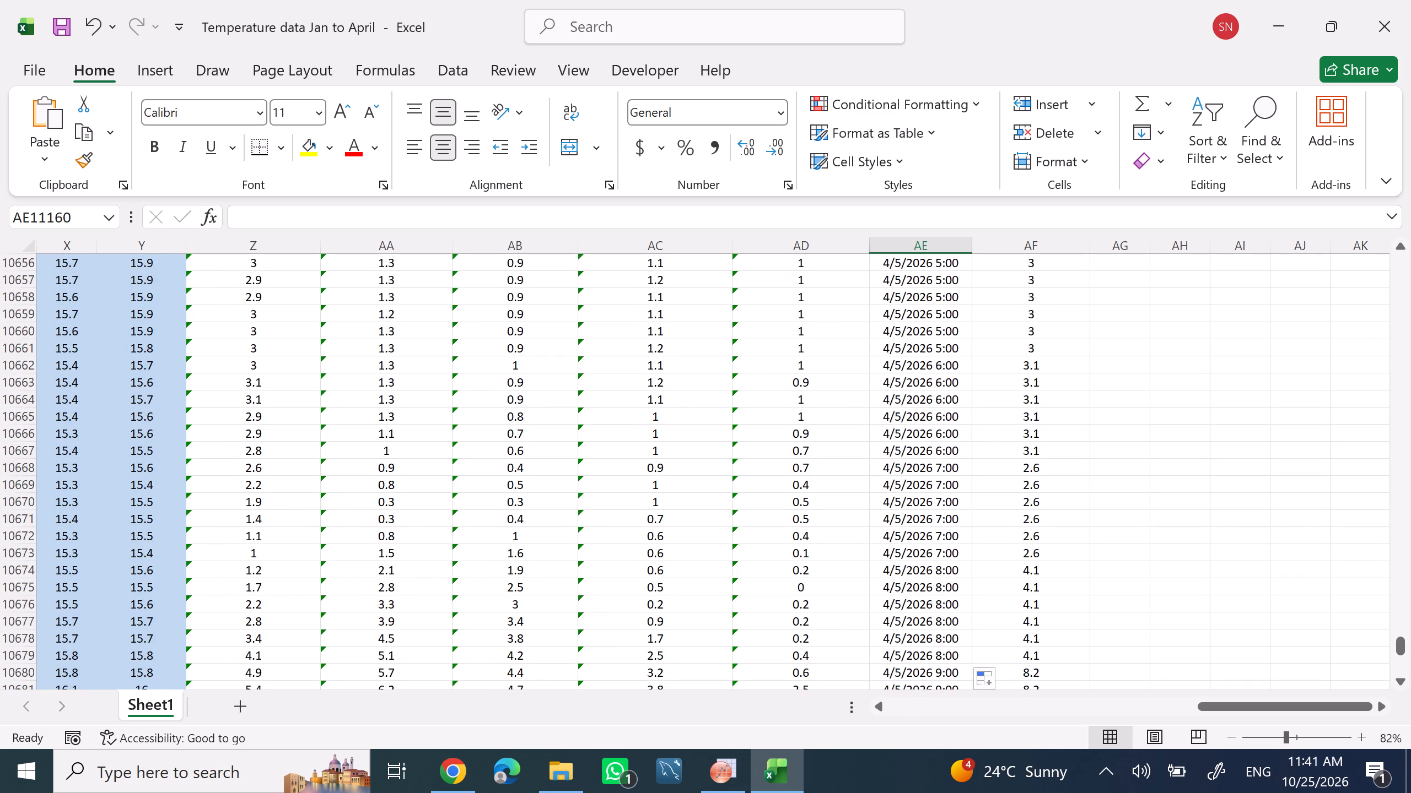
scroll(915, 468, up, 20)
scroll(915, 468, up, 19)
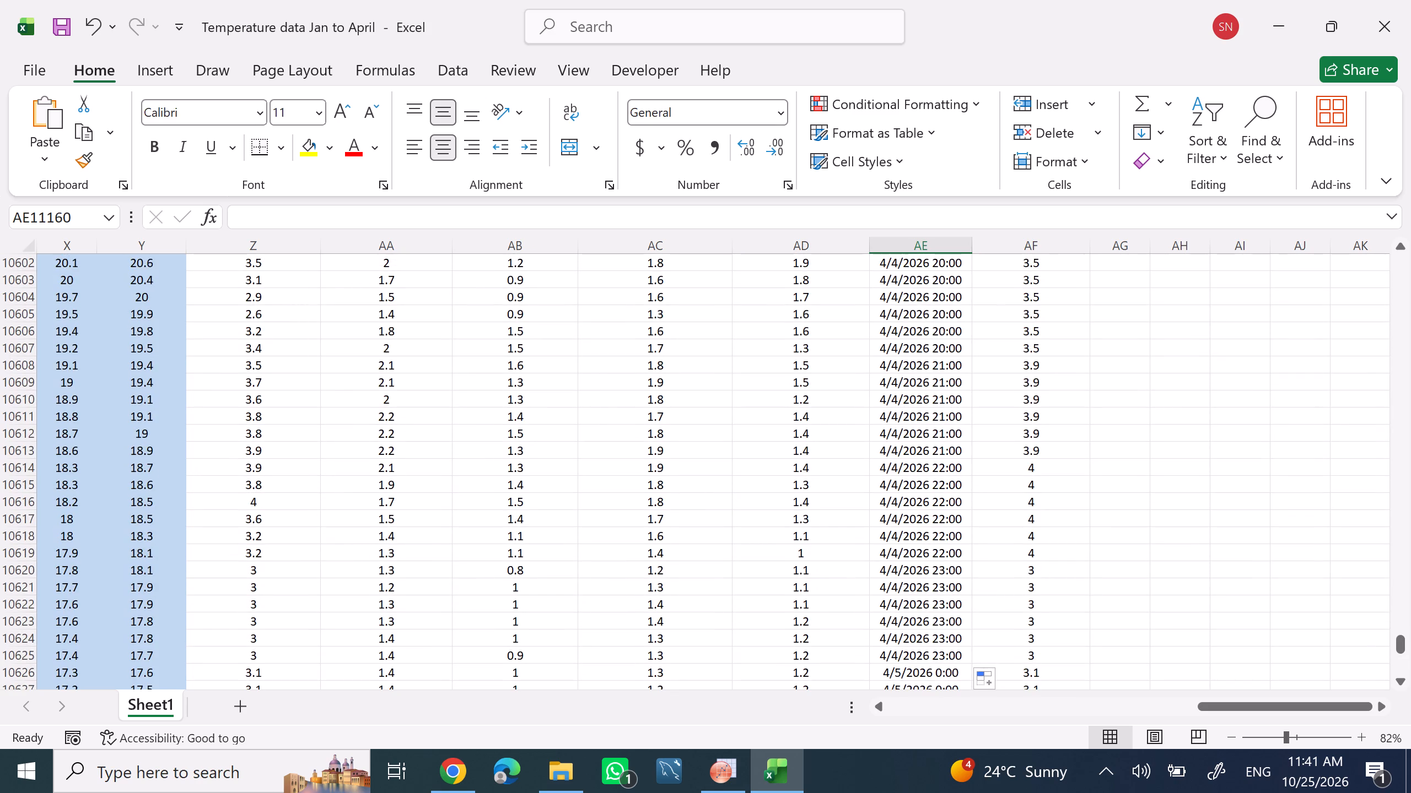
scroll(915, 468, up, 20)
scroll(915, 468, up, 20)
scroll(915, 468, up, 6)
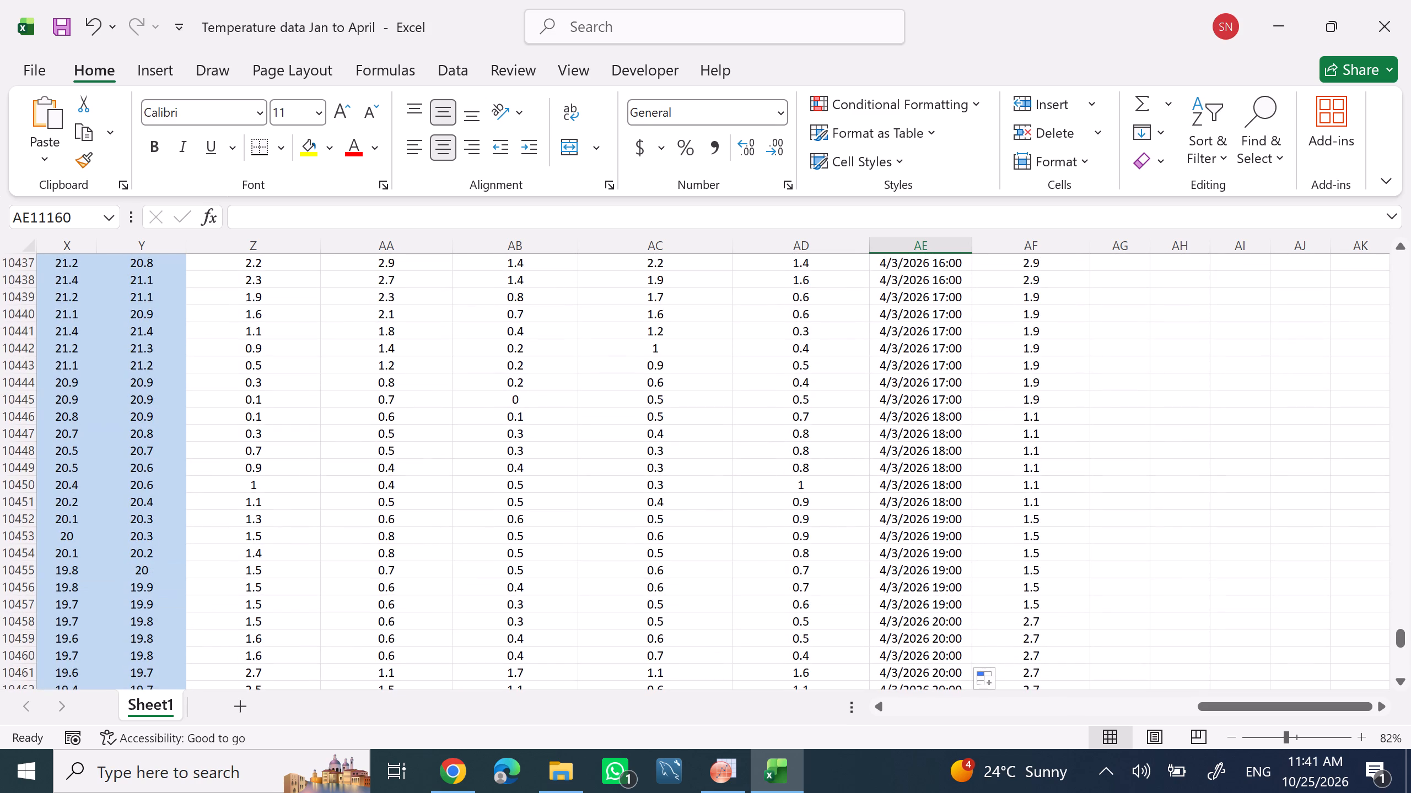
scroll(915, 468, up, 20)
scroll(915, 468, up, 20)
scroll(915, 468, up, 6)
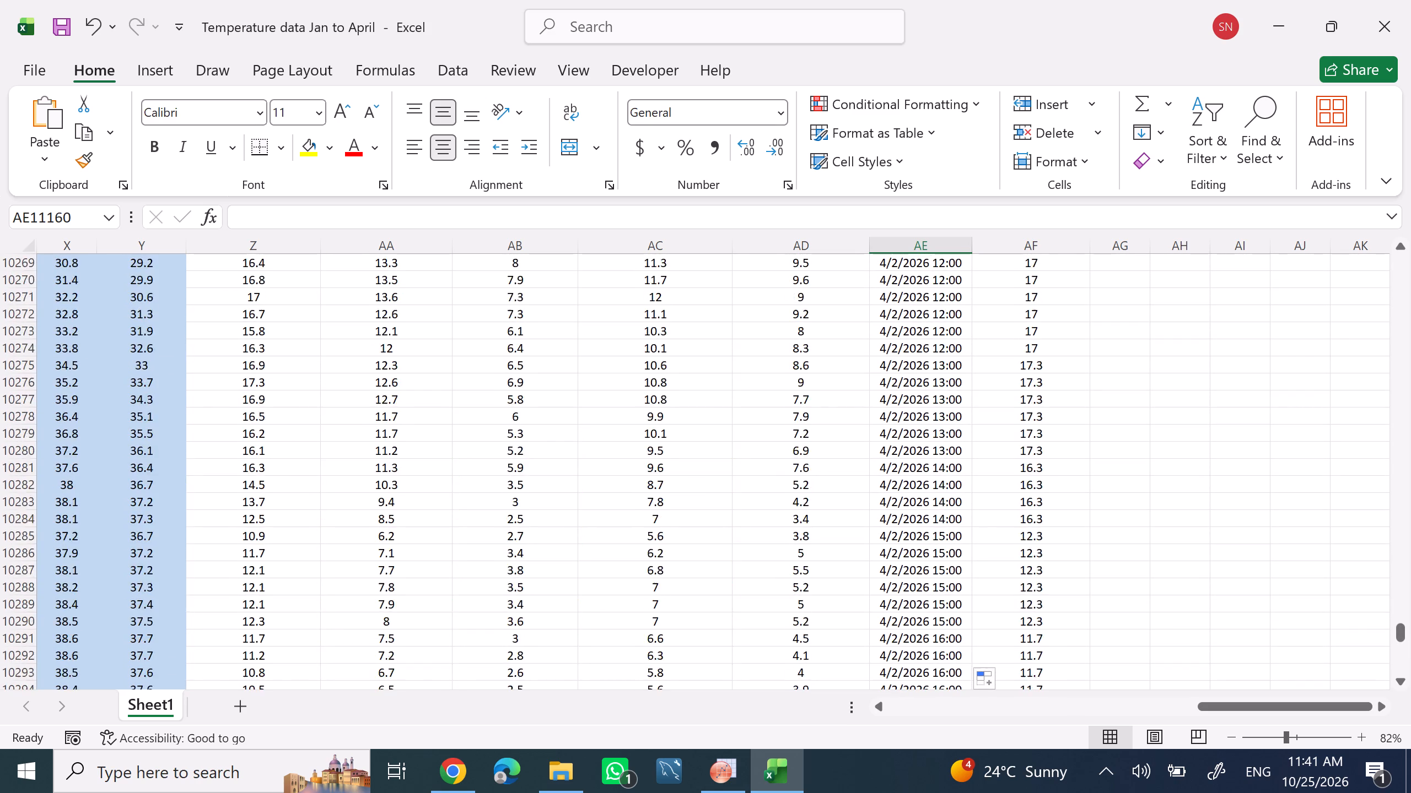
scroll(915, 468, up, 2)
scroll(915, 468, down, 1)
scroll(915, 468, up, 20)
scroll(915, 468, up, 20)
scroll(915, 468, up, 4)
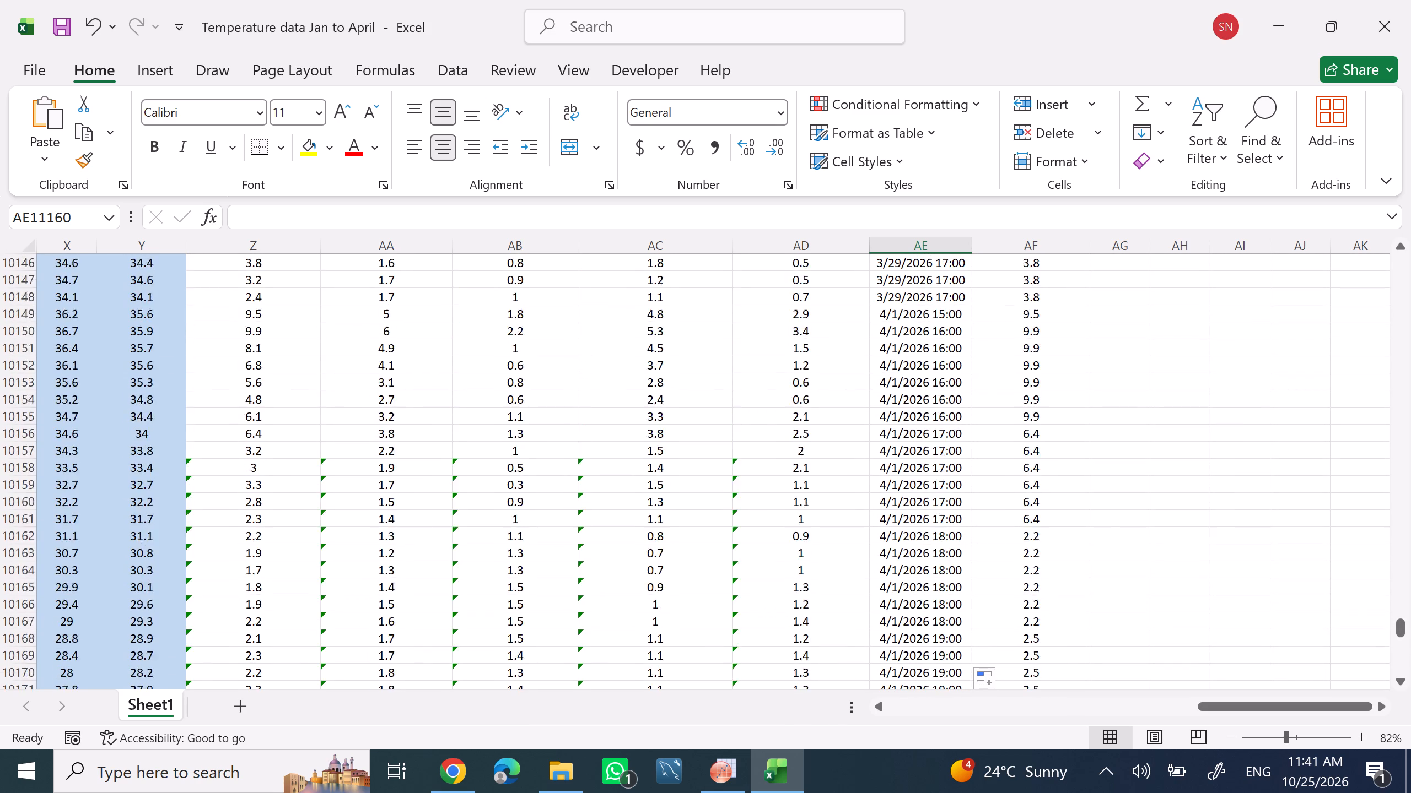
scroll(915, 468, up, 20)
scroll(915, 468, up, 20)
scroll(915, 468, up, 5)
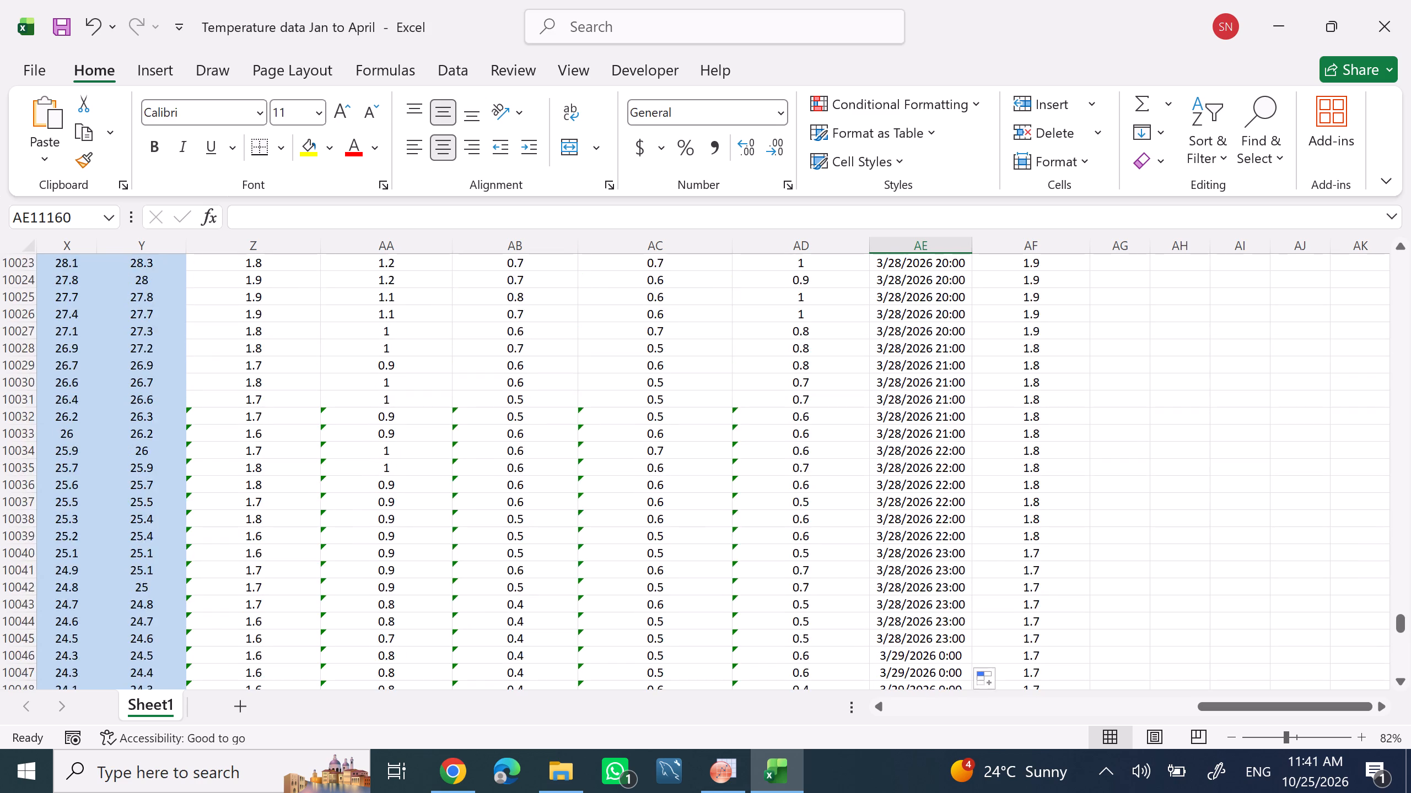
scroll(915, 468, up, 20)
scroll(915, 468, up, 20)
scroll(915, 468, up, 4)
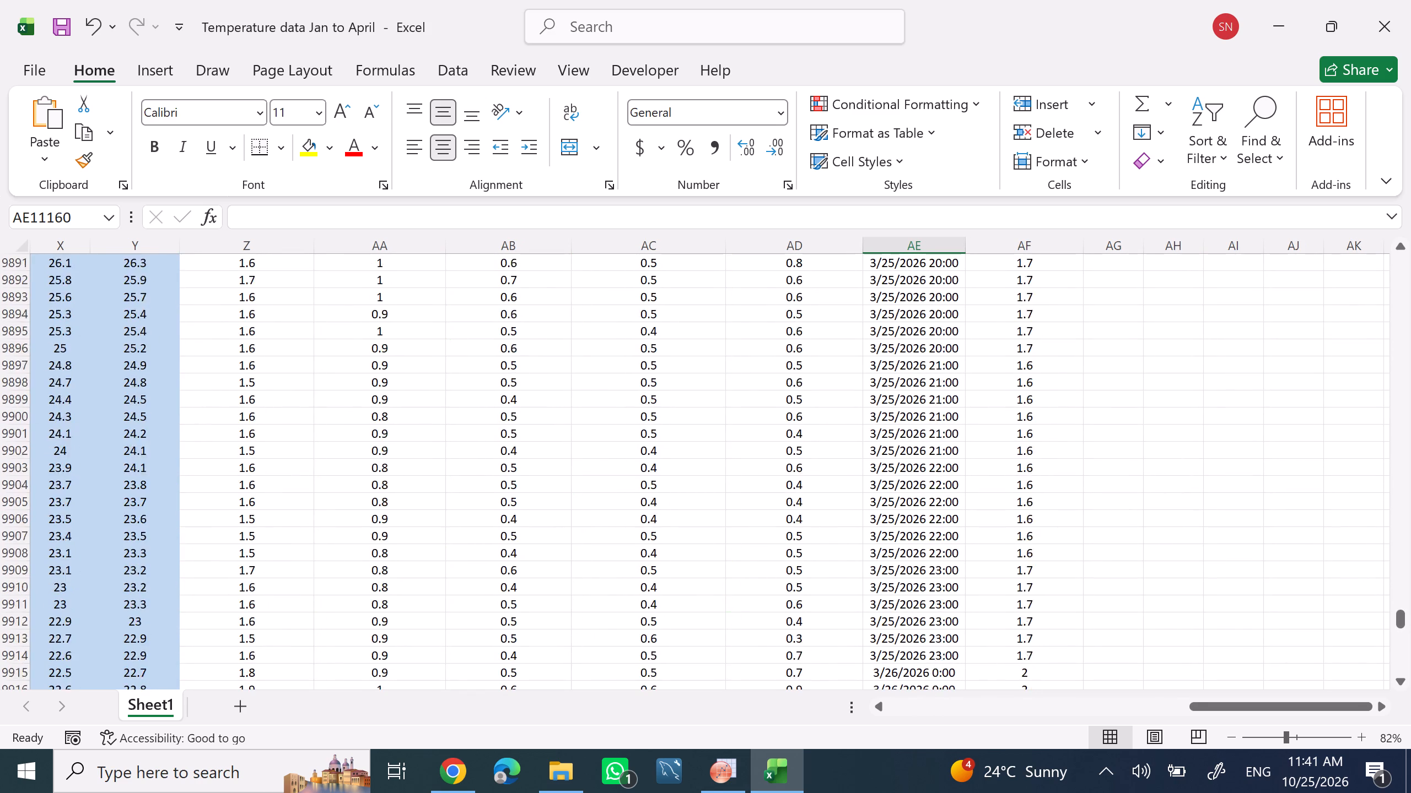
scroll(915, 468, up, 20)
scroll(915, 468, up, 20)
scroll(915, 468, up, 4)
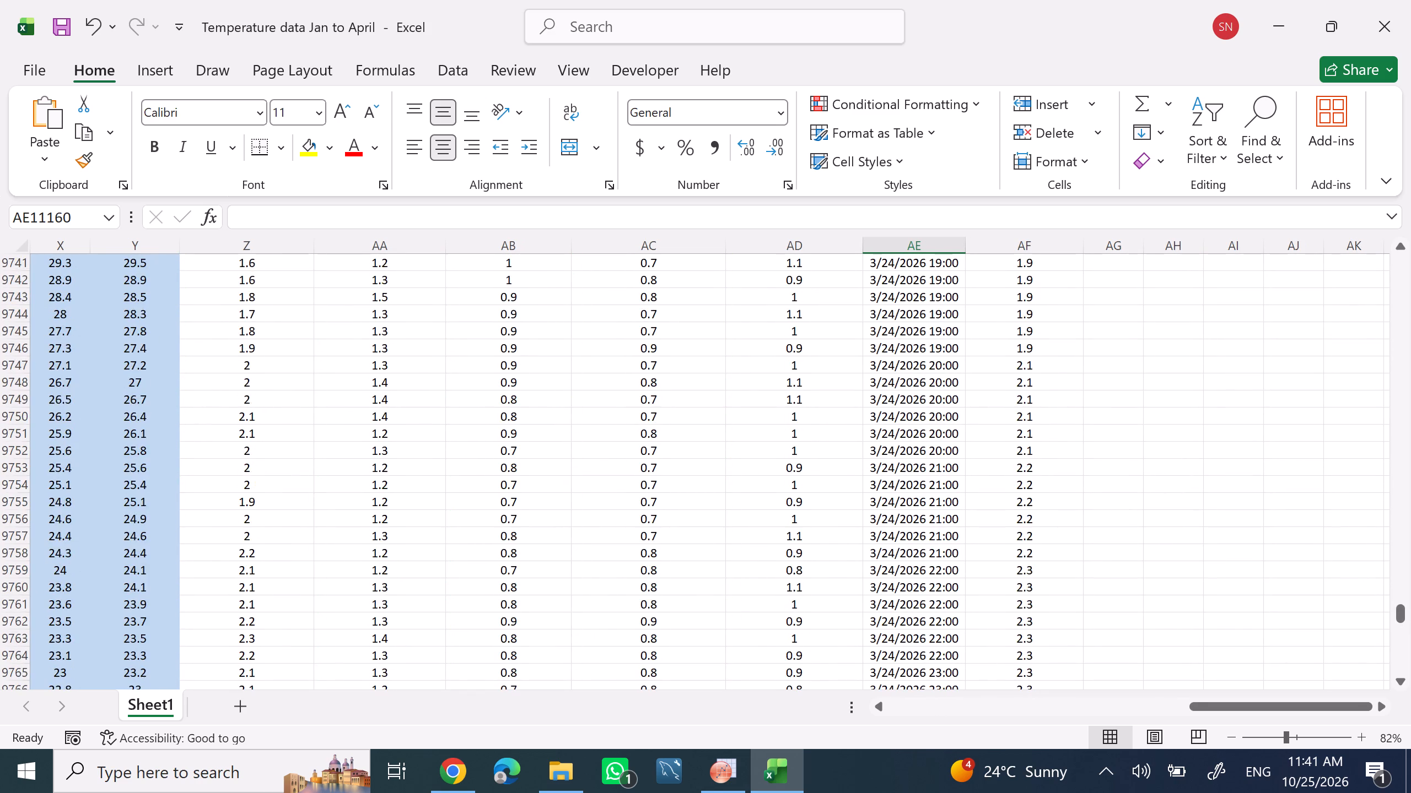
scroll(915, 468, up, 20)
scroll(915, 468, up, 20)
scroll(915, 468, up, 4)
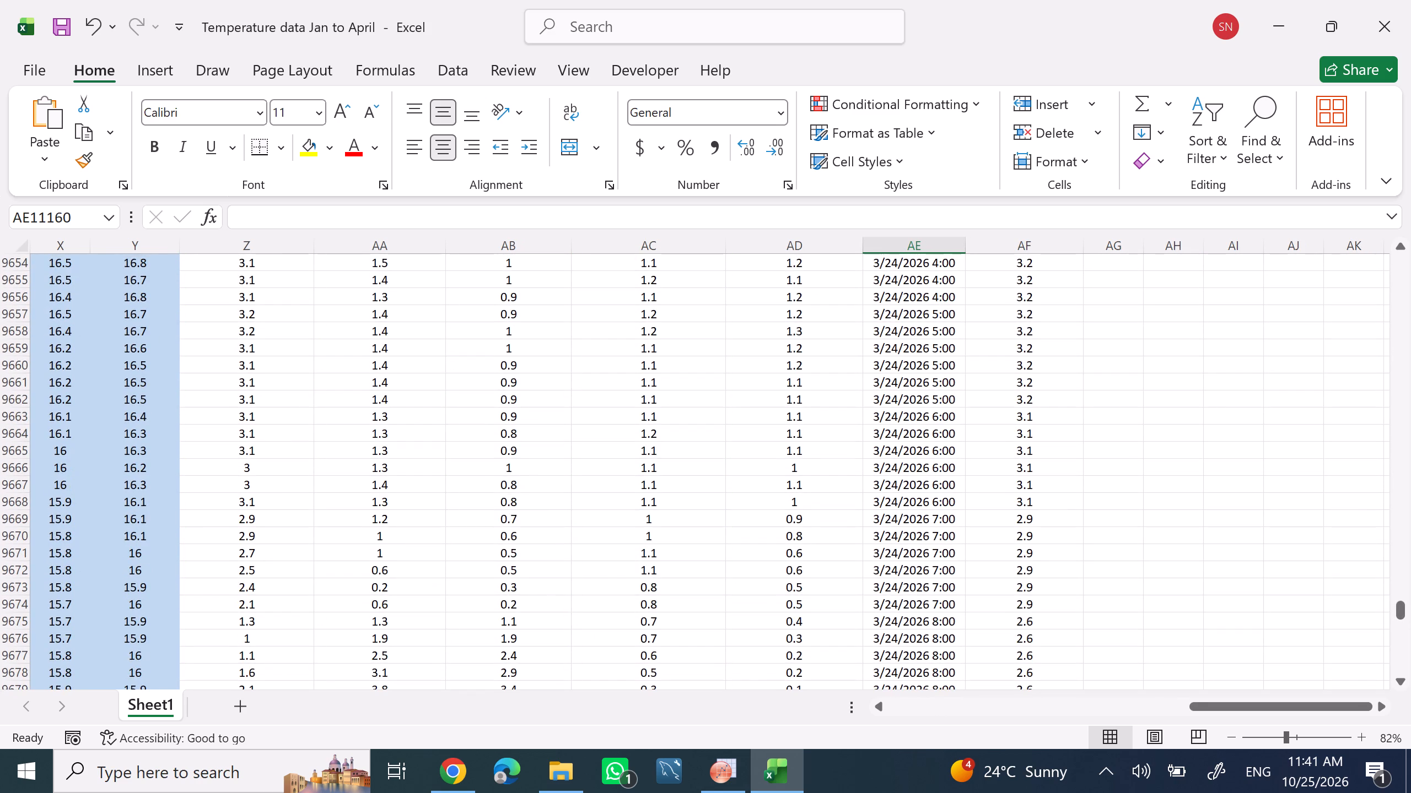
scroll(915, 468, up, 15)
scroll(915, 468, down, 1)
scroll(915, 468, up, 5)
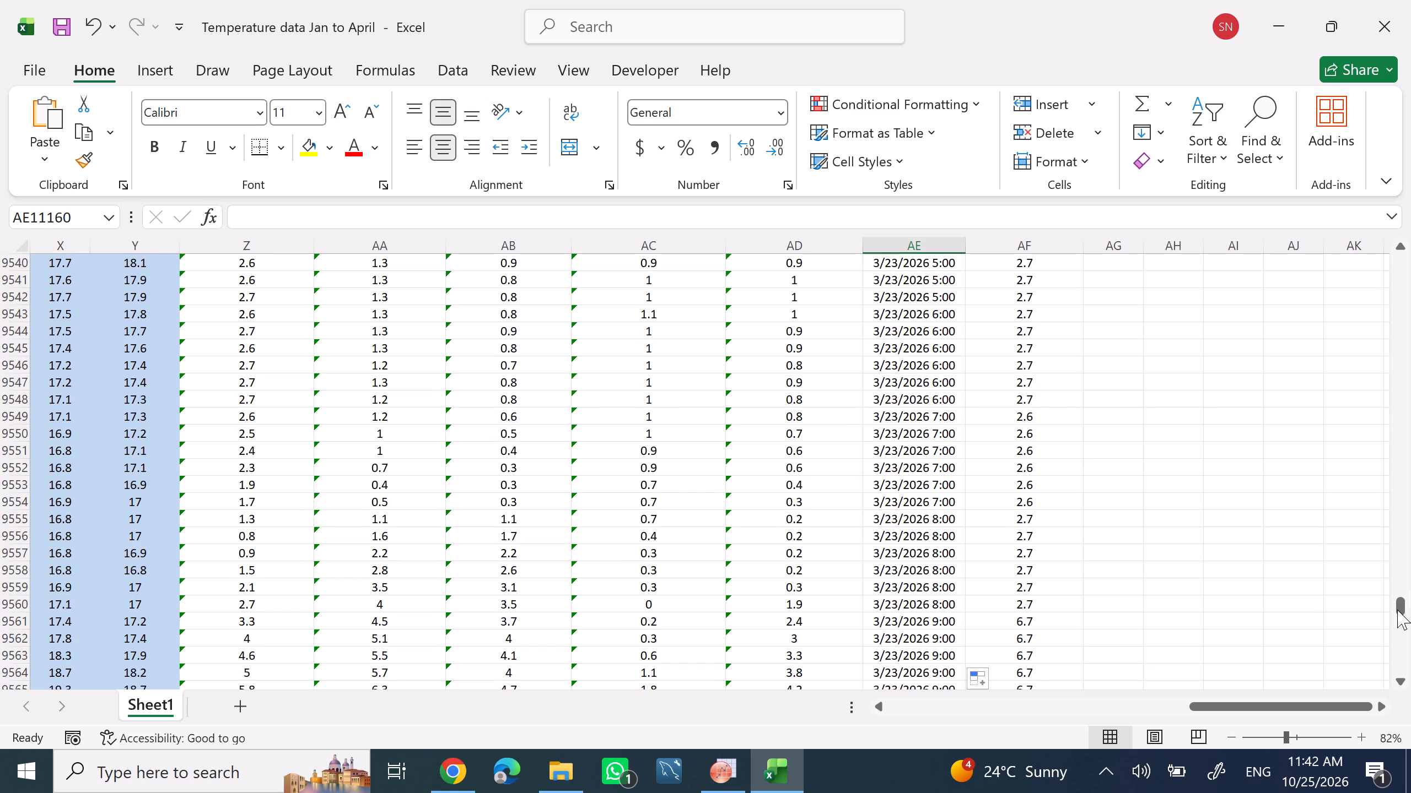
drag(1397, 610, 1385, 143)
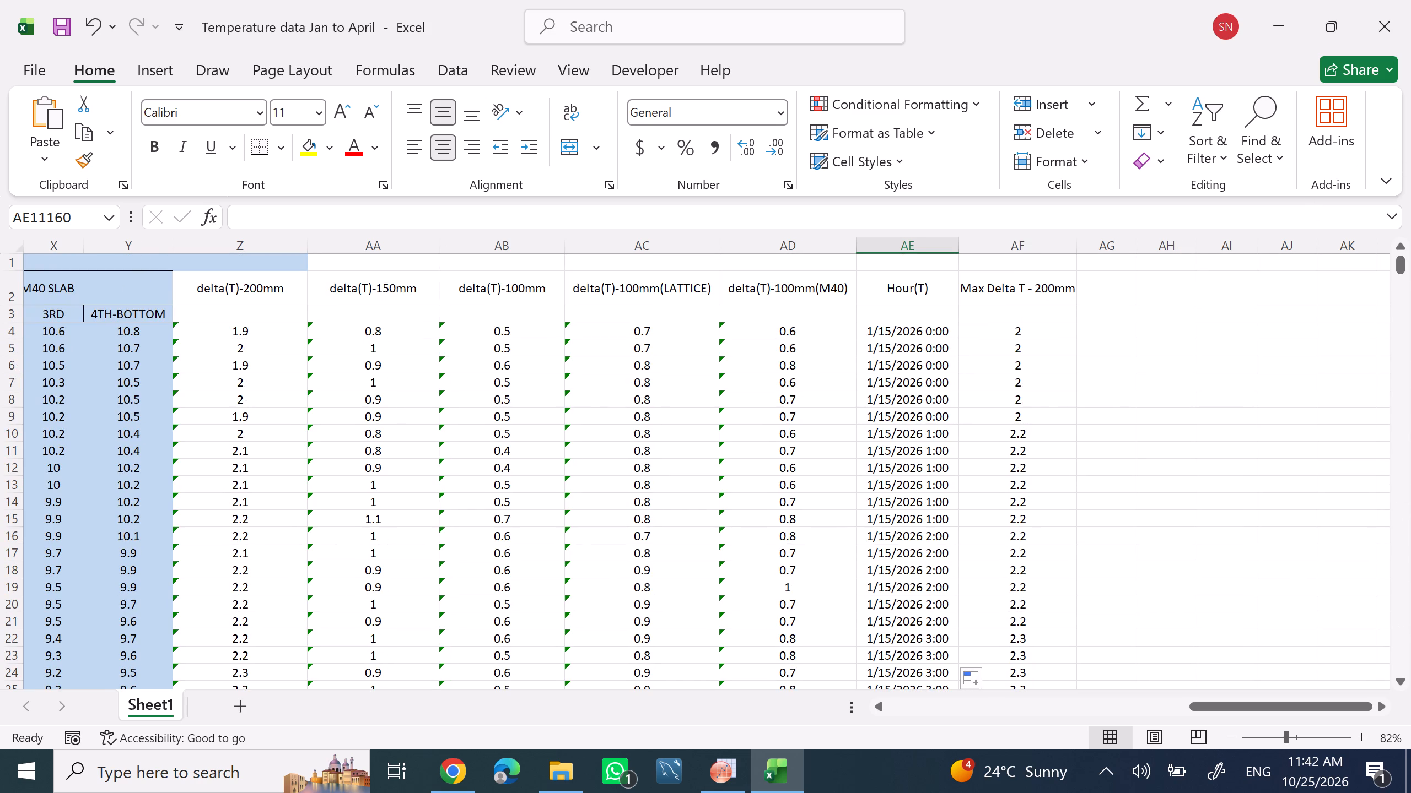
click(910, 304)
click(911, 348)
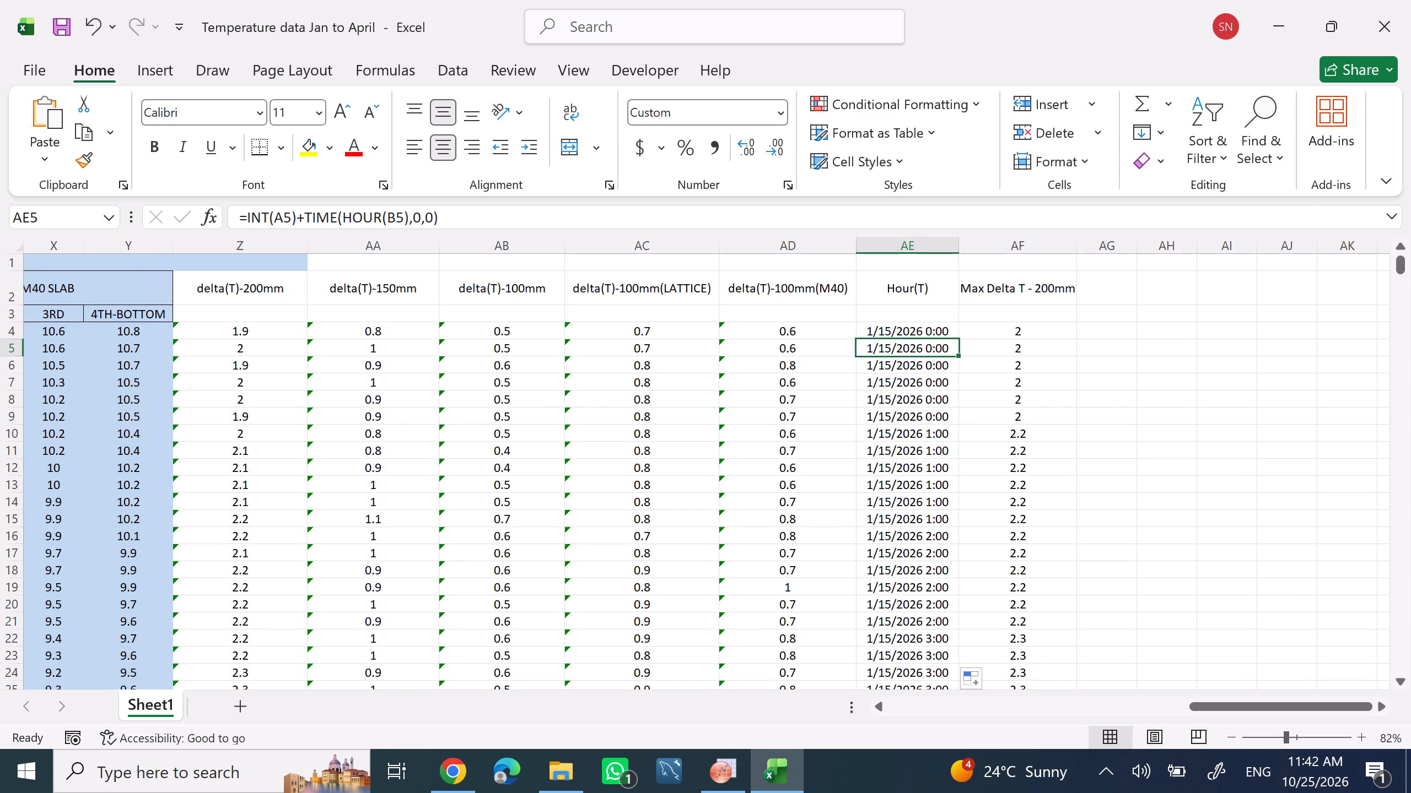
click(921, 327)
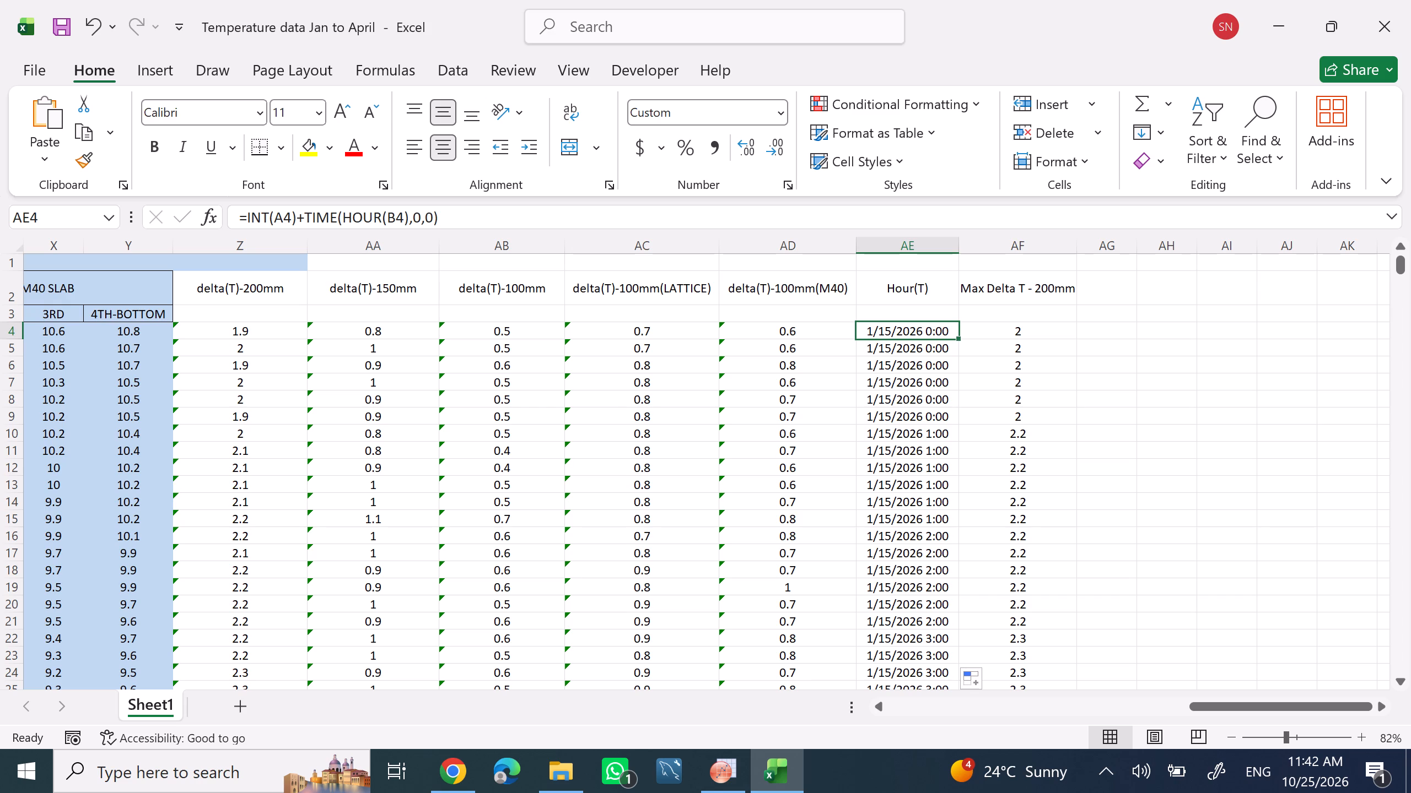
scroll(1021, 425, down, 5)
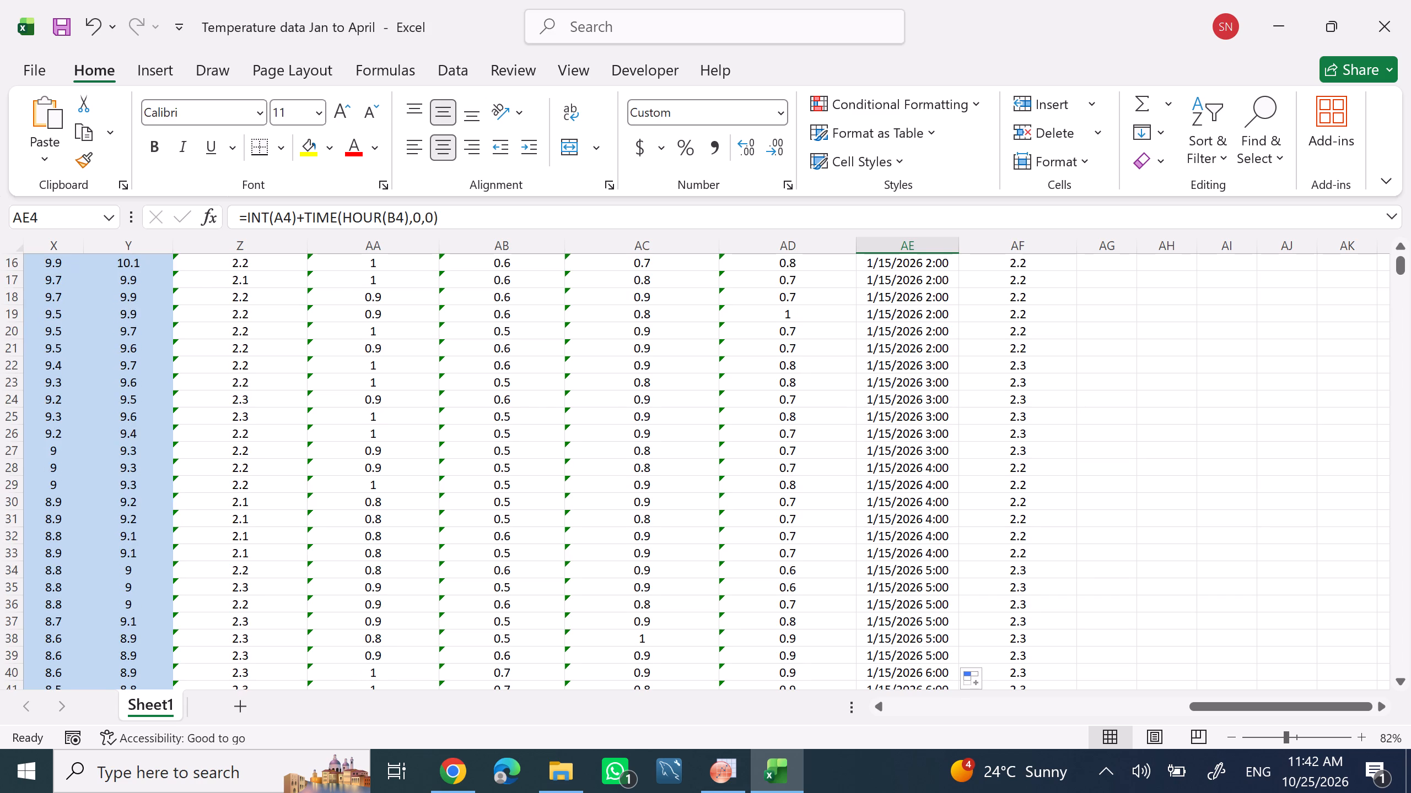
scroll(1020, 422, up, 6)
scroll(976, 449, up, 4)
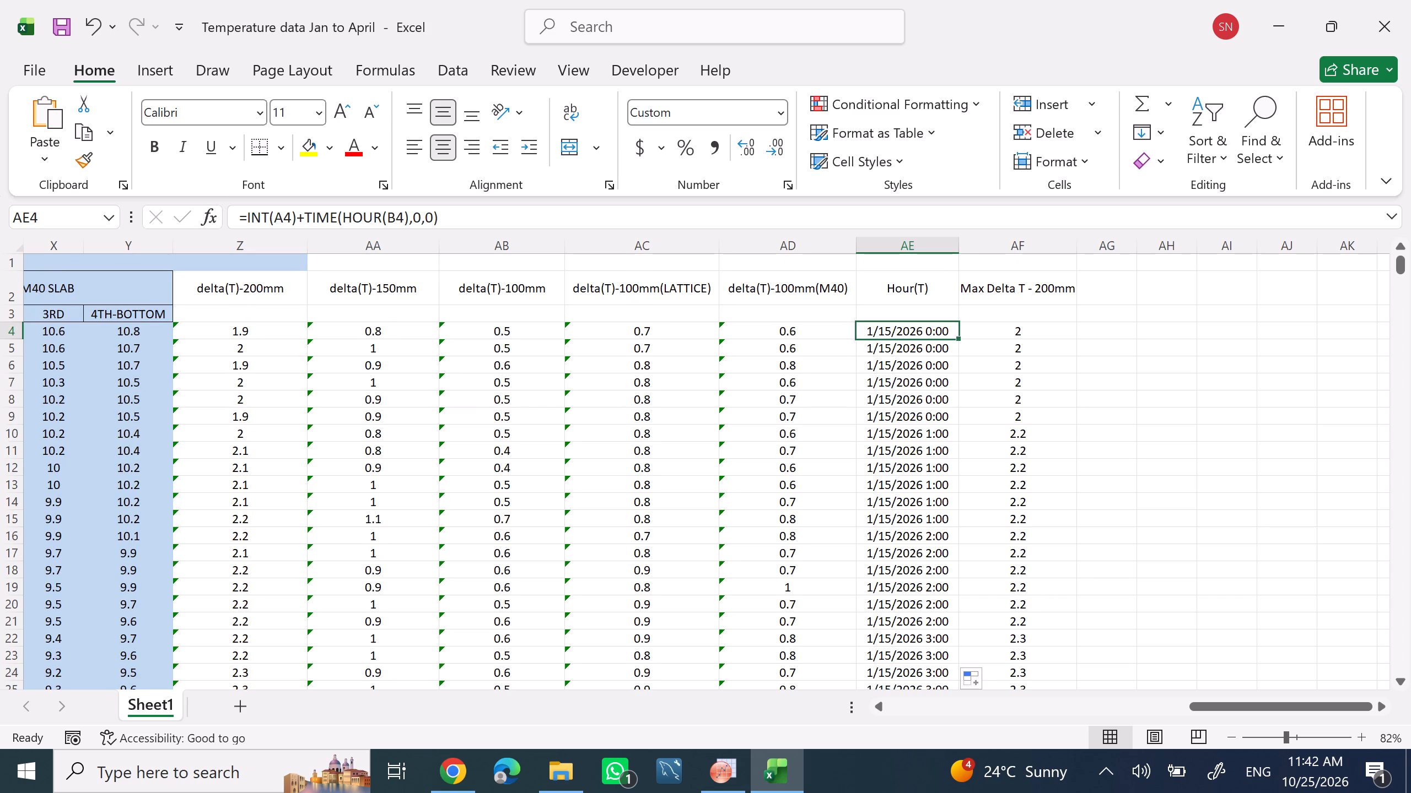
click(1052, 482)
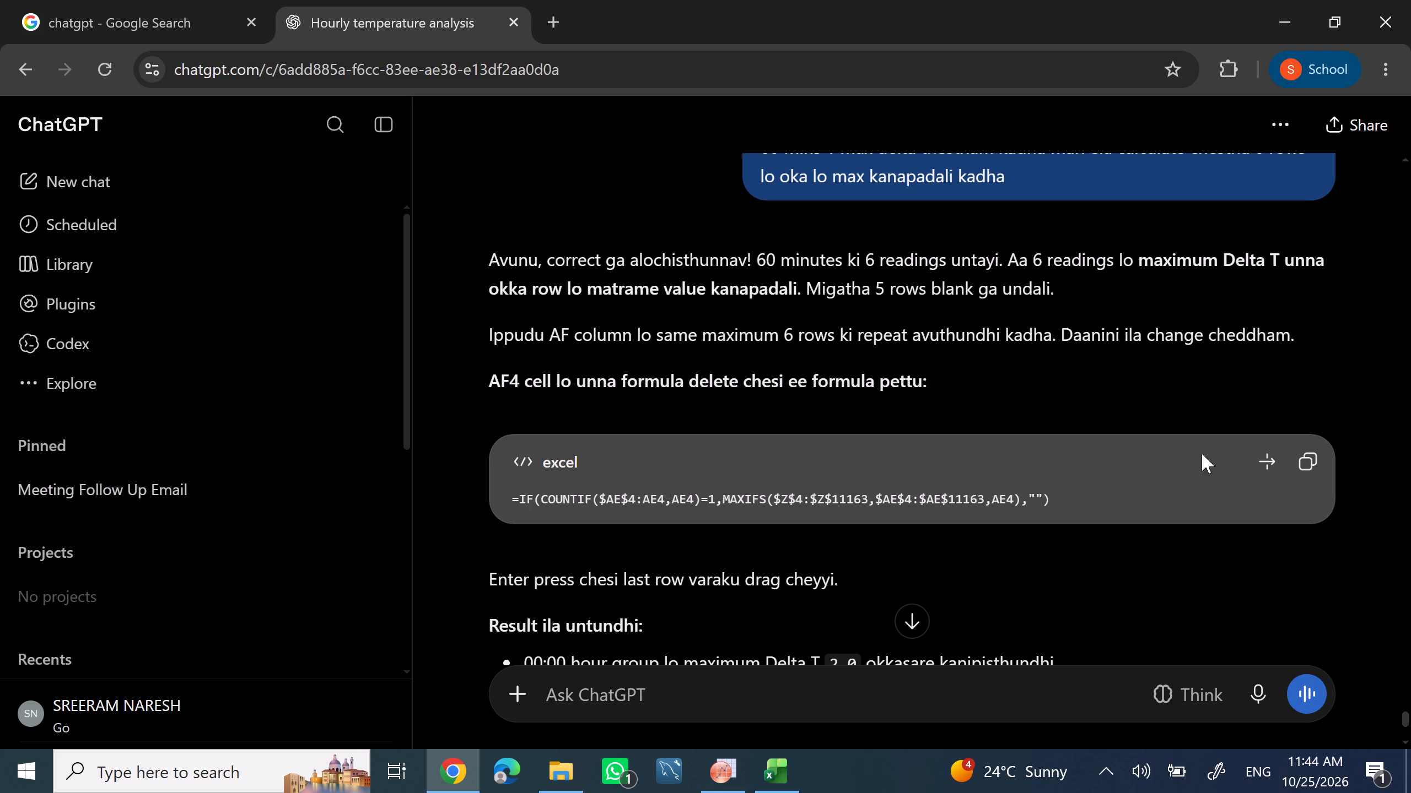
click(1318, 448)
scroll(839, 539, down, 2)
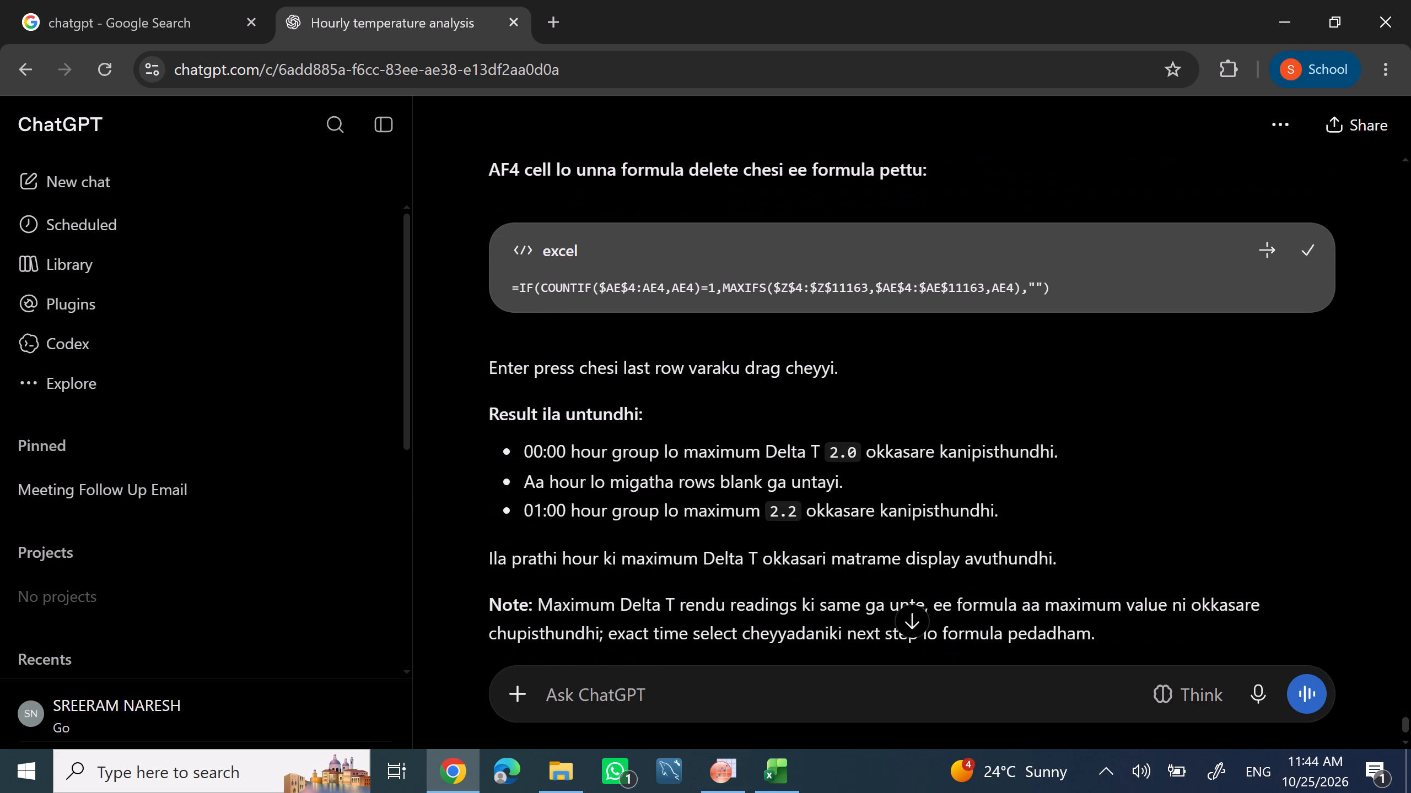
scroll(837, 529, down, 3)
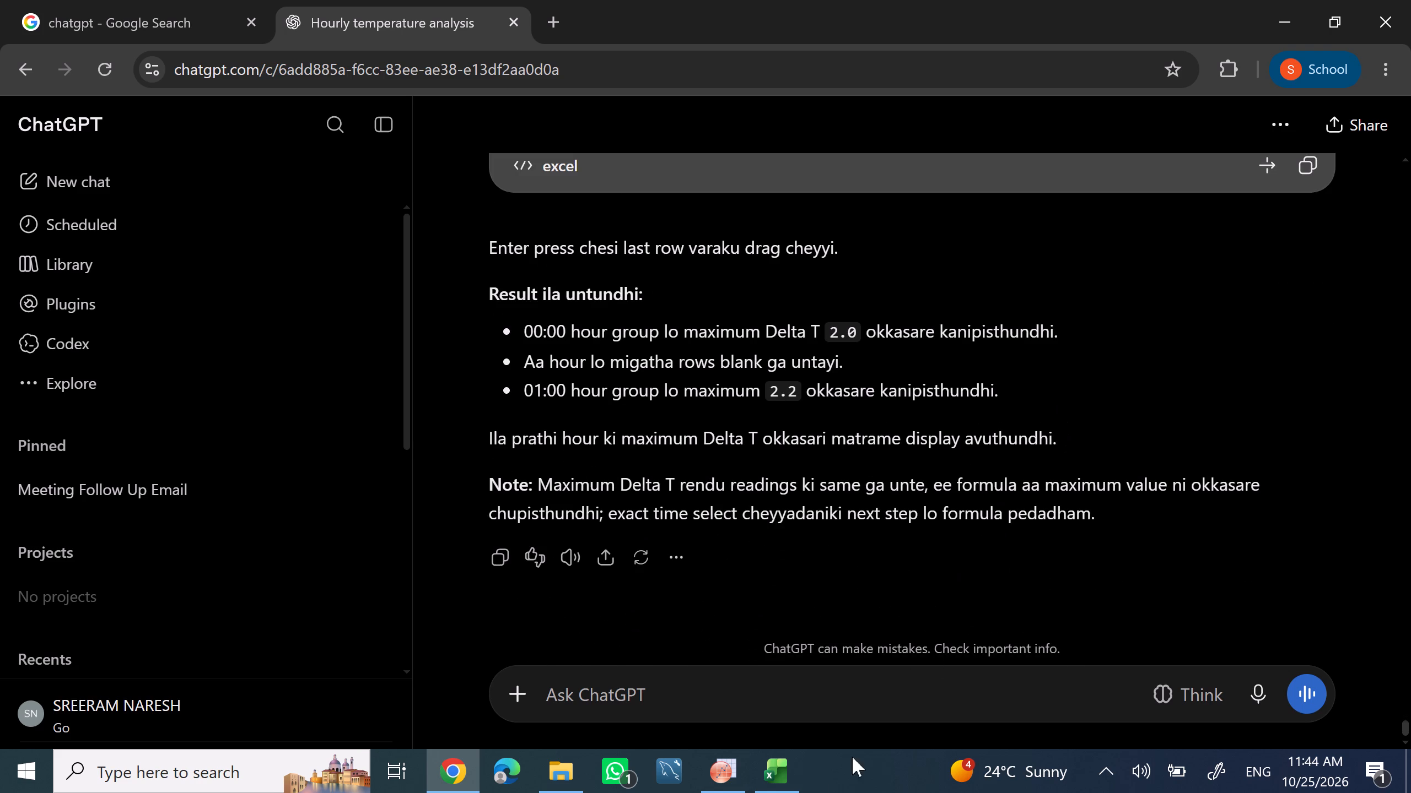
click(764, 773)
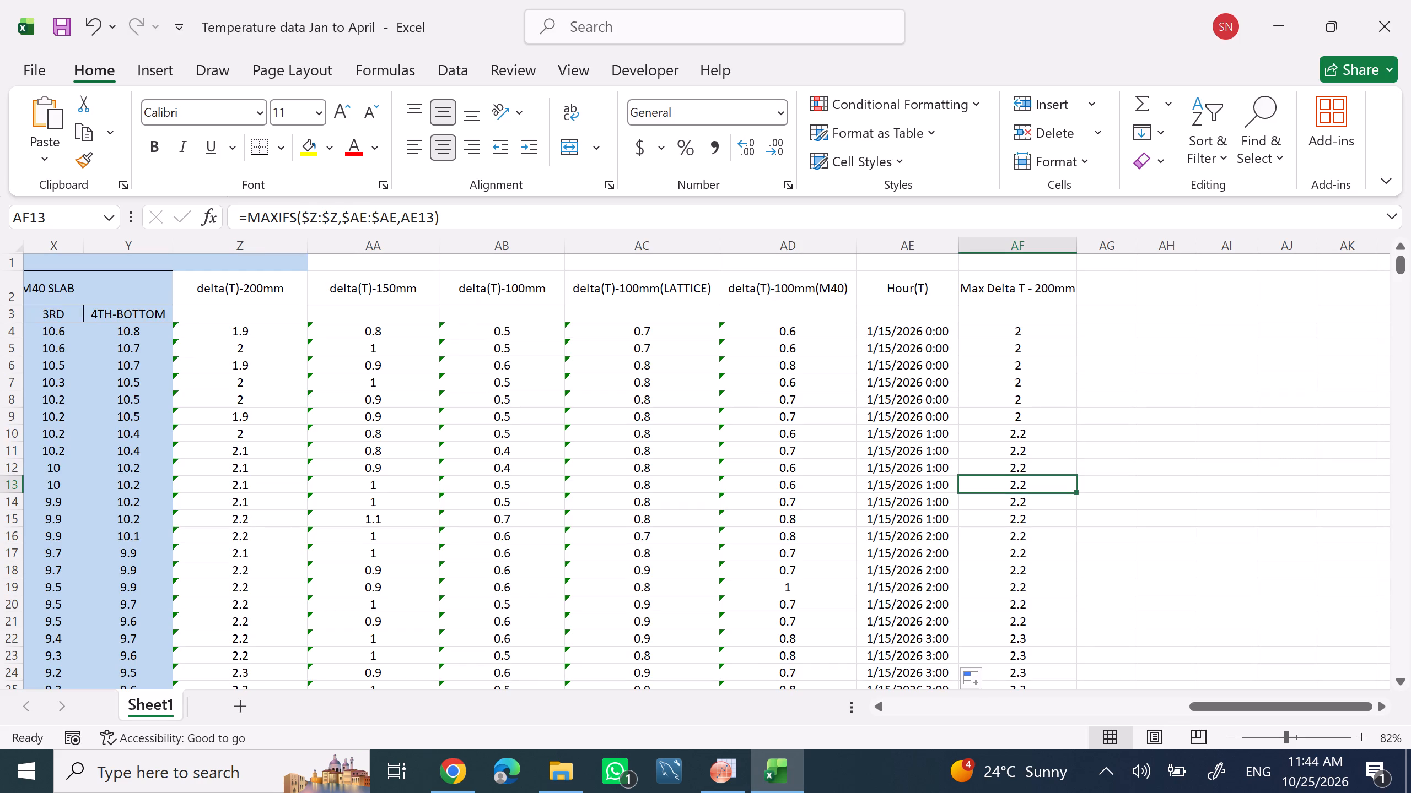
click(1071, 336)
right_click(1030, 331)
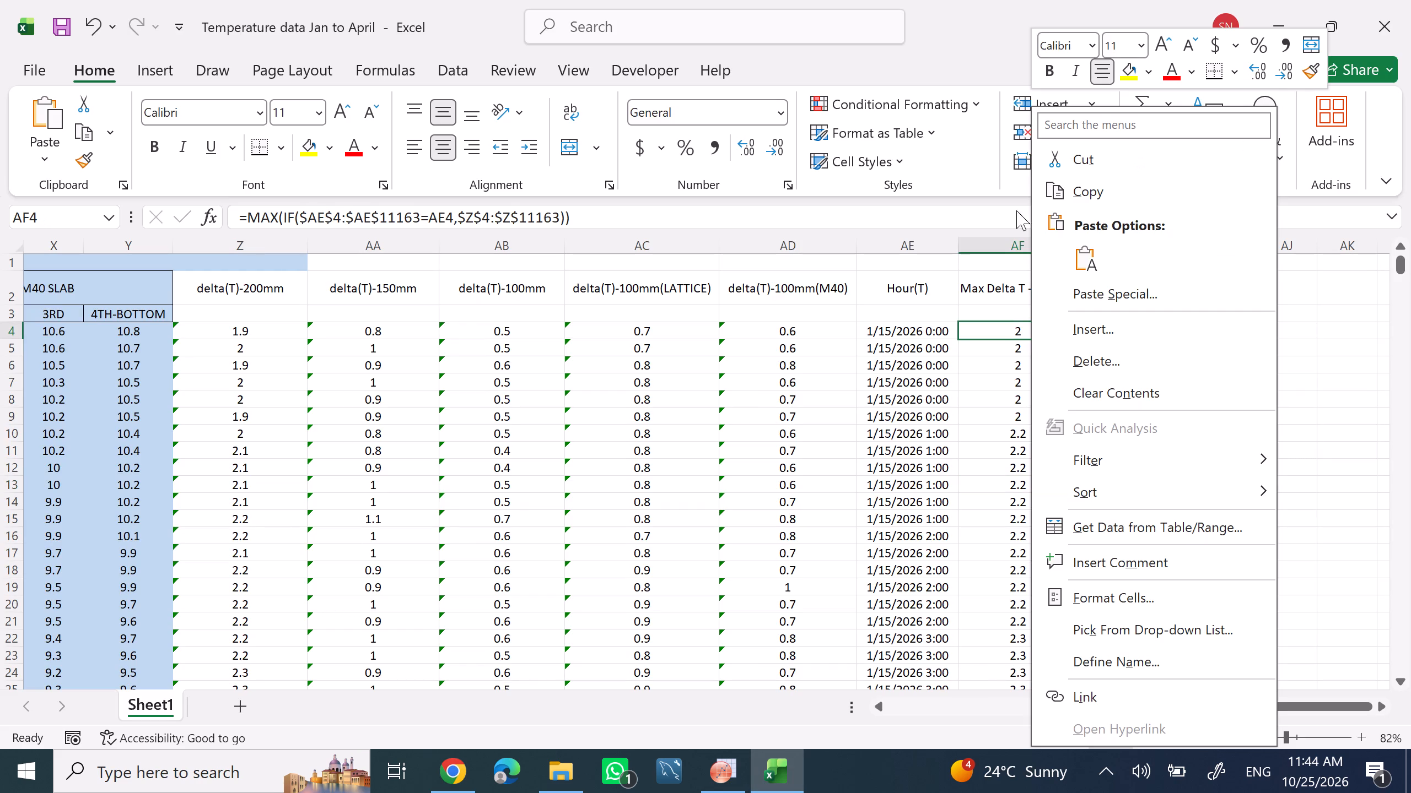
click(1074, 252)
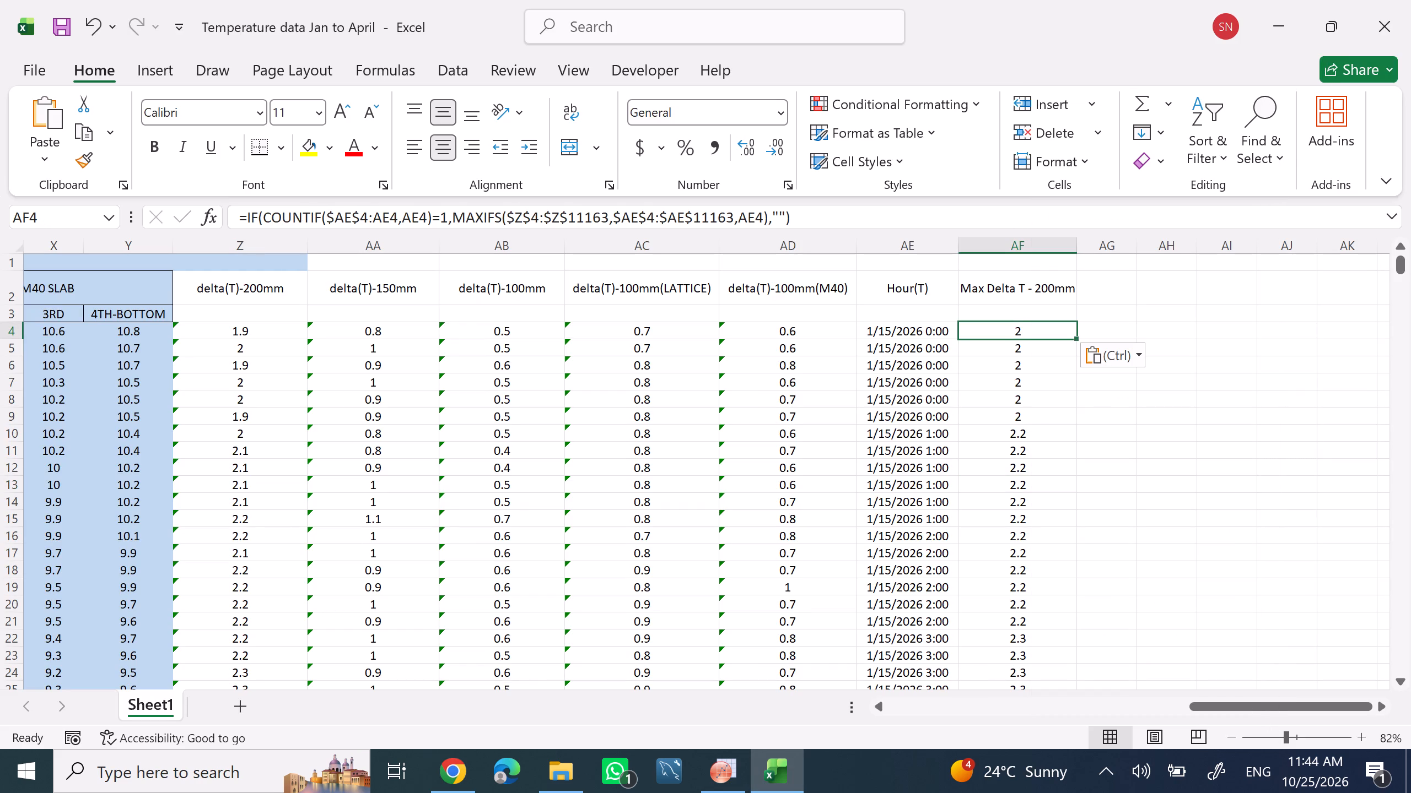
key(Return)
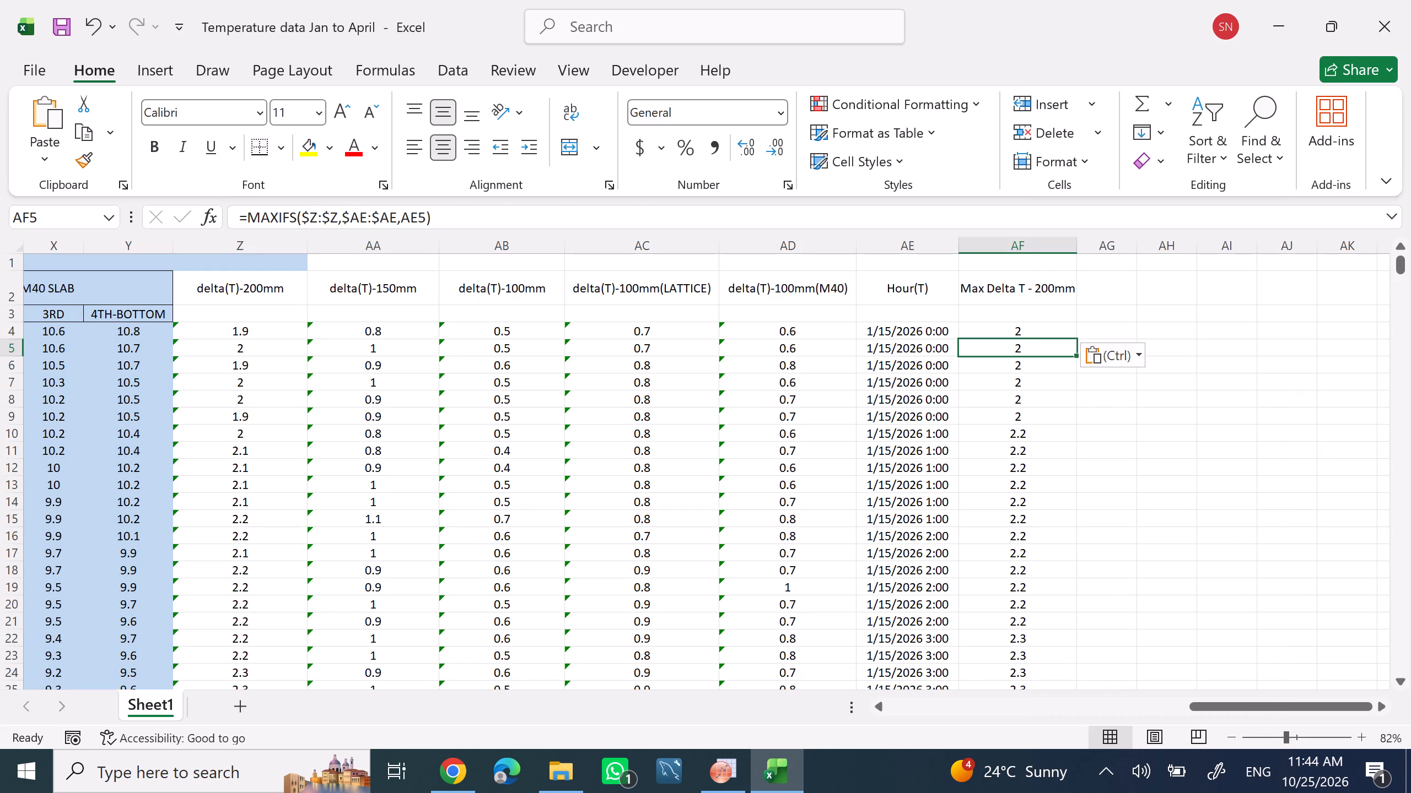
Inspect the Max Delta T - 200mm formulas in AF5 and AF4 and the ranges they reference.
drag(479, 212, 478, 213)
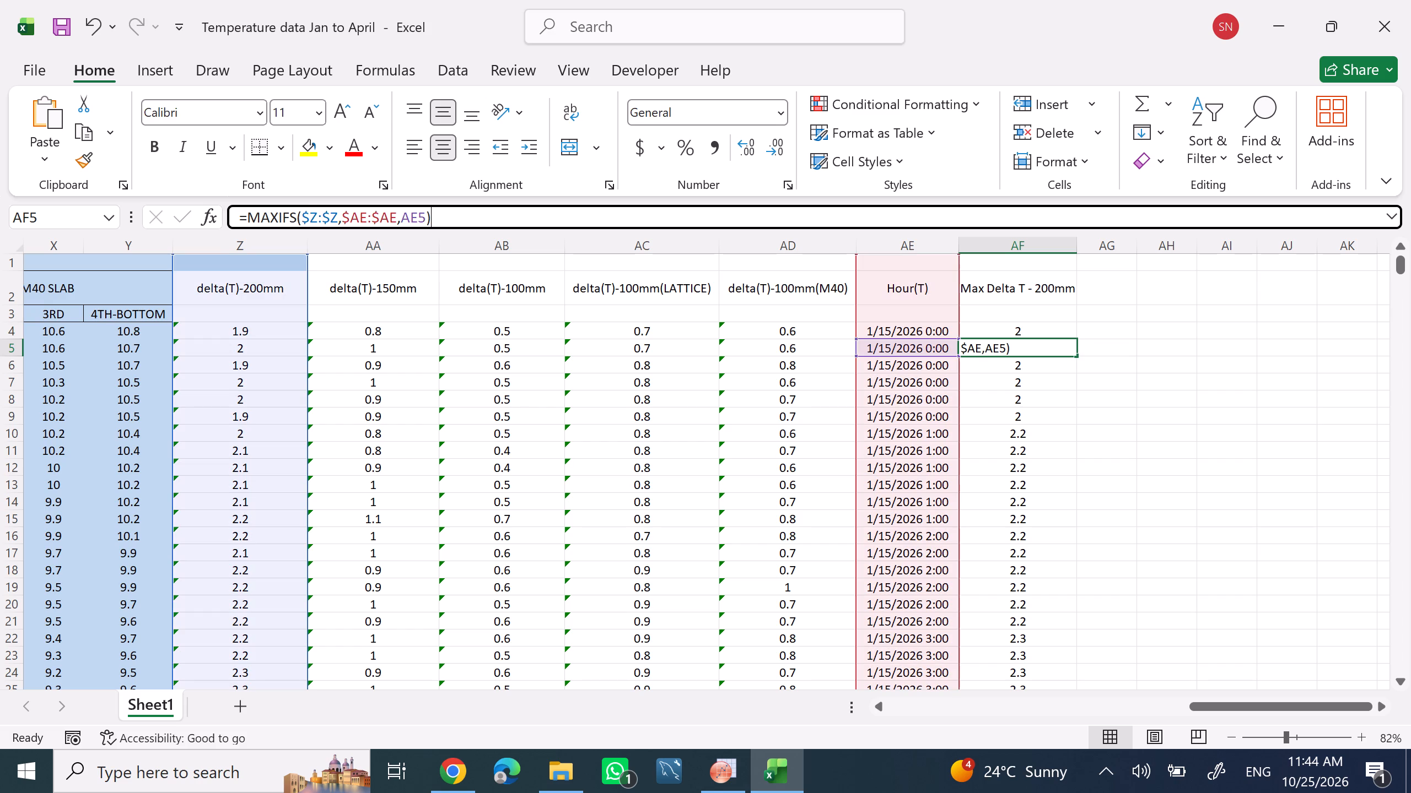
drag(478, 213, 474, 214)
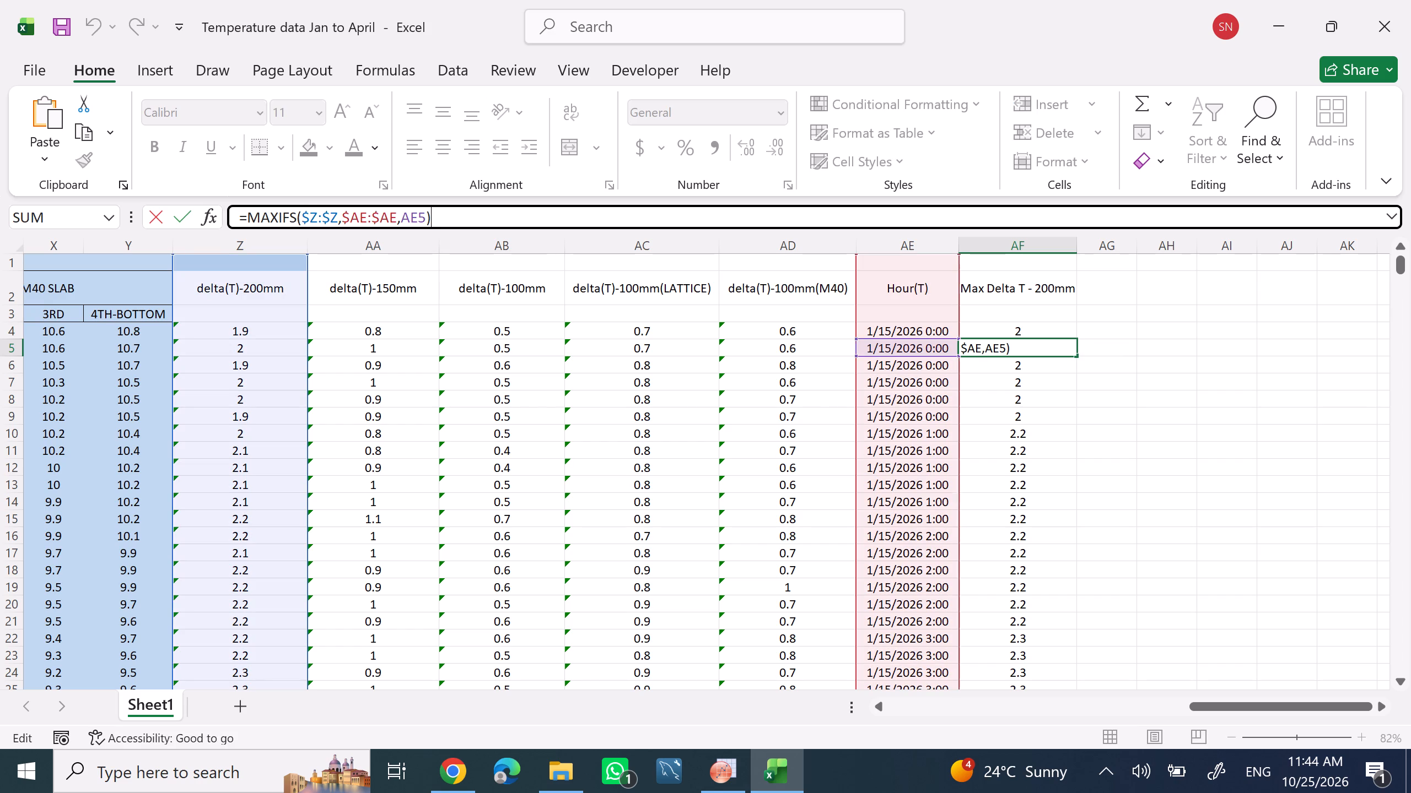
click(998, 334)
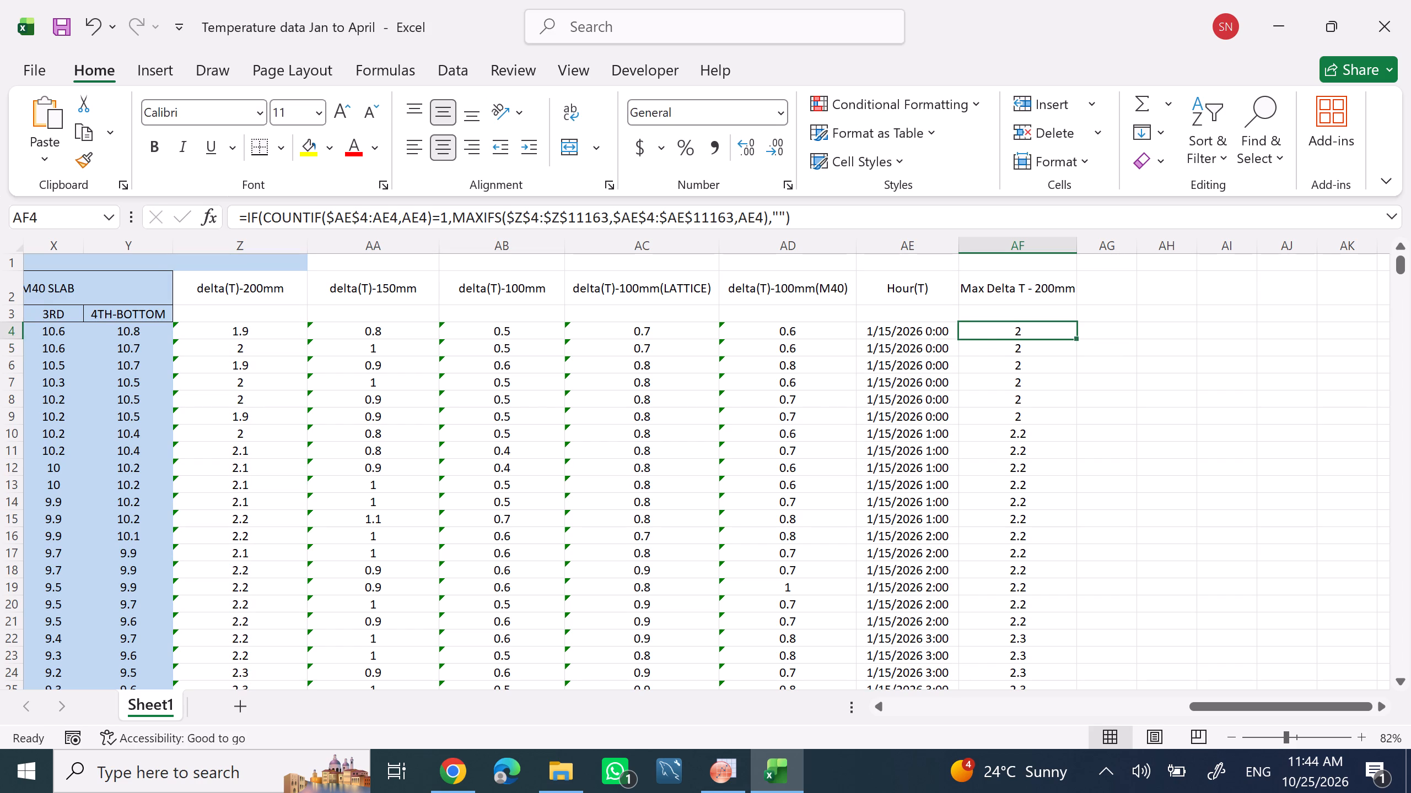
click(815, 225)
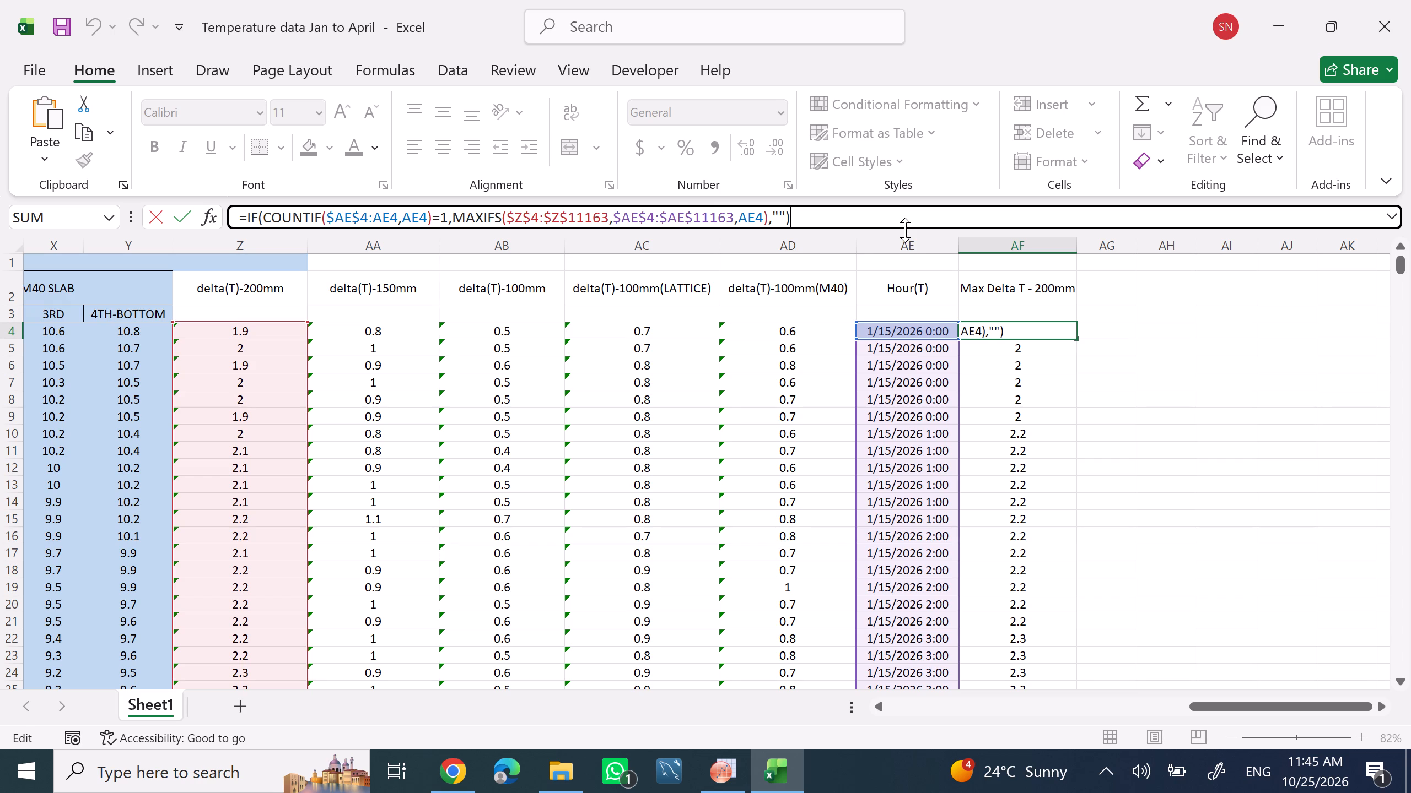
key(Return)
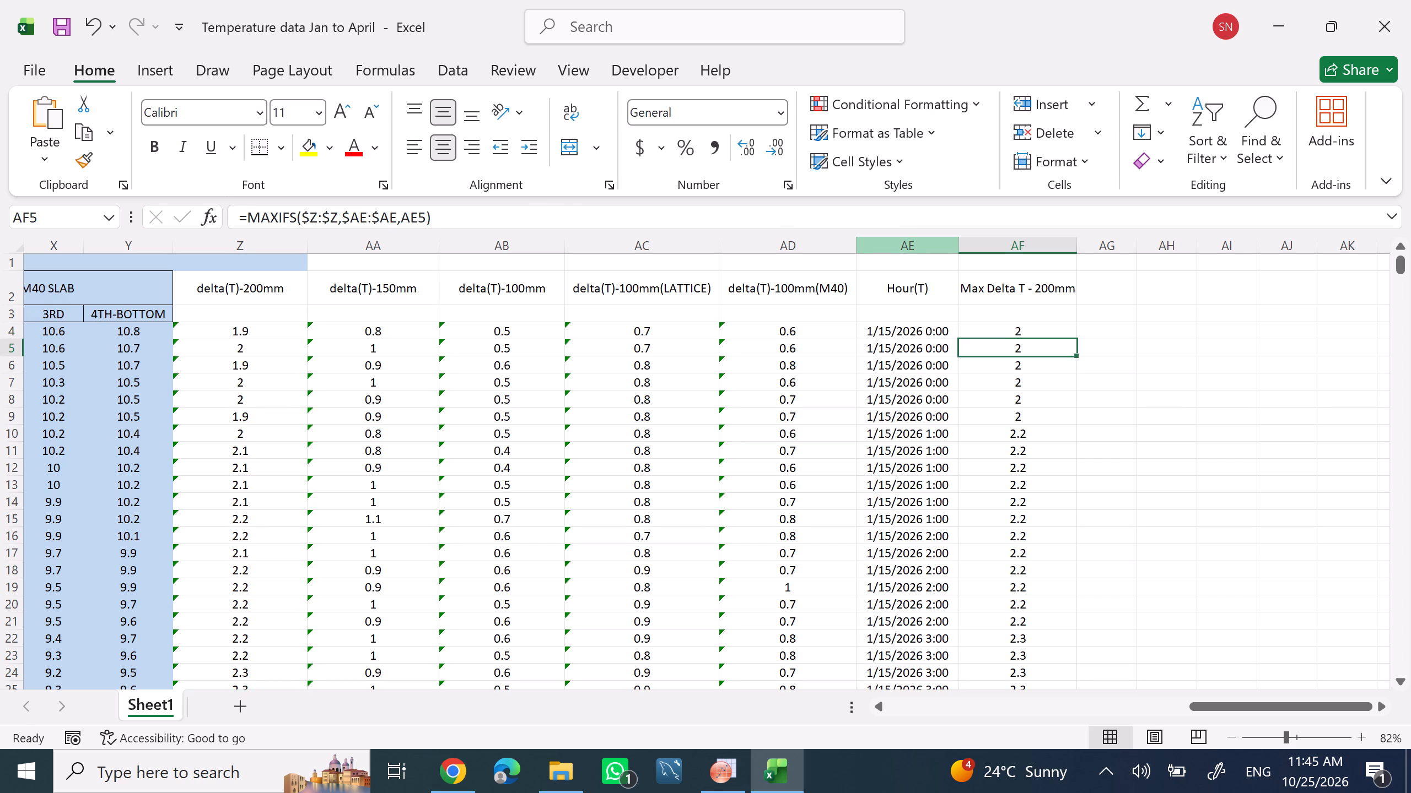
Examine the Max Delta T - 200mm formulas in AF5 and AF4 and the Hour(T) formulas in AE4 to AE9.
click(1043, 344)
click(1042, 330)
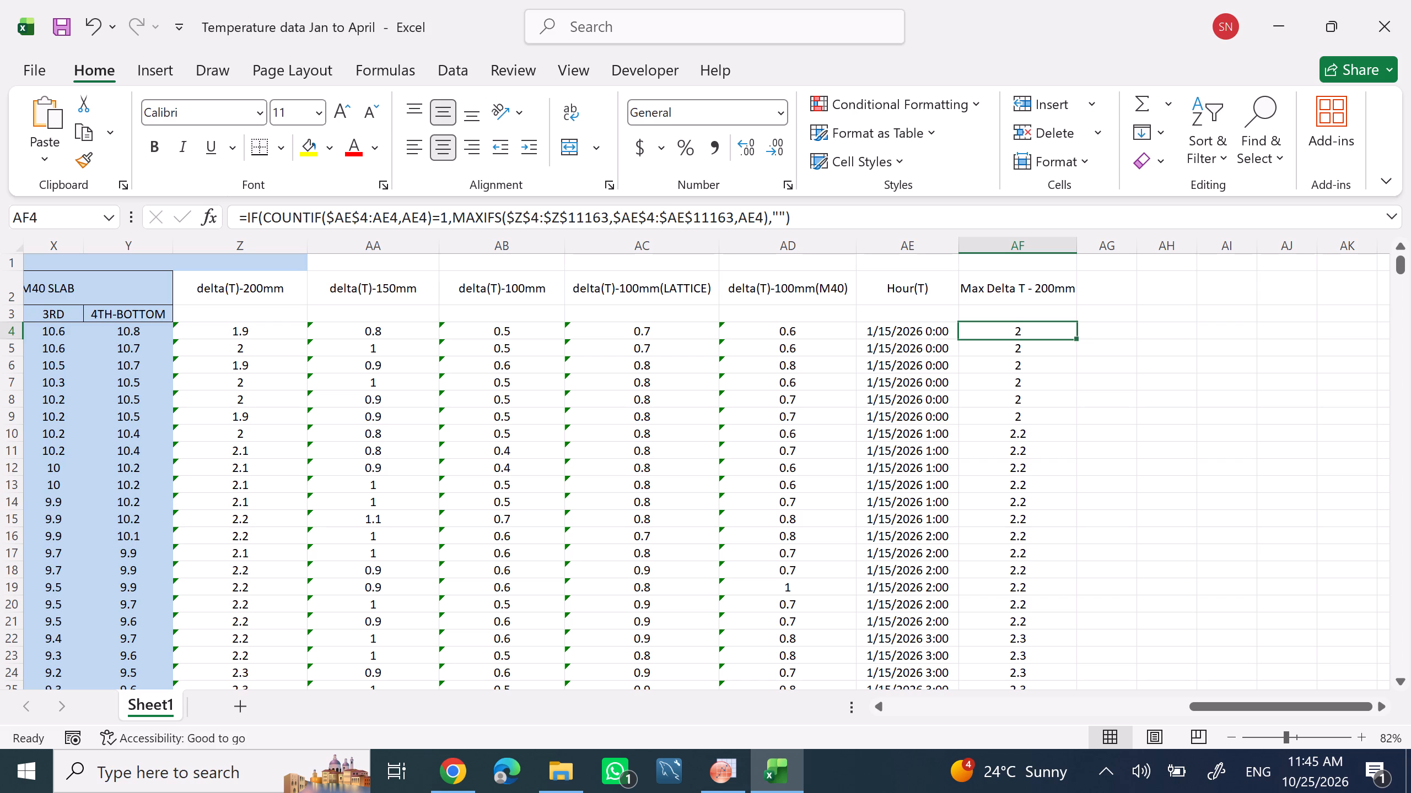
scroll(1110, 504, down, 5)
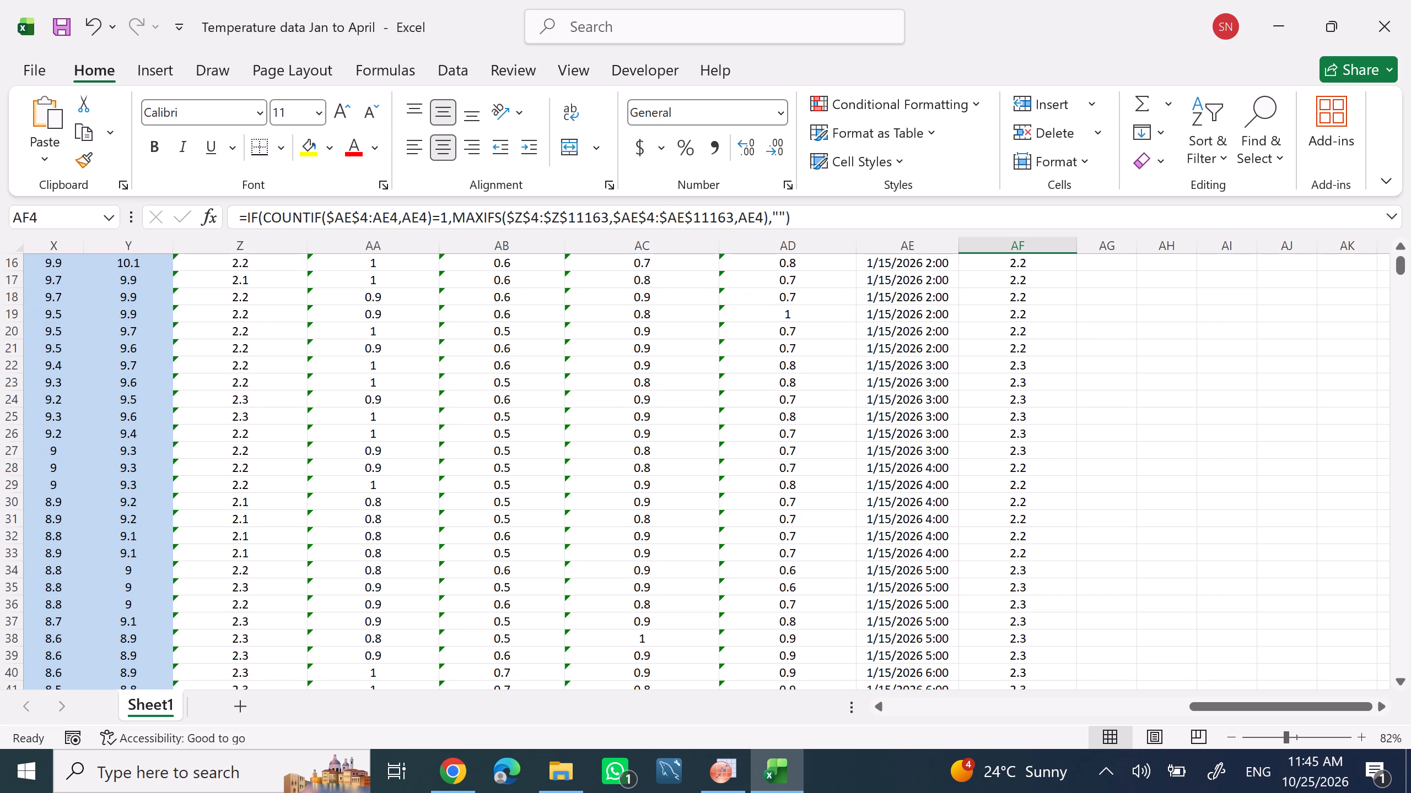
scroll(1041, 498, up, 6)
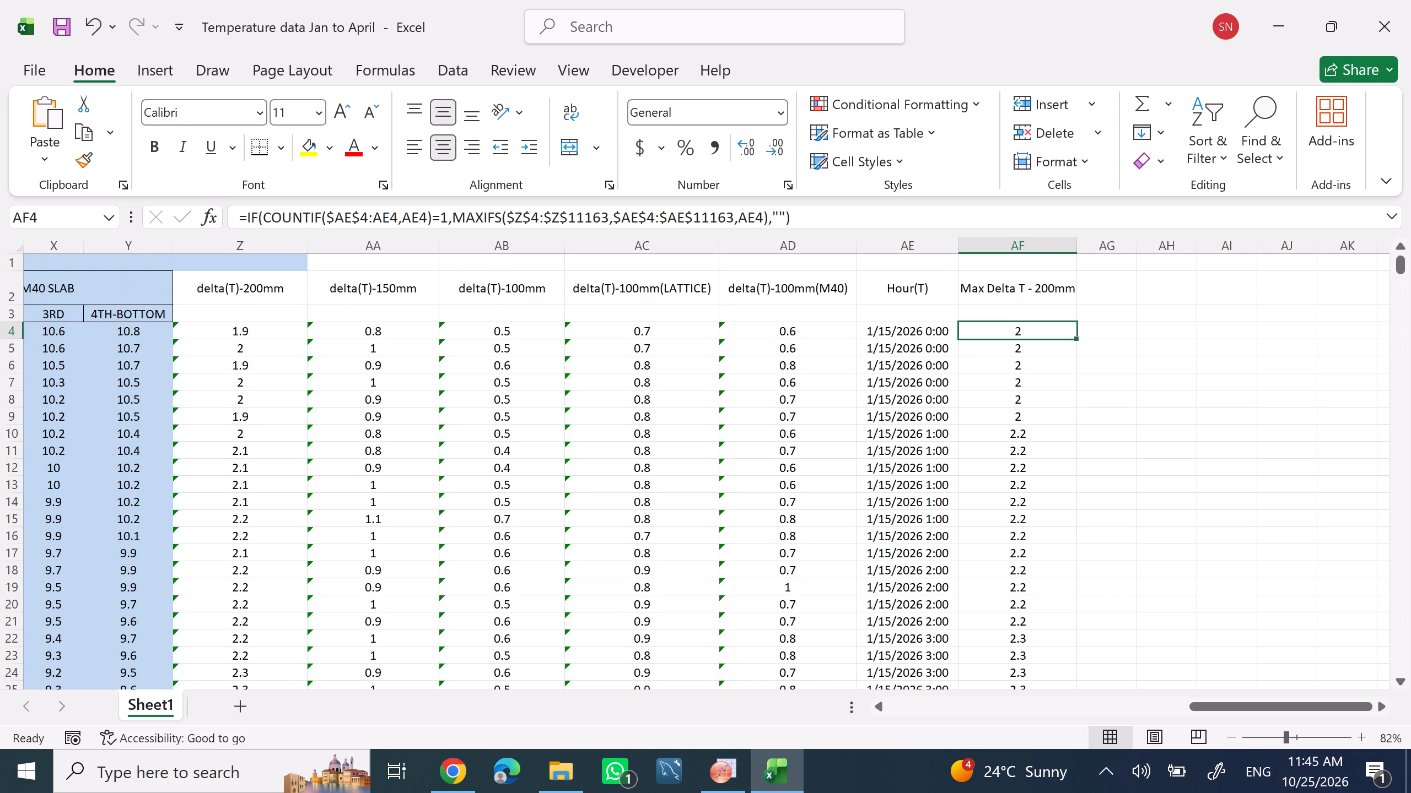
click(912, 334)
click(903, 349)
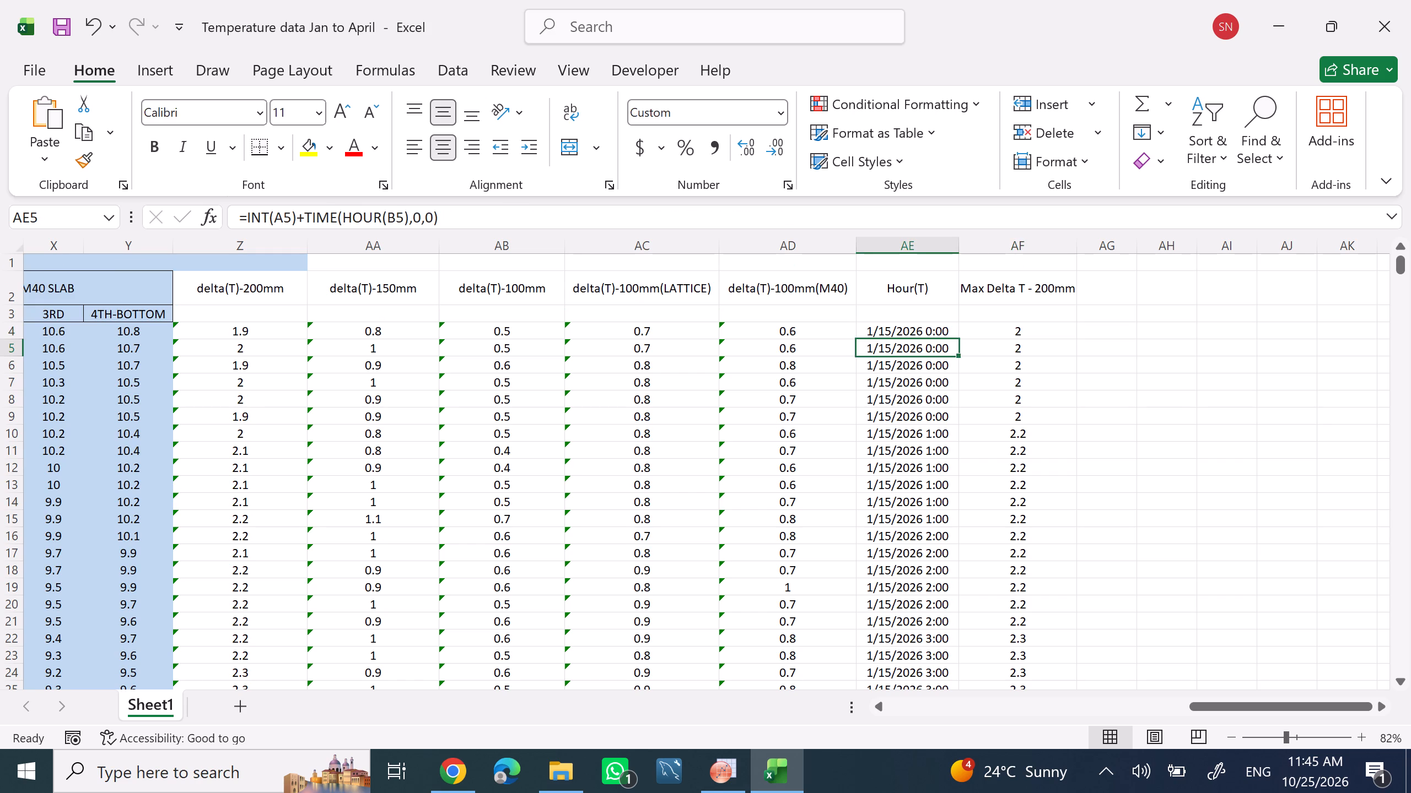
click(924, 370)
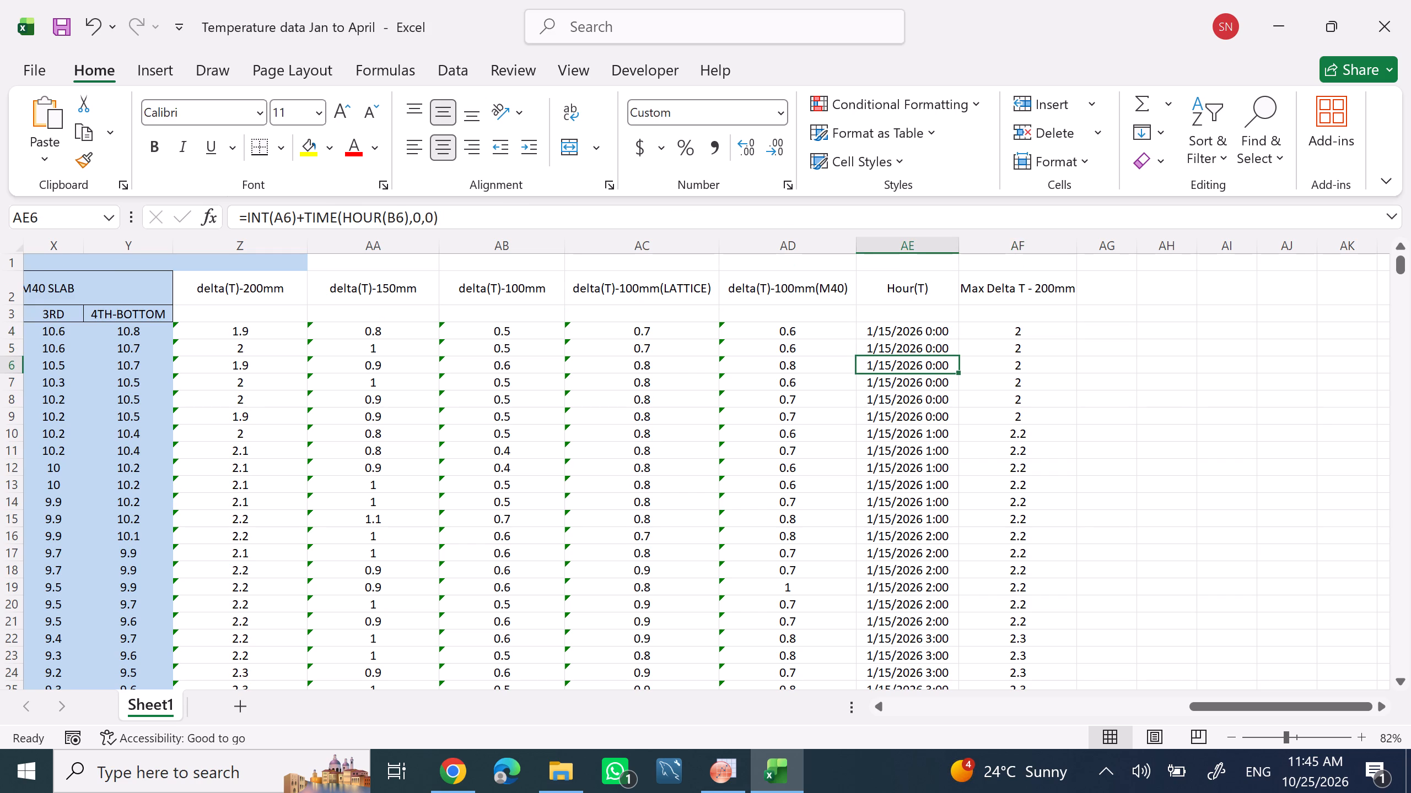
click(919, 330)
click(913, 344)
click(915, 373)
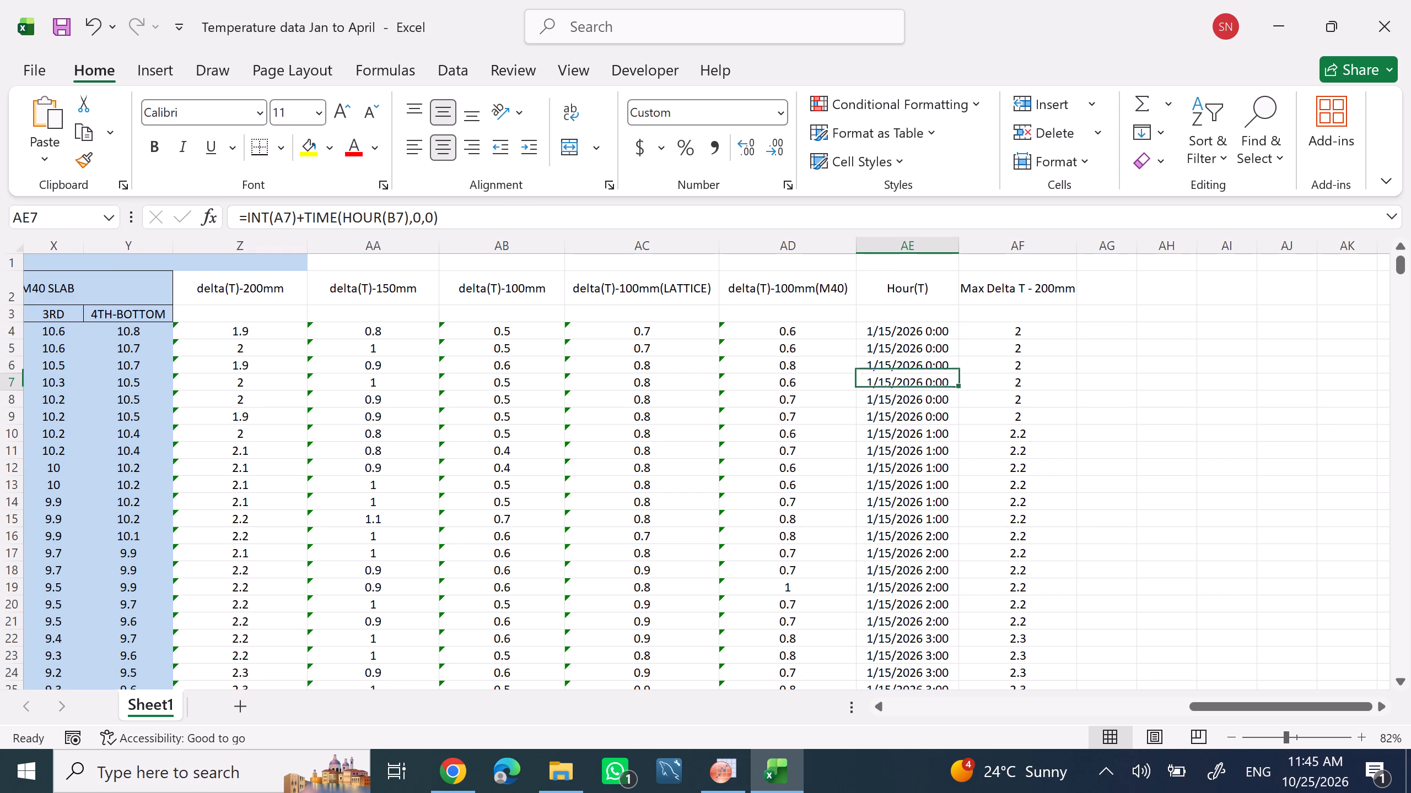
click(919, 329)
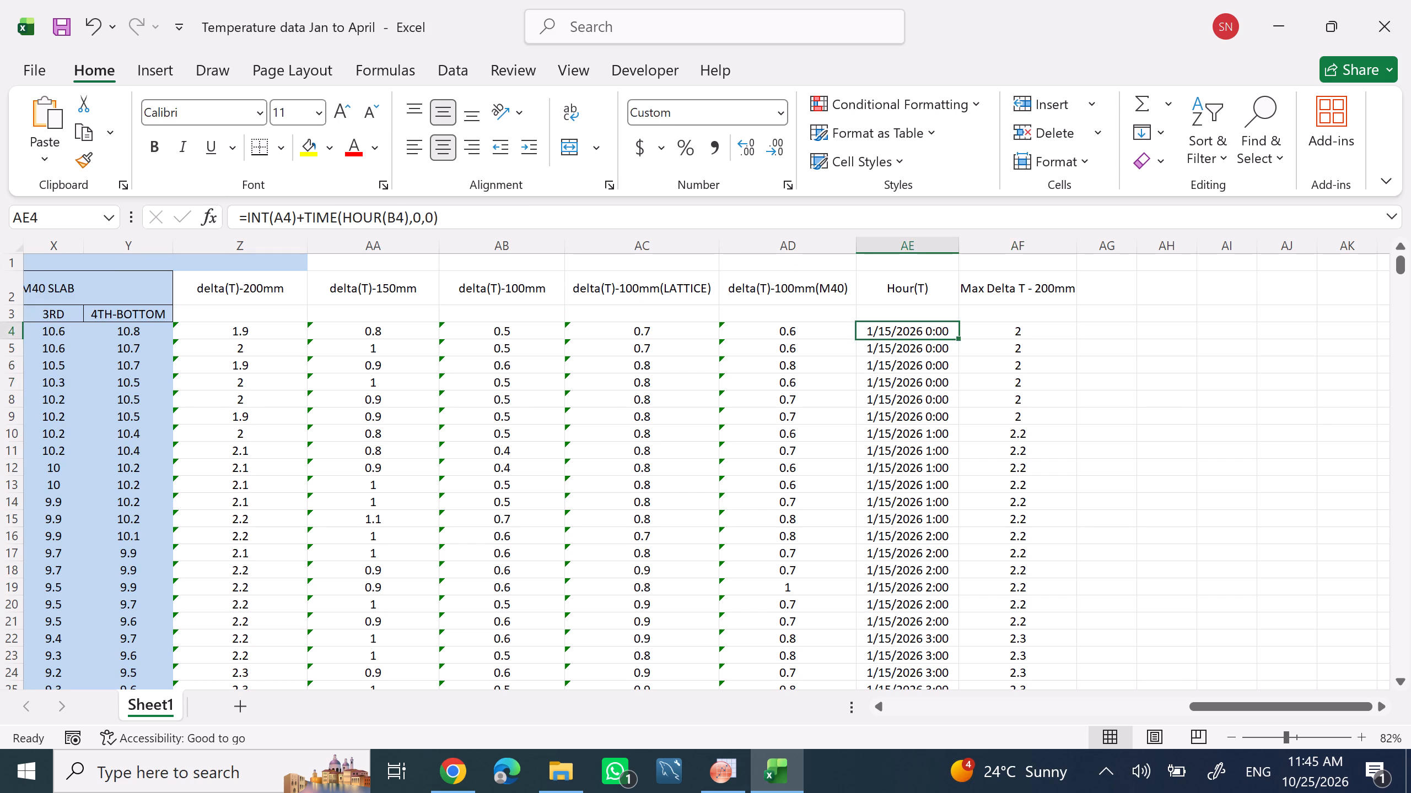
click(919, 345)
click(931, 370)
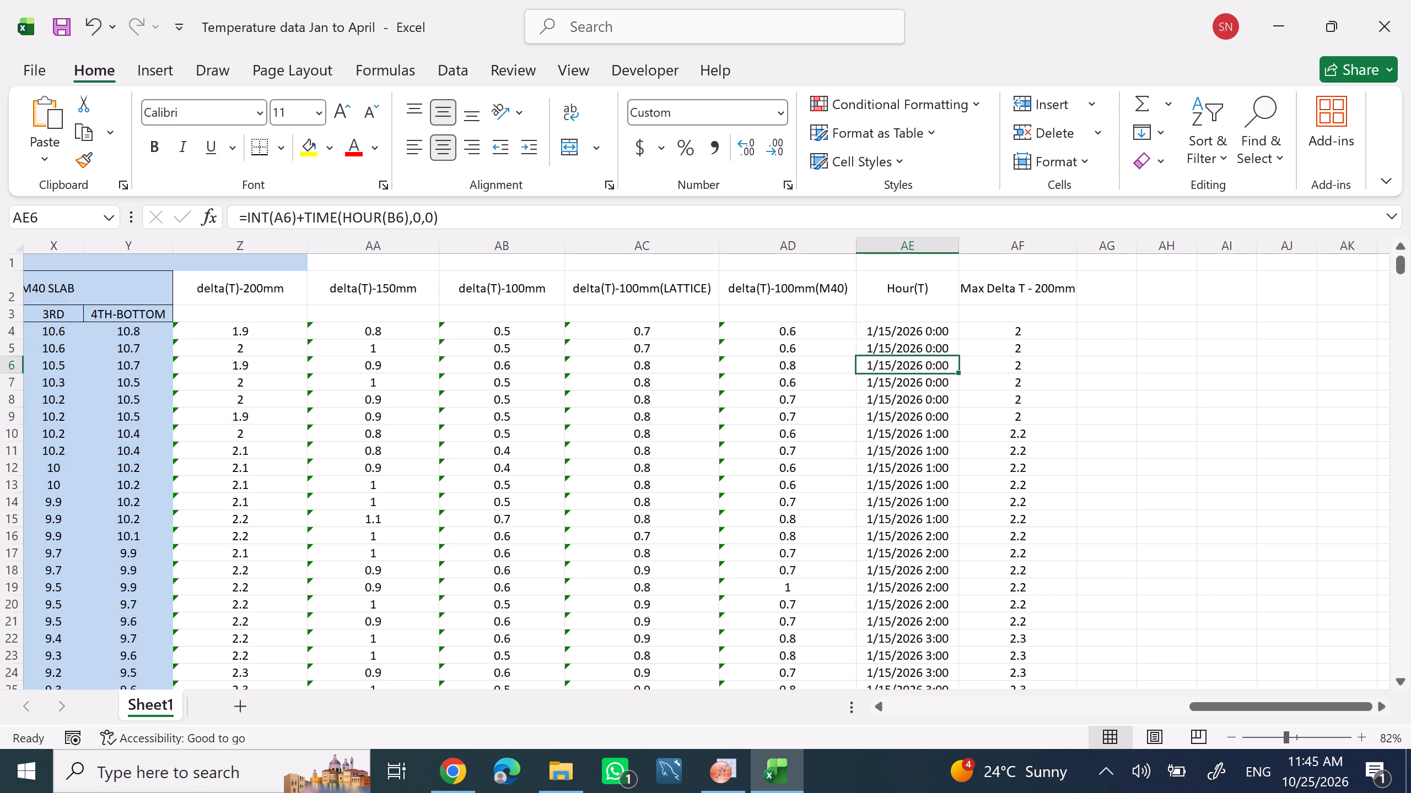
click(935, 390)
click(930, 383)
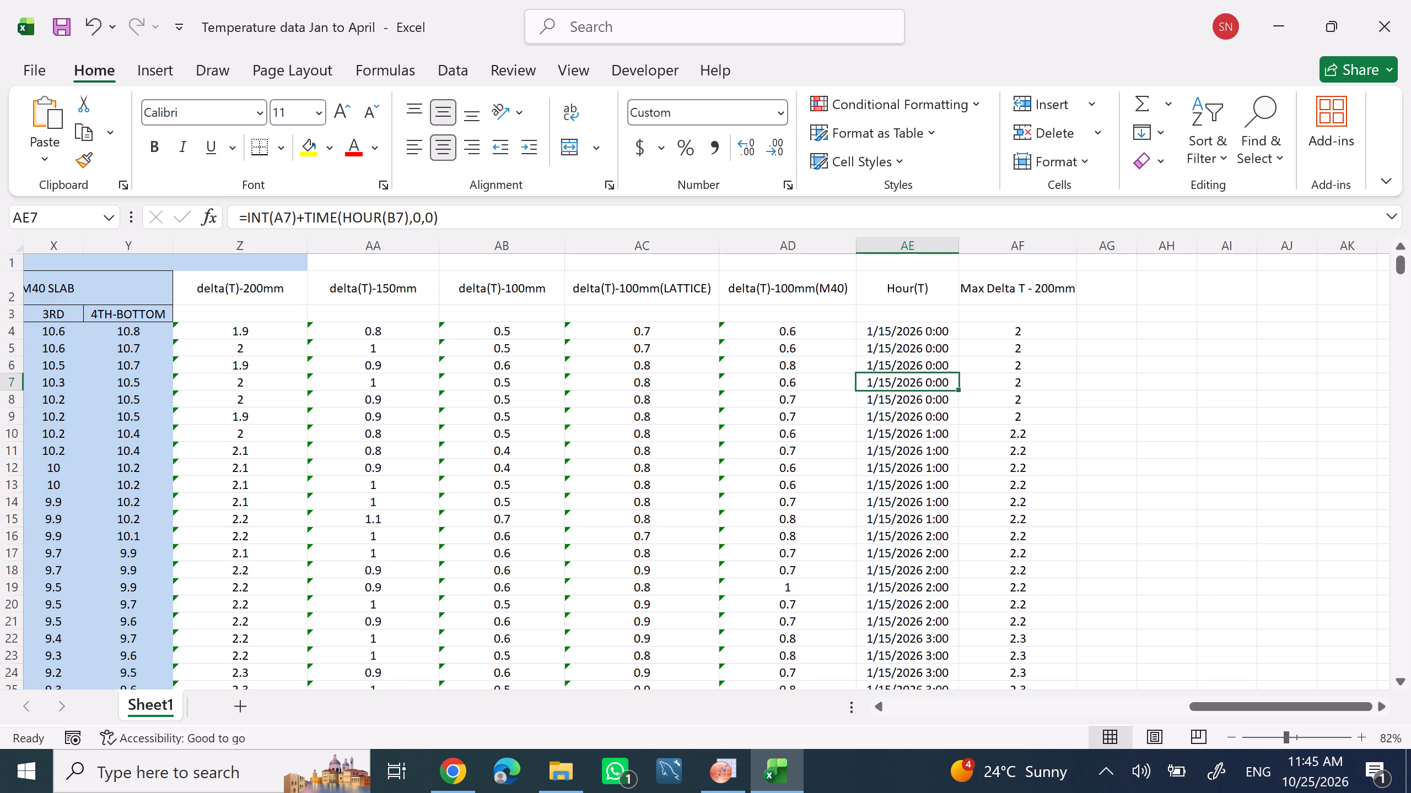
click(930, 407)
click(931, 421)
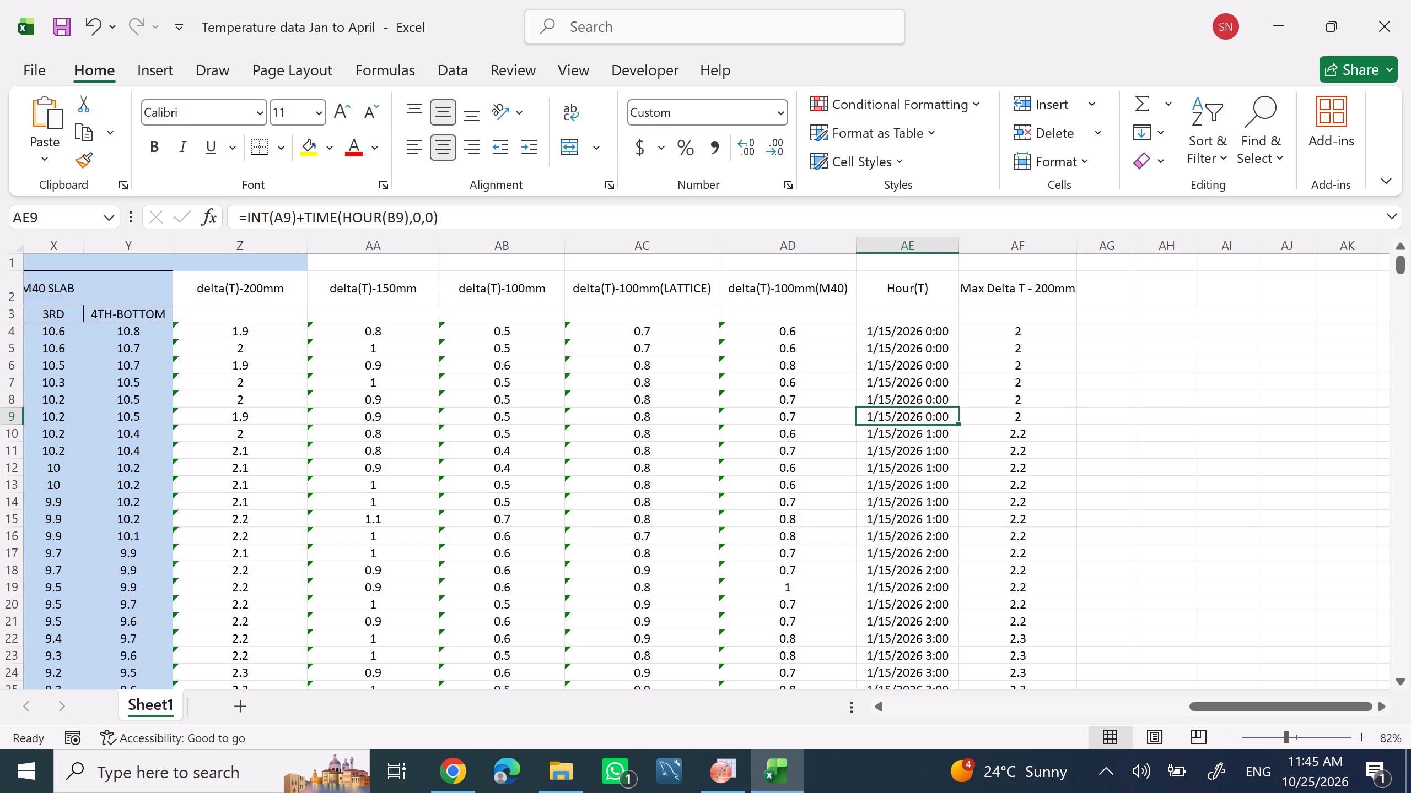
Examine the delta(T)-200mm values and formulas in column Z between rows 4 and 10.
click(286, 328)
click(275, 350)
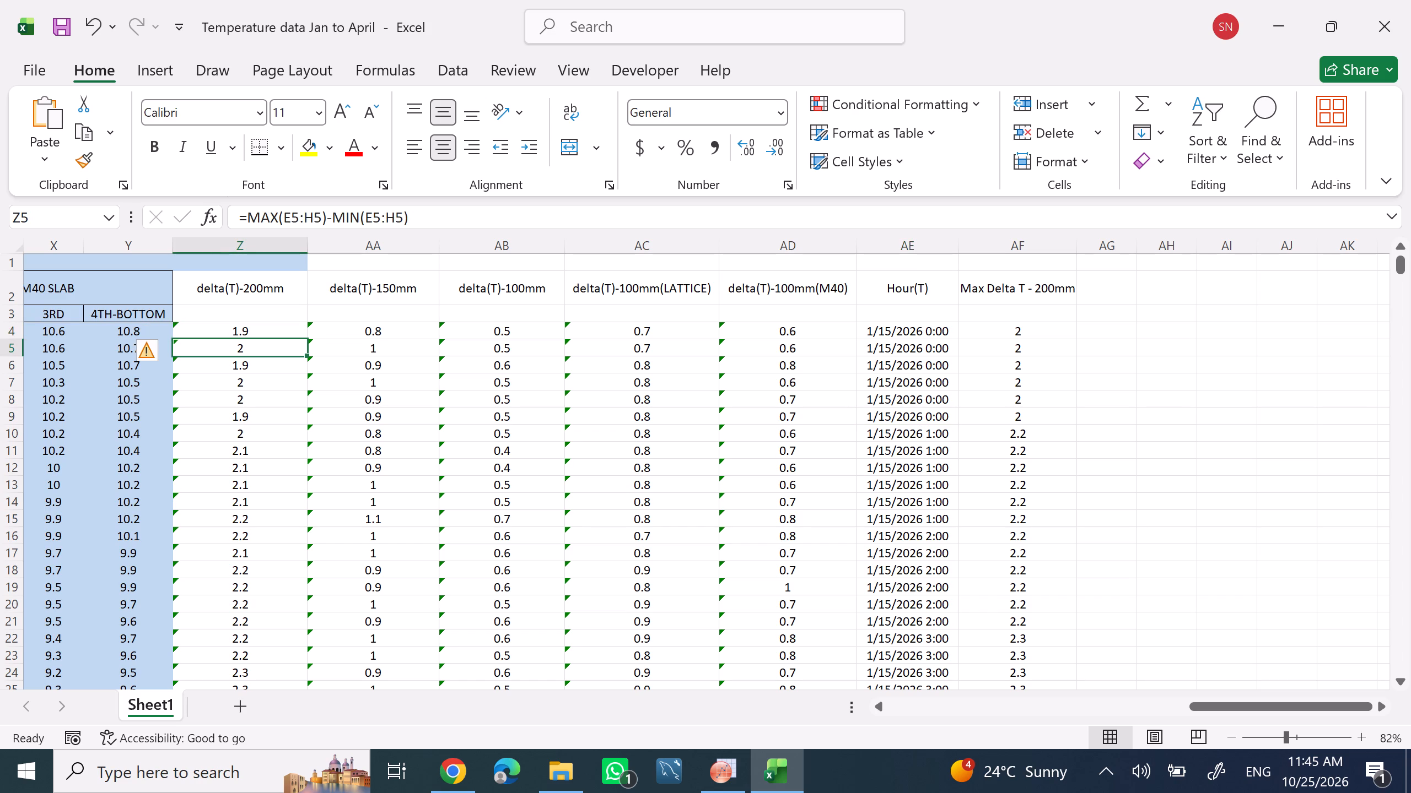
click(270, 439)
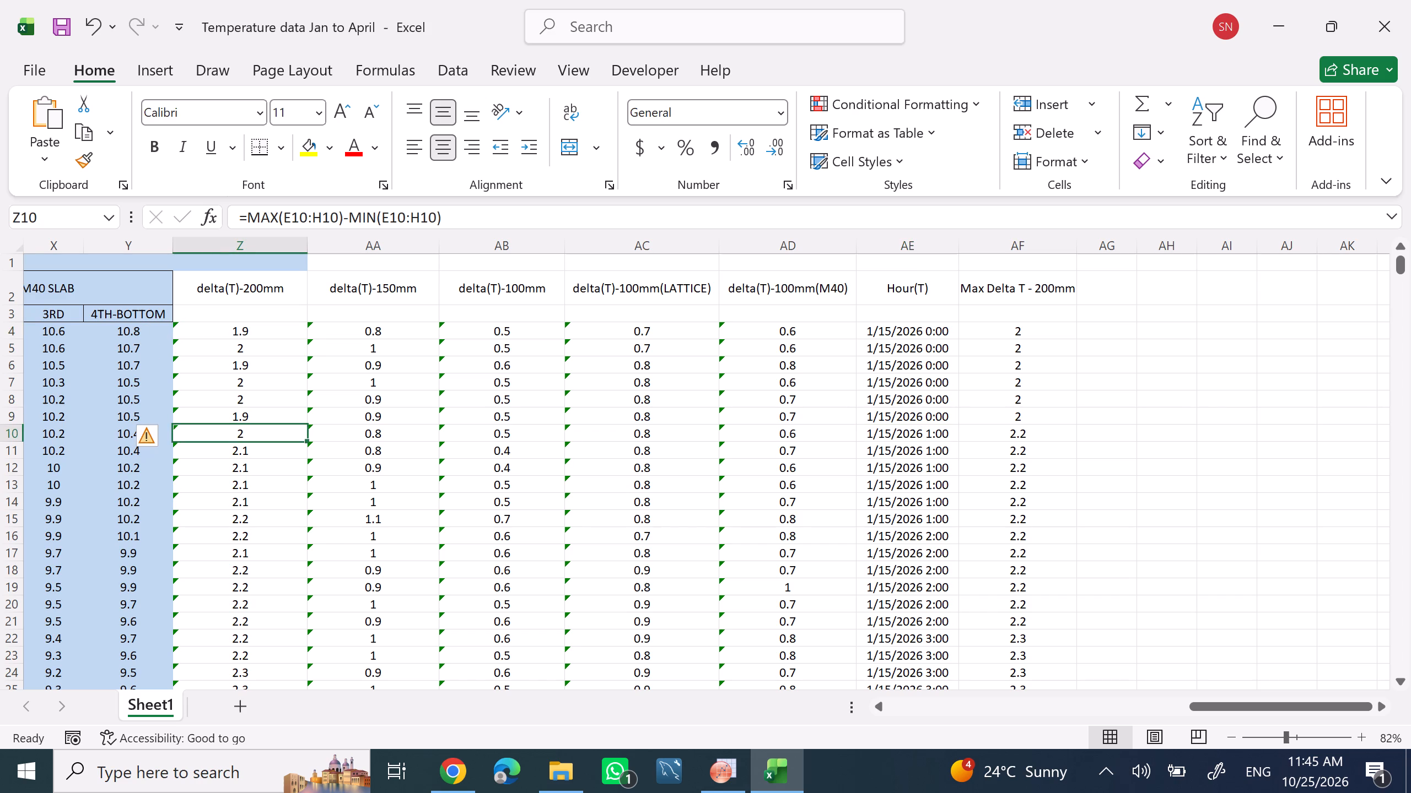
click(283, 329)
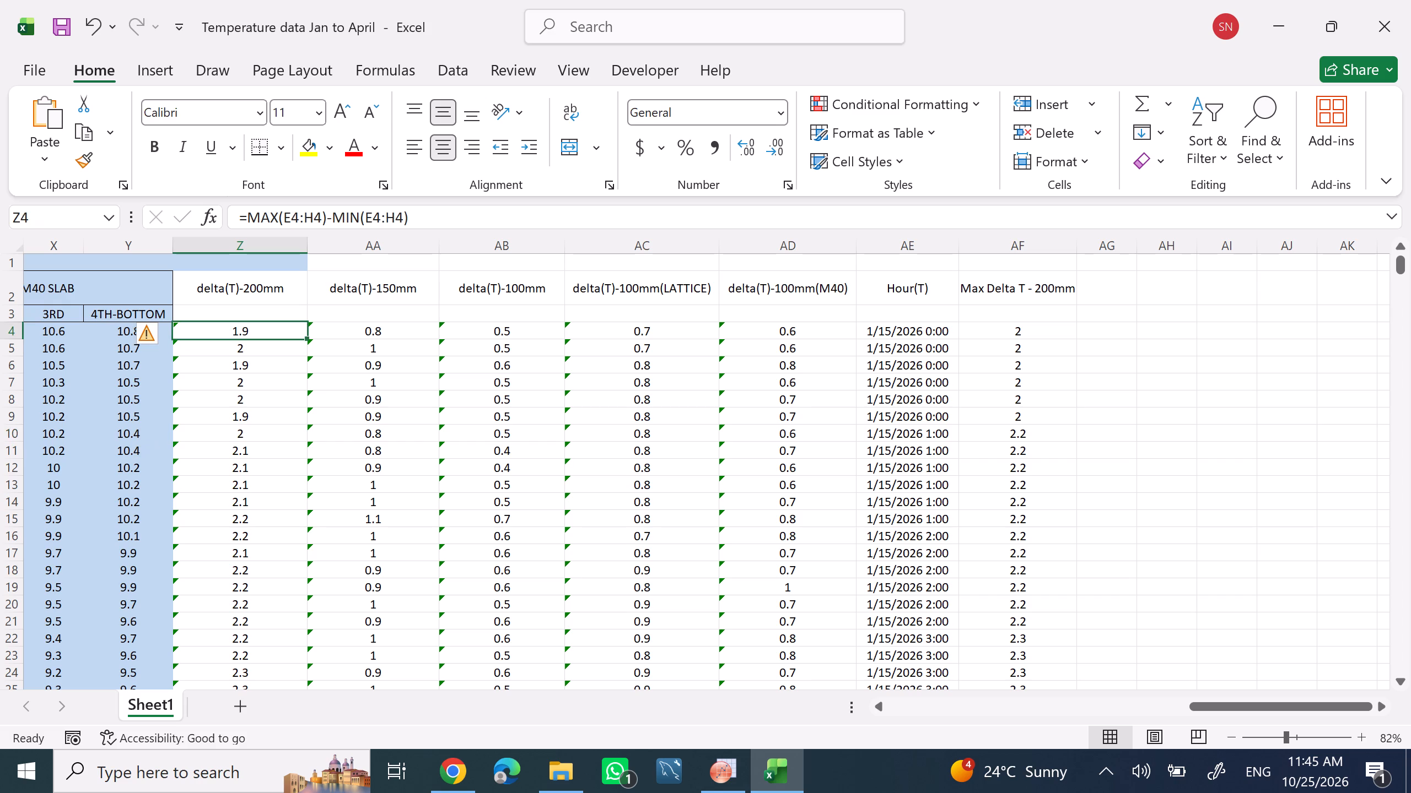
click(287, 351)
click(287, 374)
click(284, 373)
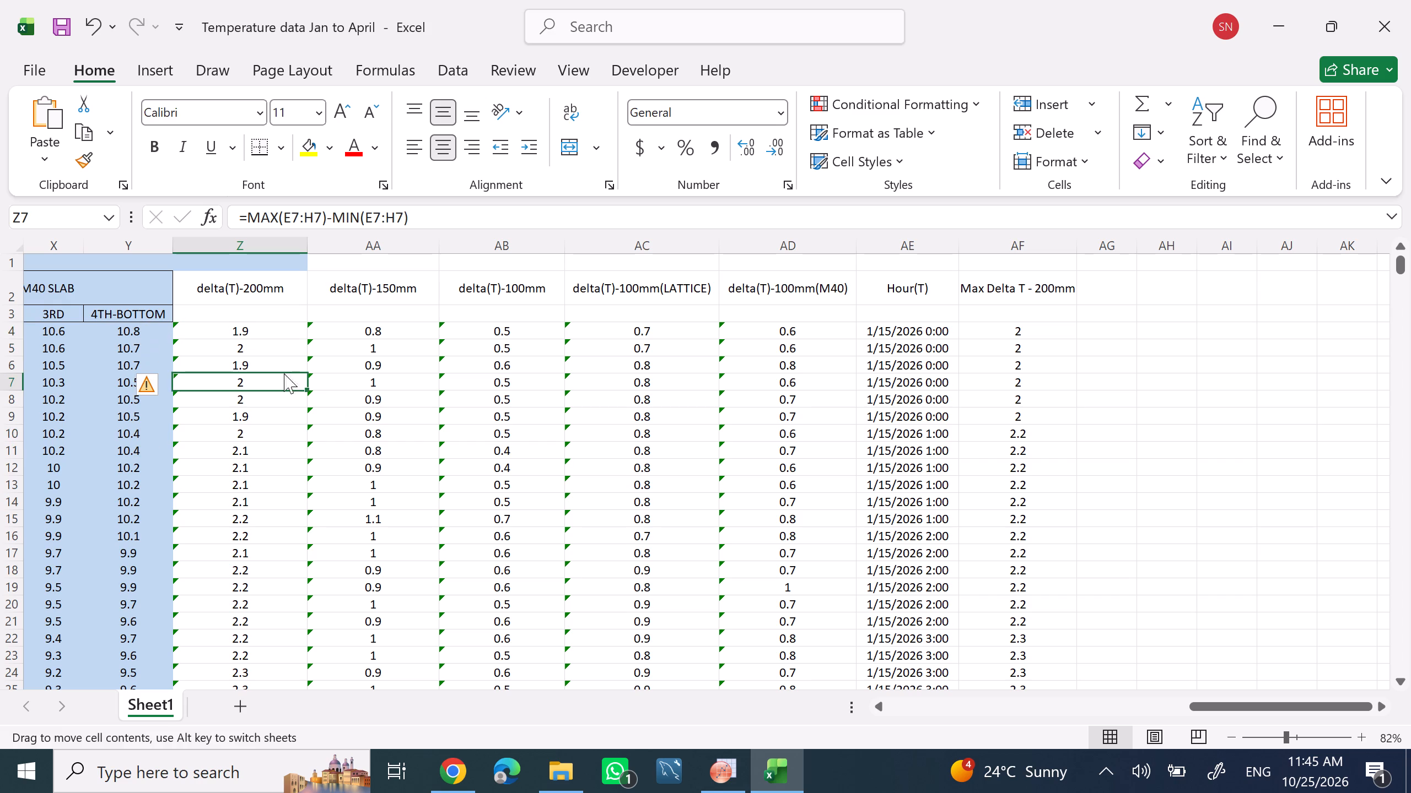
click(268, 404)
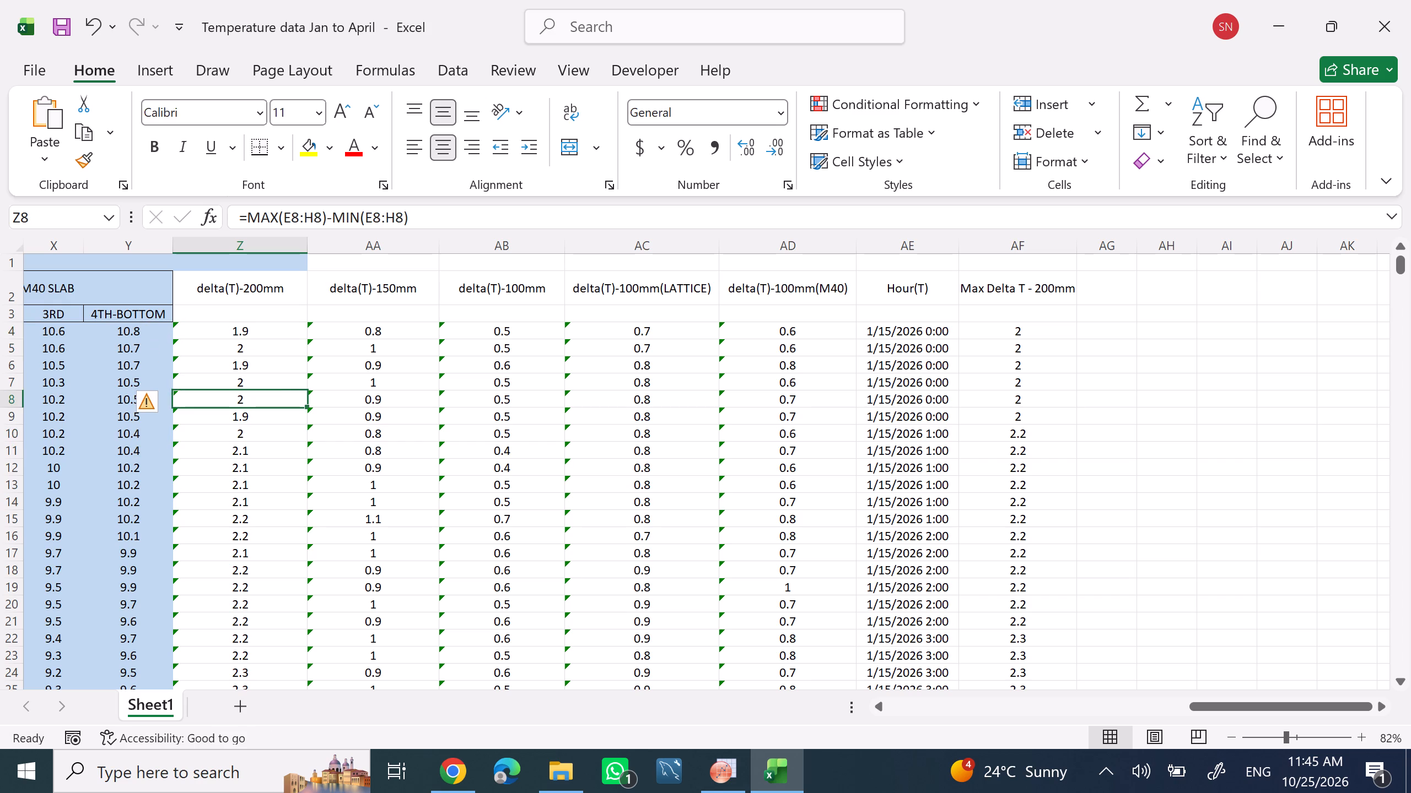
click(274, 427)
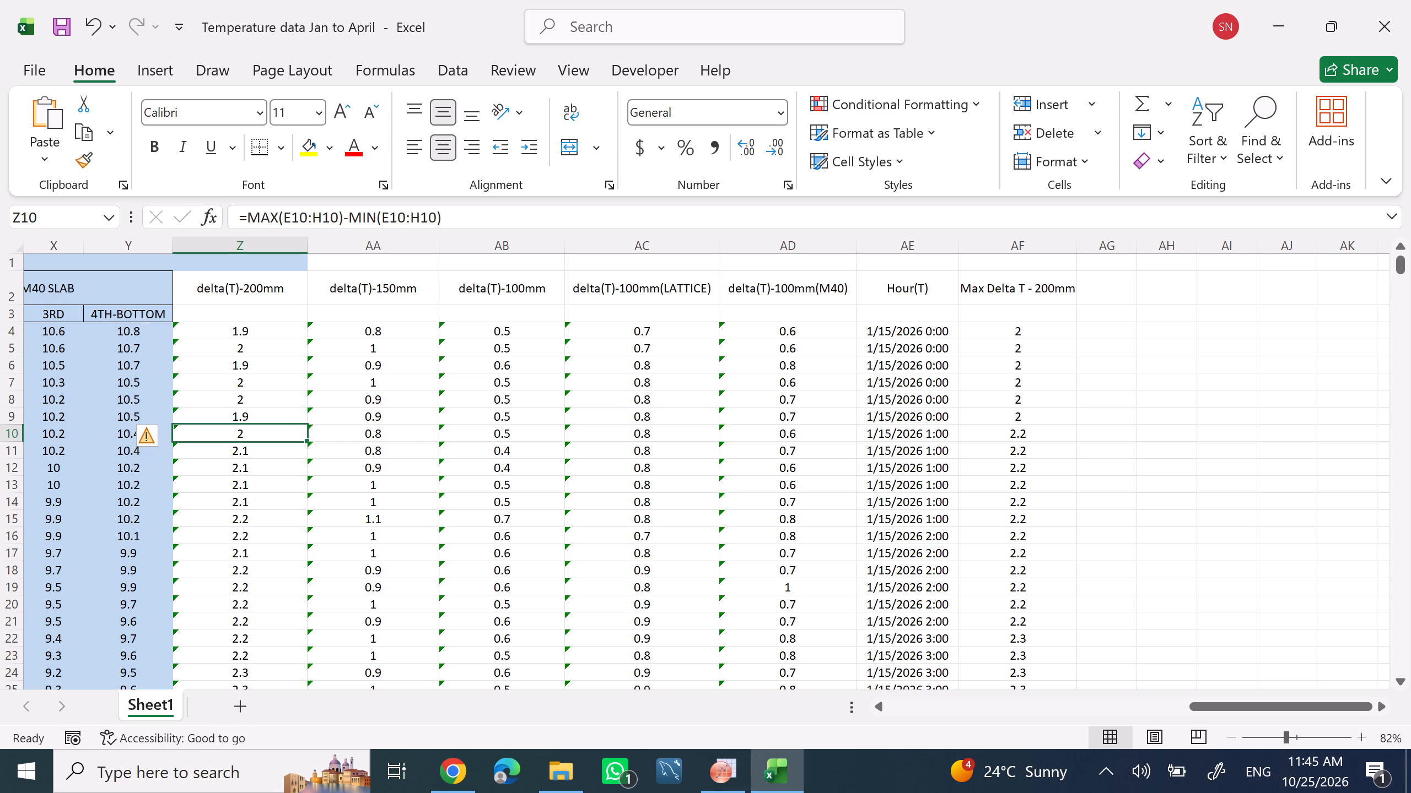
Review the Max Delta T - 200mm values against their hours down column AF, starting from AF12 and returning to the top rows.
click(1037, 461)
scroll(1063, 512, down, 3)
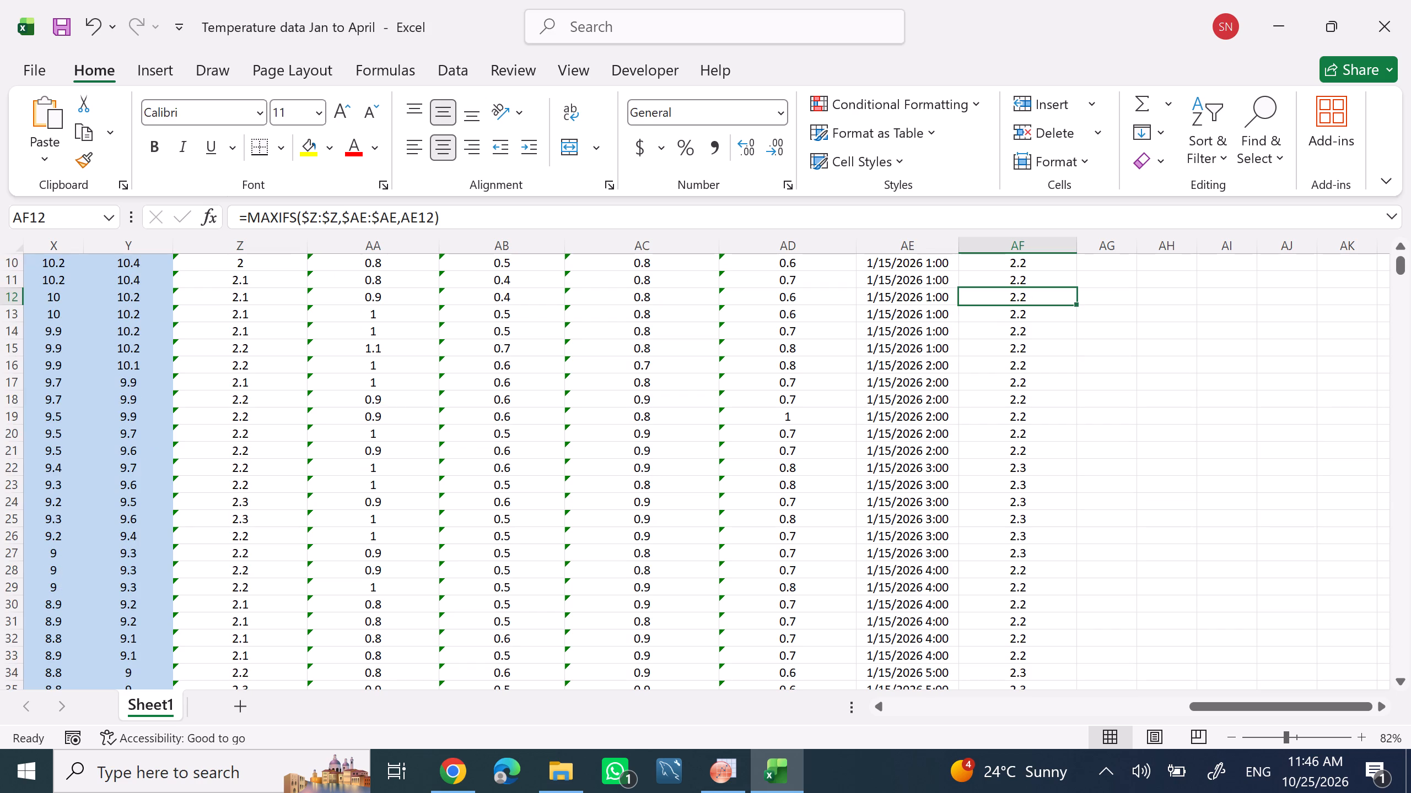
scroll(1030, 410, down, 2)
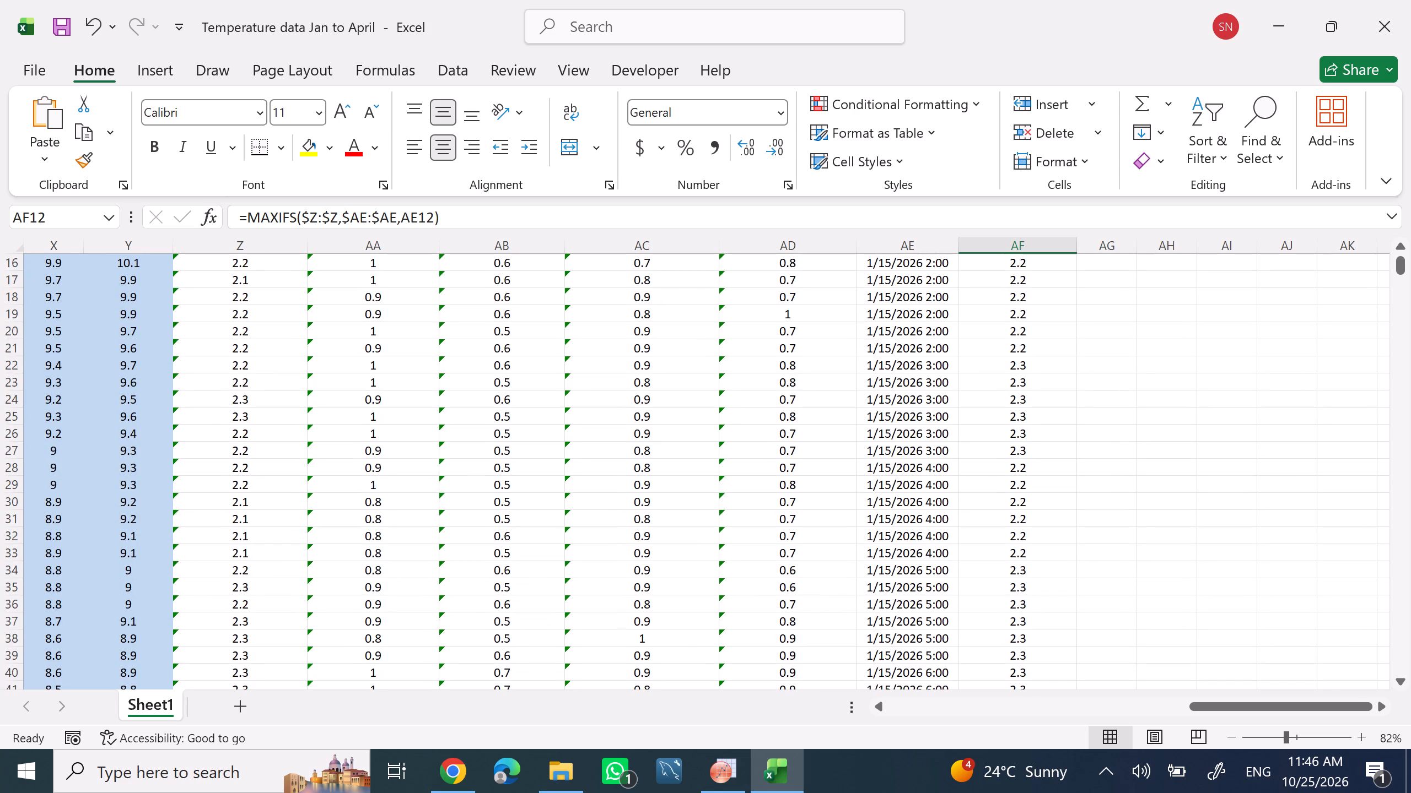
scroll(1041, 435, down, 4)
scroll(1041, 435, down, 20)
scroll(1041, 435, down, 2)
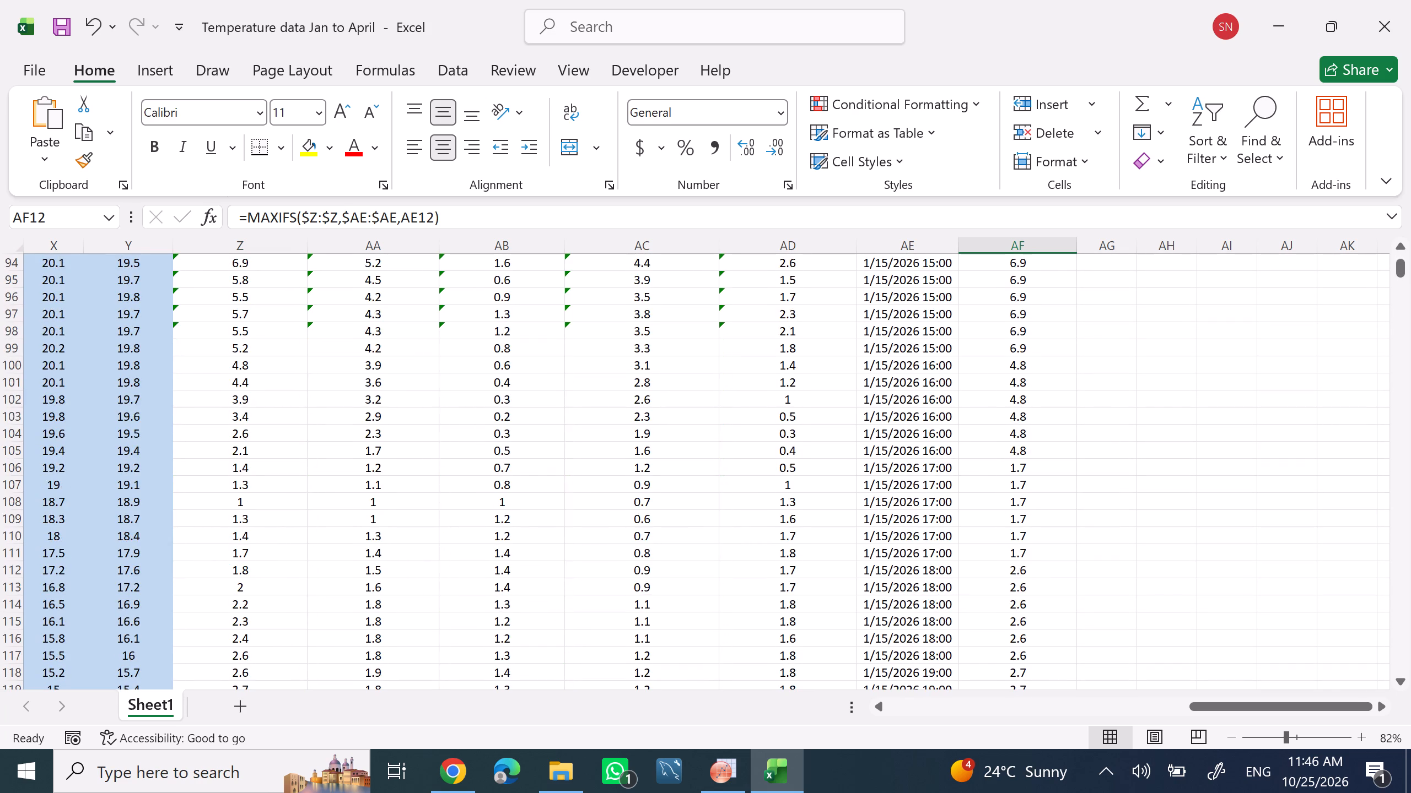
scroll(1052, 437, down, 15)
scroll(1052, 438, up, 1)
scroll(1052, 438, down, 20)
scroll(1052, 438, down, 5)
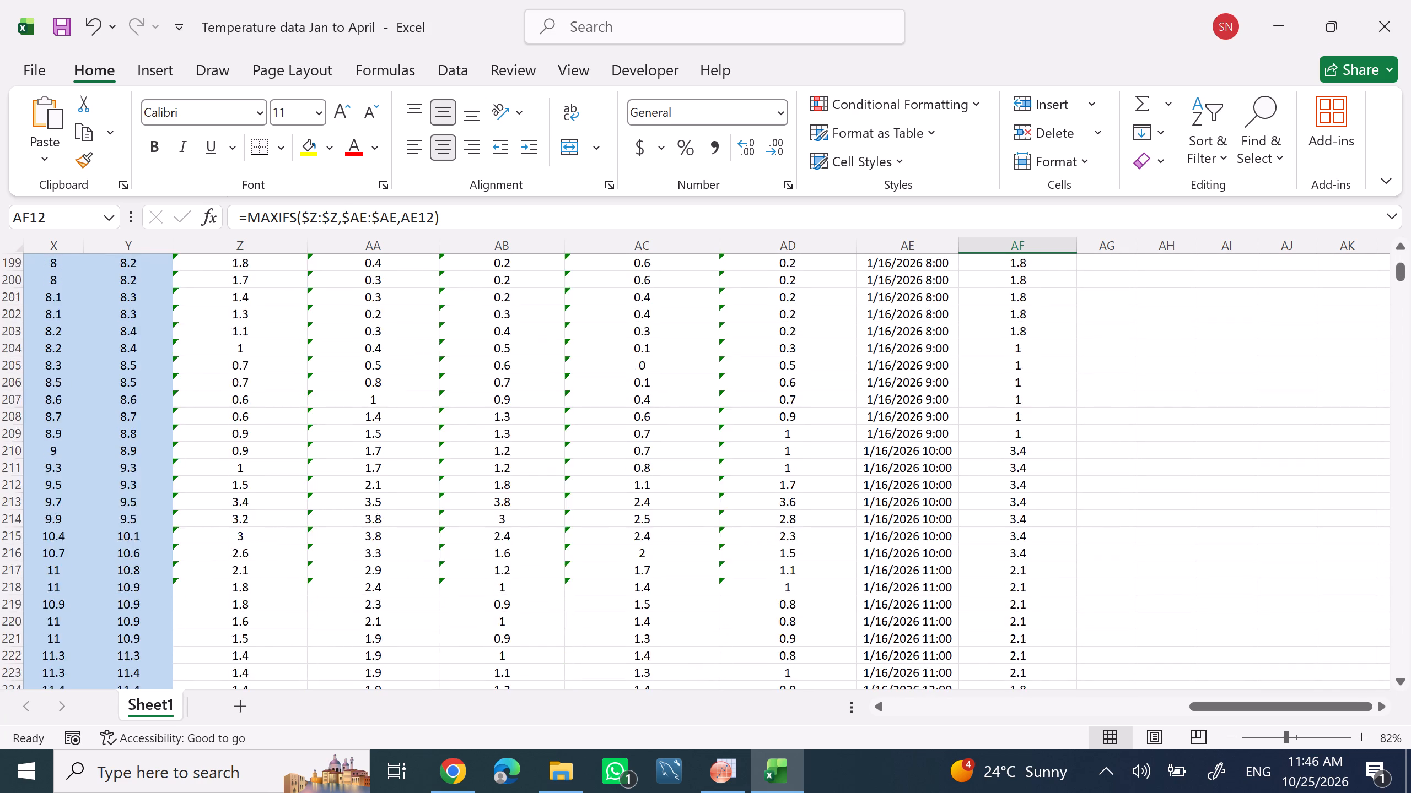
scroll(1047, 486, down, 20)
scroll(1046, 502, up, 1)
scroll(1042, 506, down, 12)
scroll(1043, 497, down, 13)
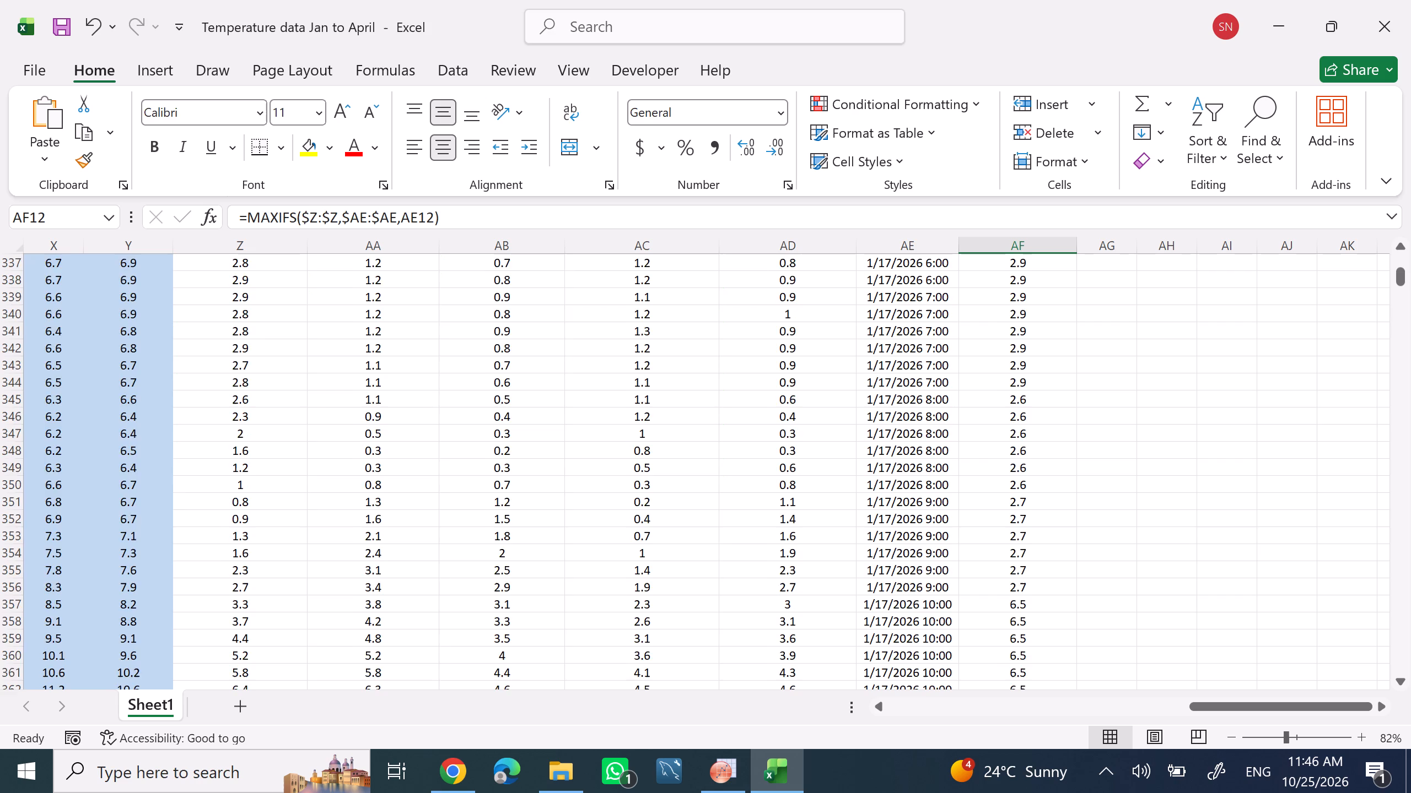
scroll(1043, 485, down, 12)
scroll(1043, 479, up, 14)
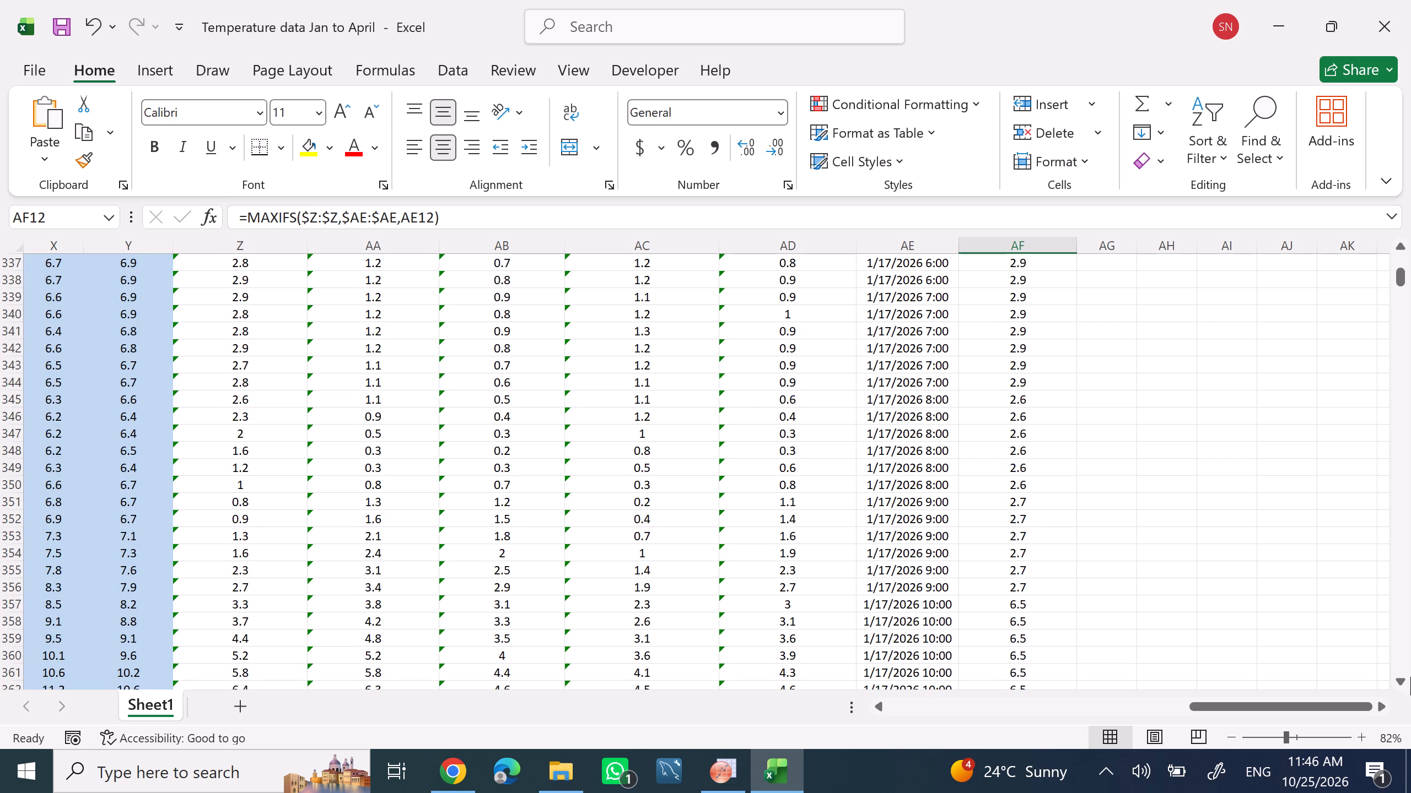
drag(1403, 675, 1368, 265)
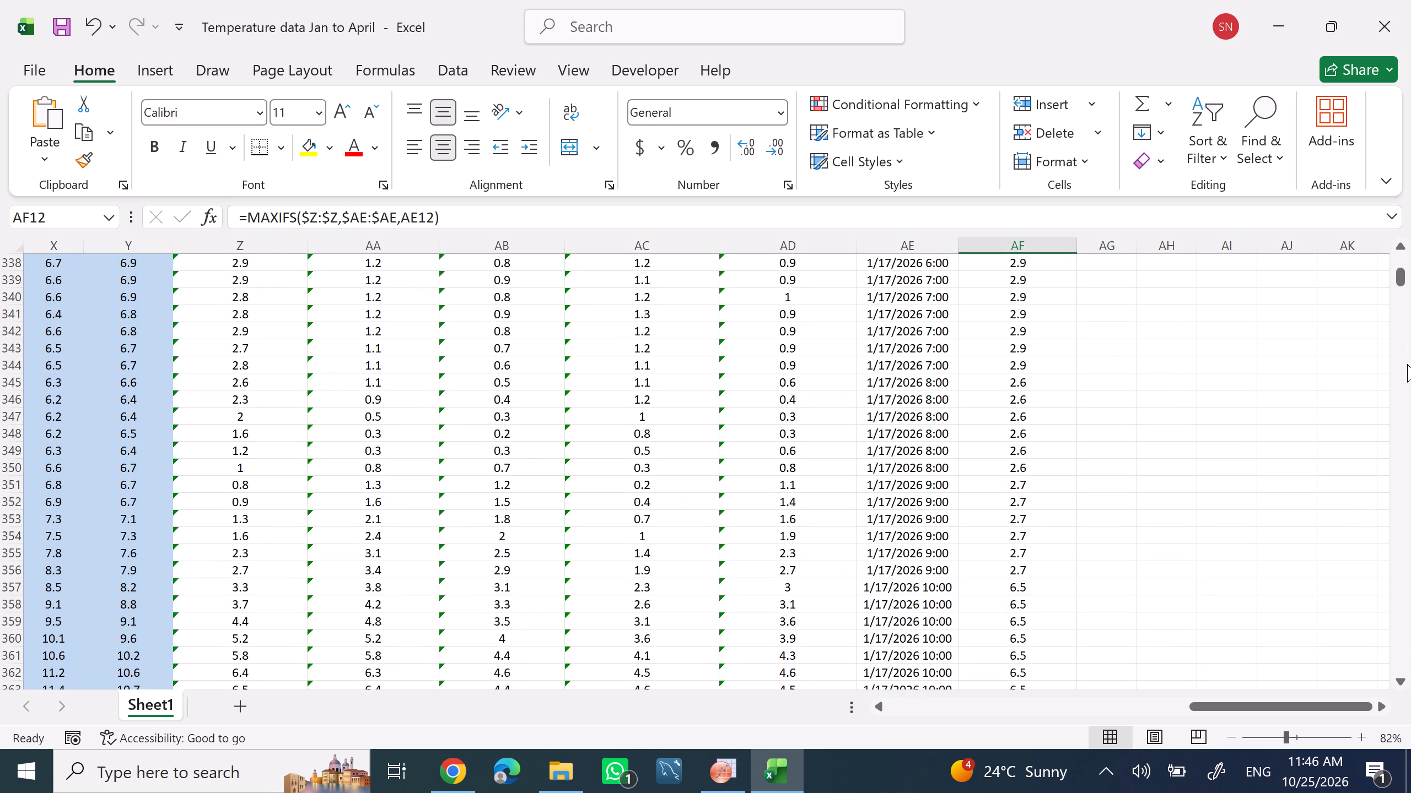
drag(1405, 678, 1397, 334)
scroll(1384, 381, up, 16)
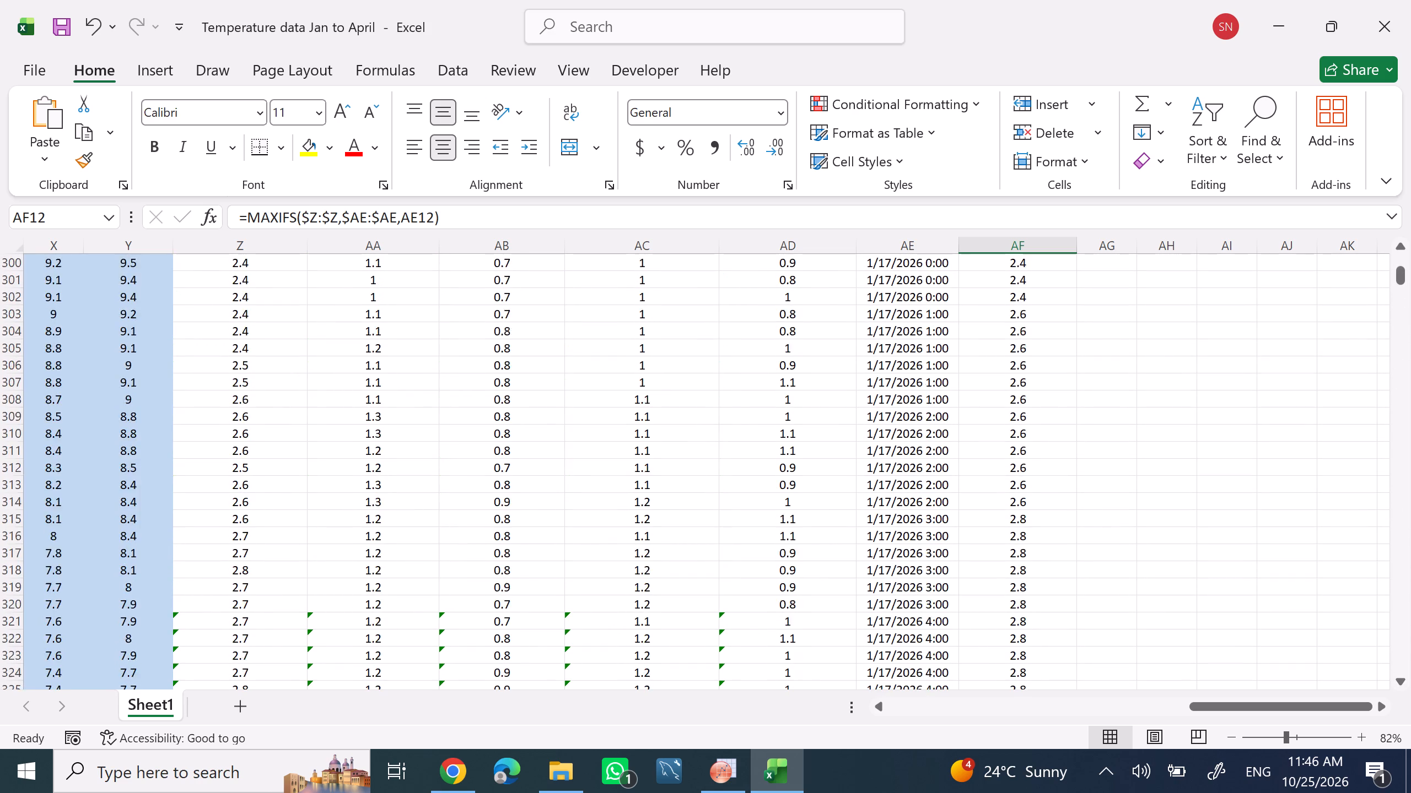
scroll(1382, 357, up, 20)
scroll(1382, 357, up, 19)
scroll(1382, 357, down, 1)
scroll(1382, 357, up, 9)
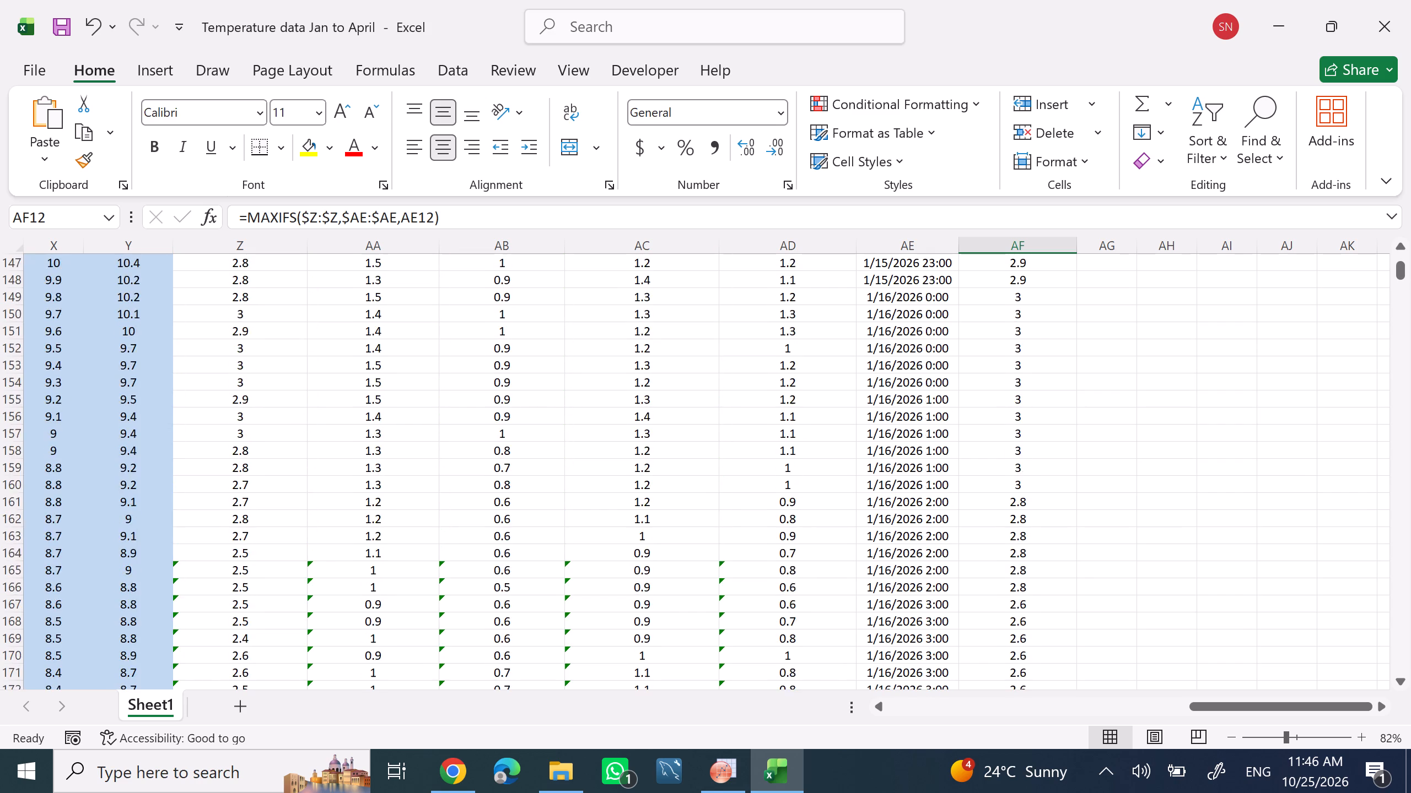
scroll(1382, 357, up, 20)
scroll(1382, 357, down, 1)
scroll(1382, 357, up, 8)
scroll(1382, 357, down, 1)
scroll(1382, 357, up, 20)
scroll(1382, 357, up, 6)
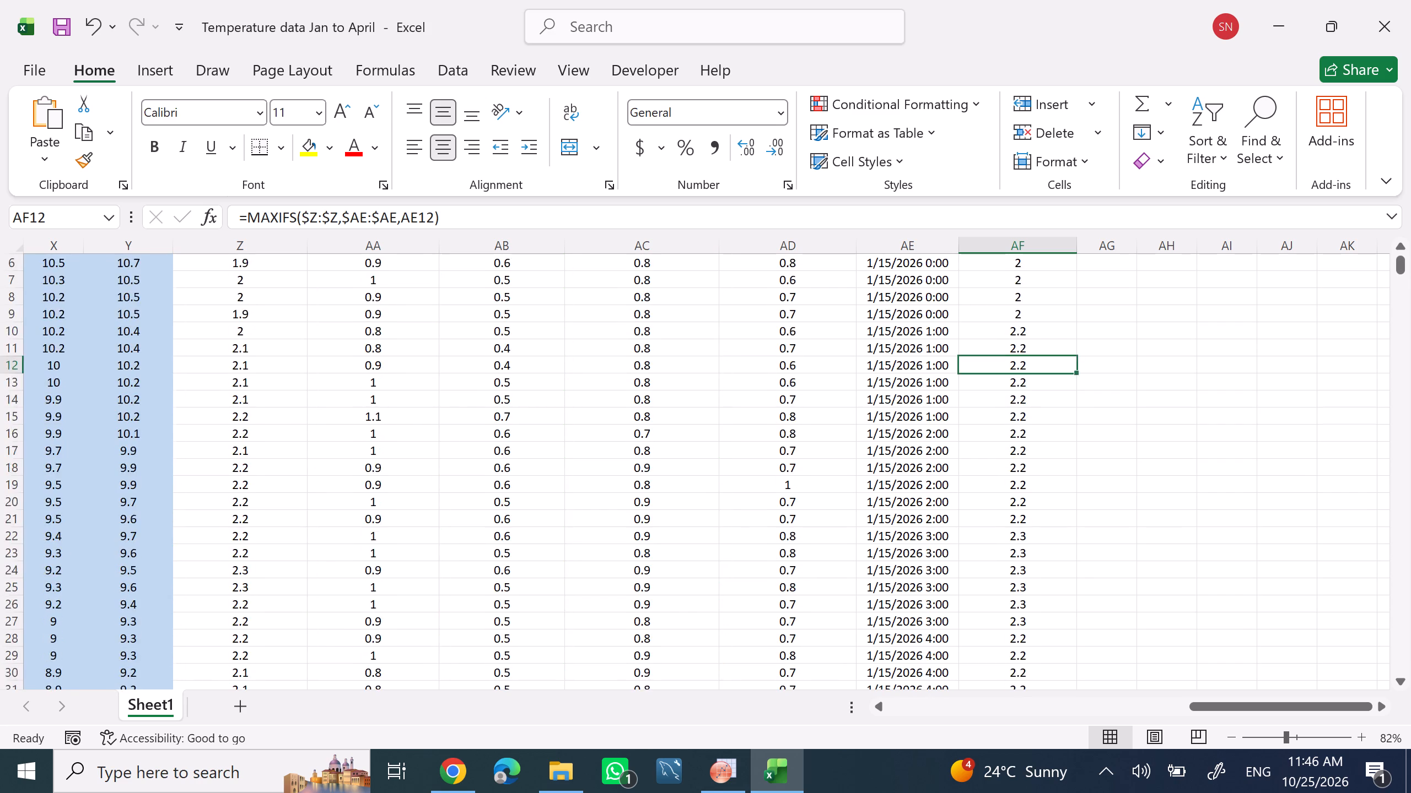
scroll(1382, 357, up, 16)
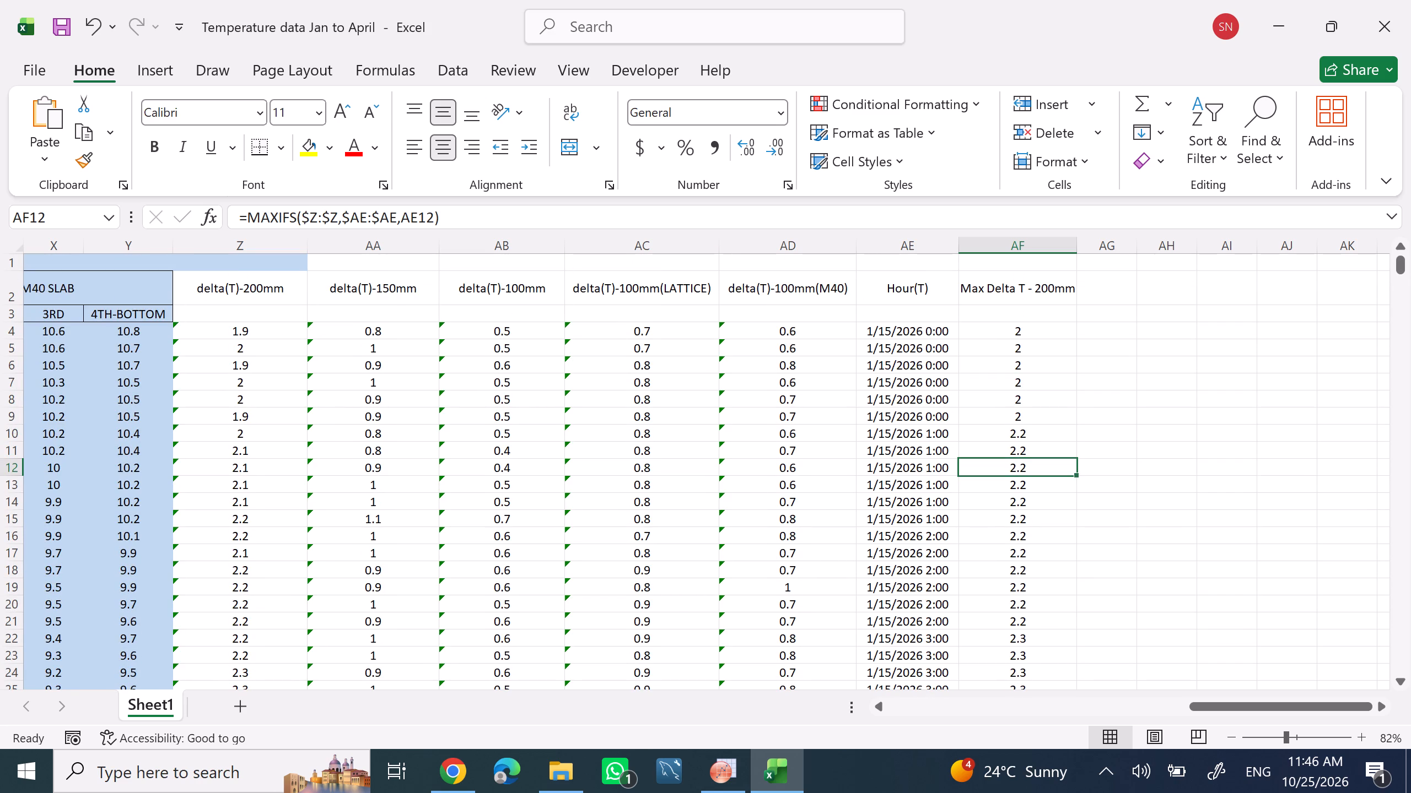
click(1040, 337)
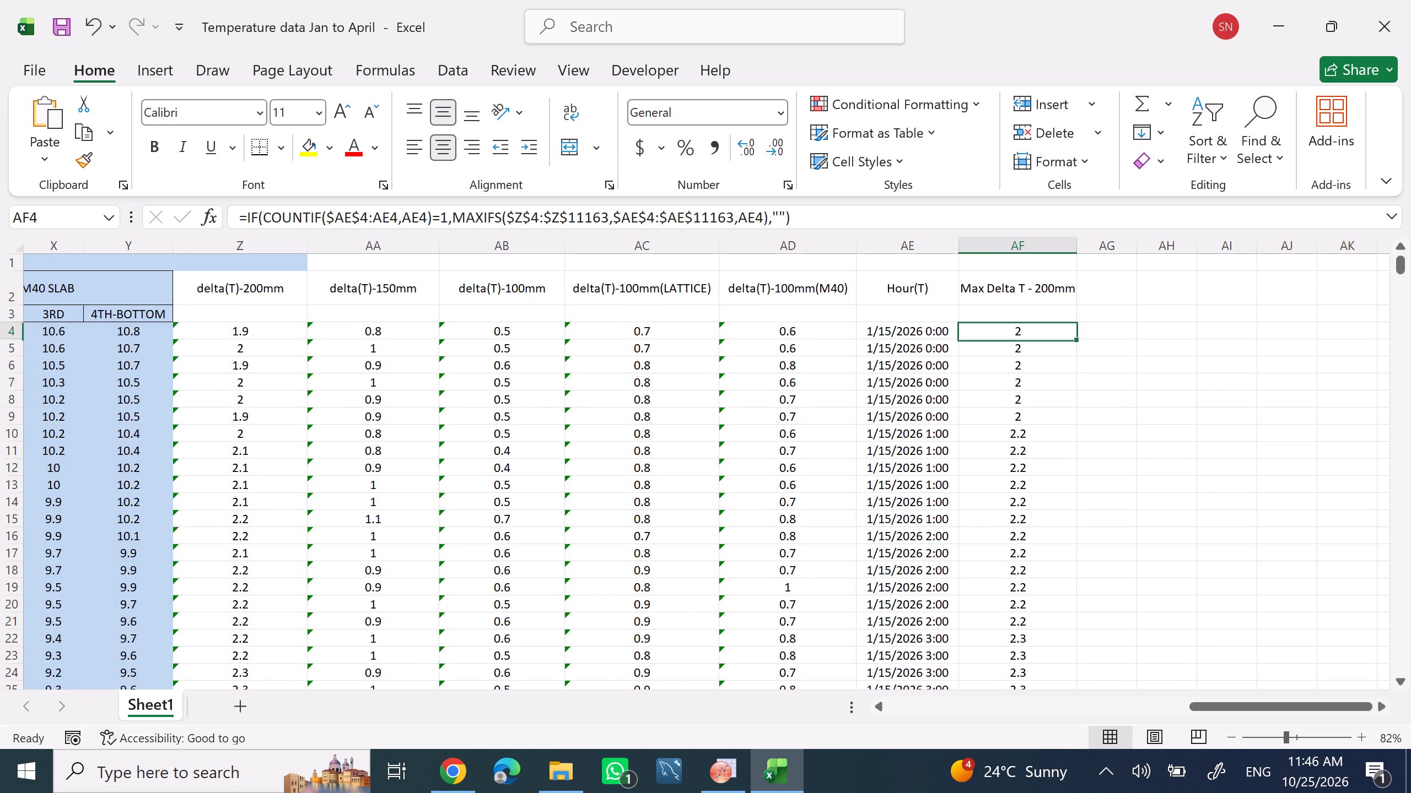
key(shift+super+s)
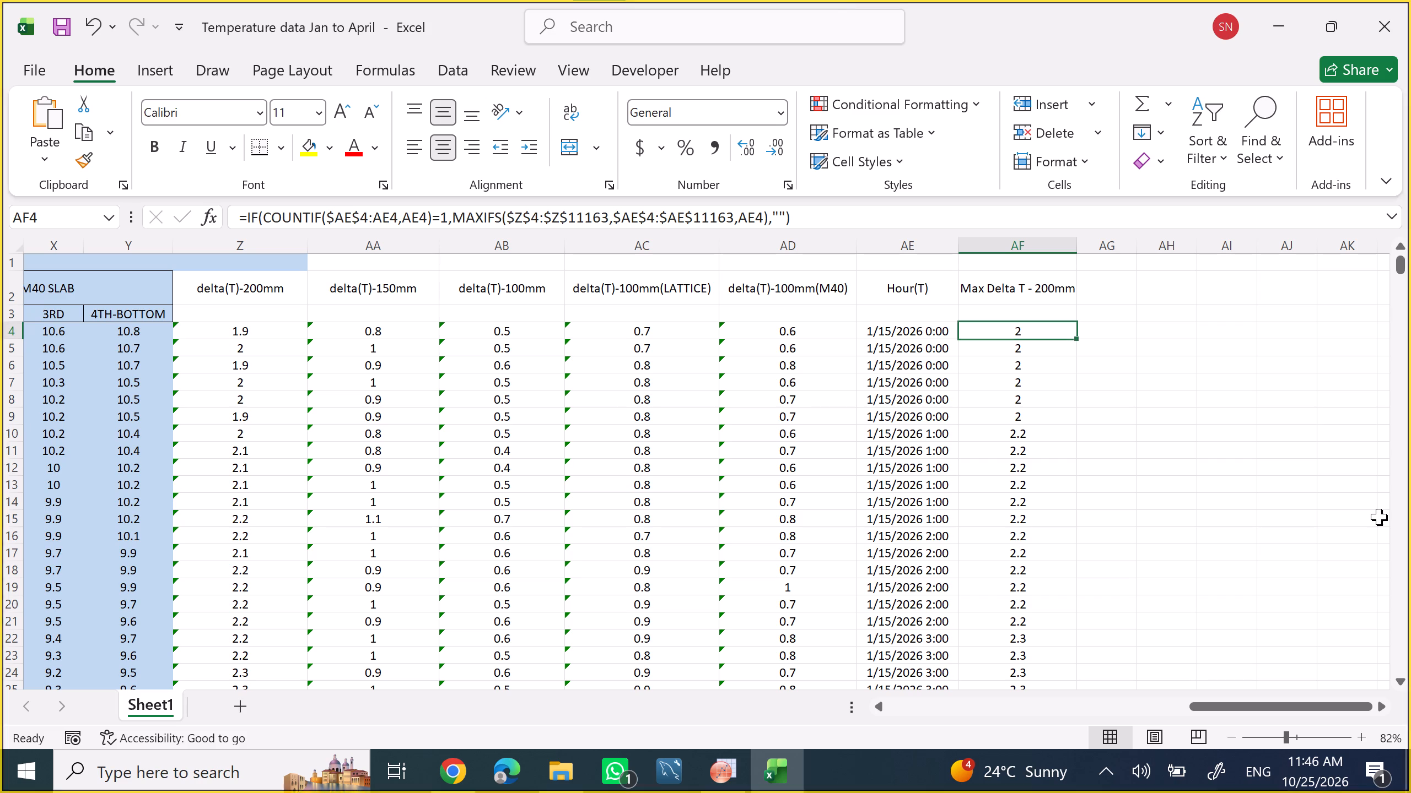